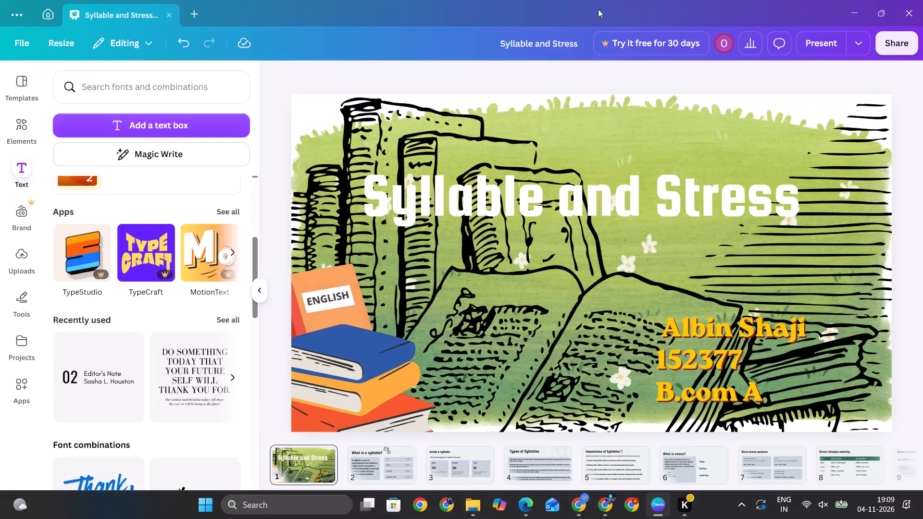
Upload the Business_Policy_as_a_Field_of_Study.pptx presentation file to the uploads.
{"action": "scroll", "coordinate": [454, 417], "scroll_direction": "down", "scroll_amount": 3}
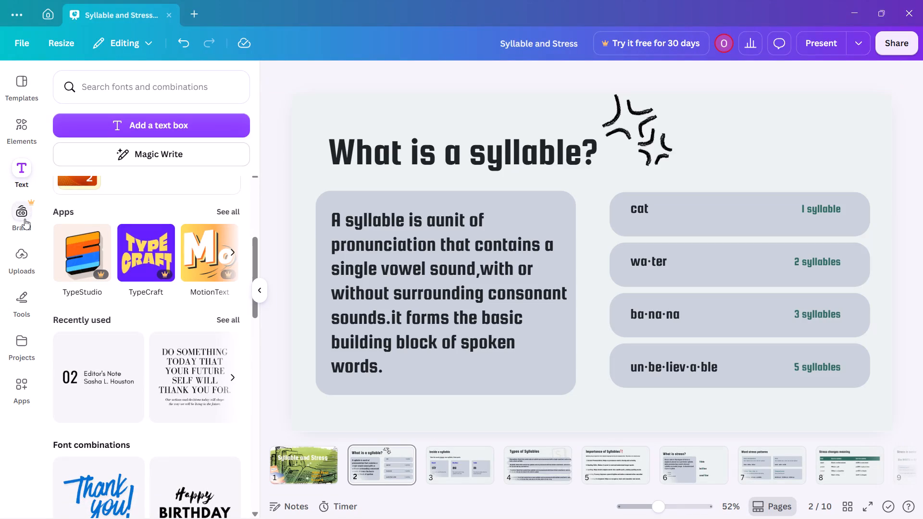
{"action": "left_click", "coordinate": [34, 271]}
{"action": "left_click", "coordinate": [164, 109]}
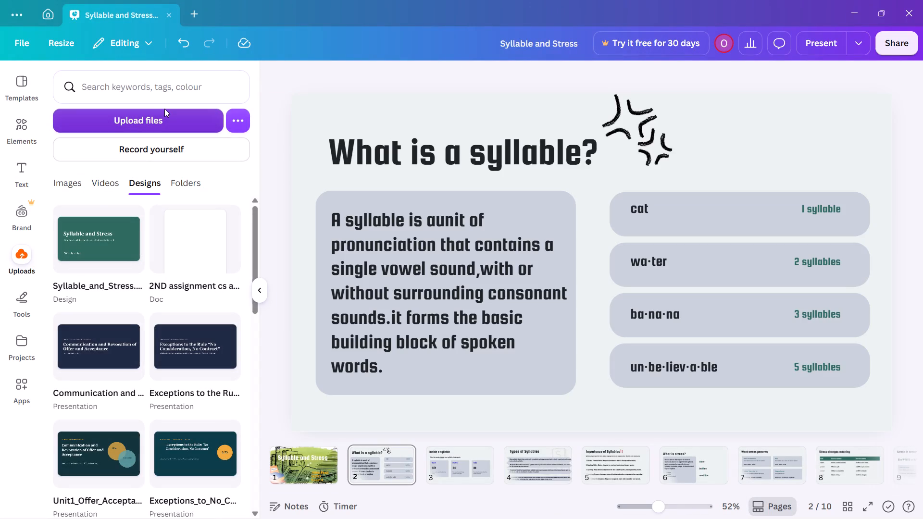
{"action": "double_click", "coordinate": [634, 252]}
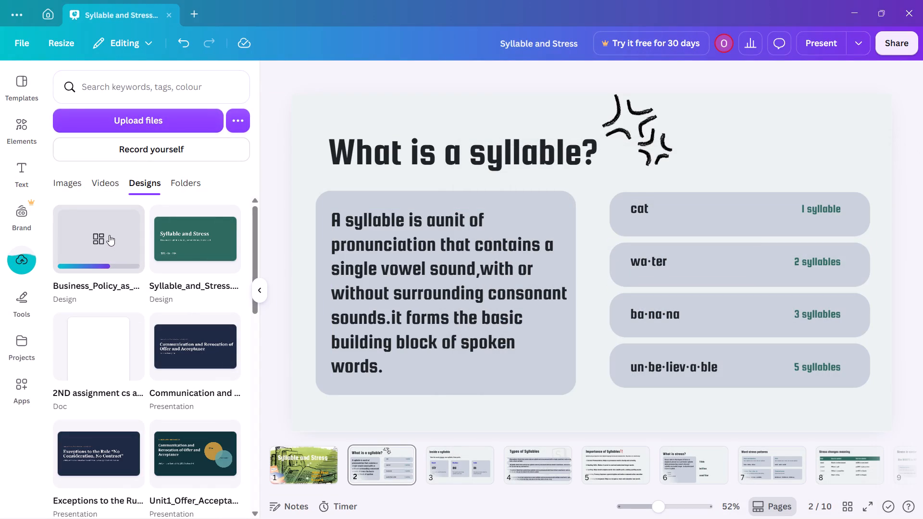
Replace all pages of the Syllable and Stress design with the 10 pages of the uploaded Business Policy presentation.
{"action": "left_click", "coordinate": [109, 235]}
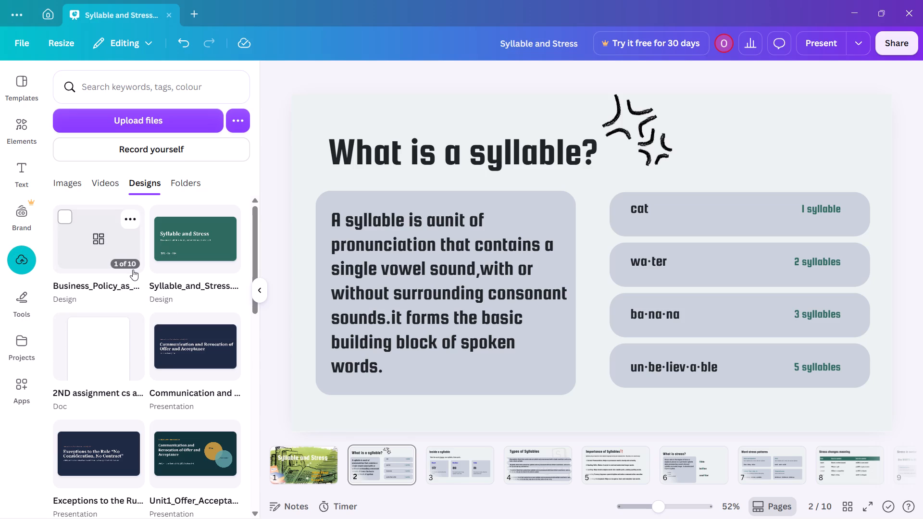
{"action": "left_click", "coordinate": [121, 245]}
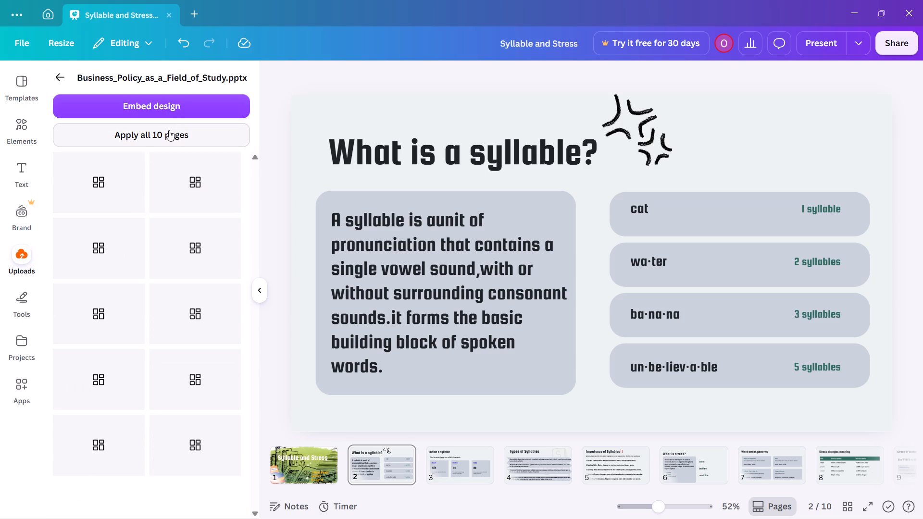
{"action": "left_click", "coordinate": [169, 130]}
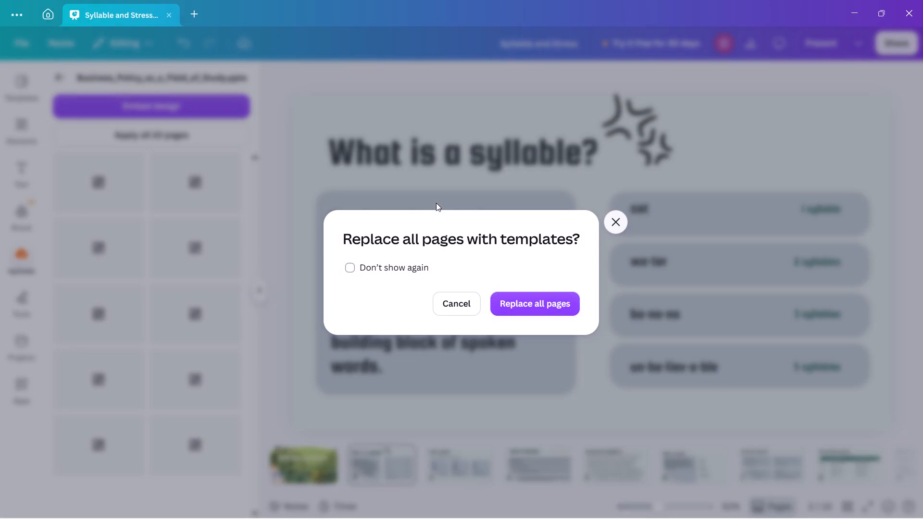
{"action": "left_click", "coordinate": [549, 309]}
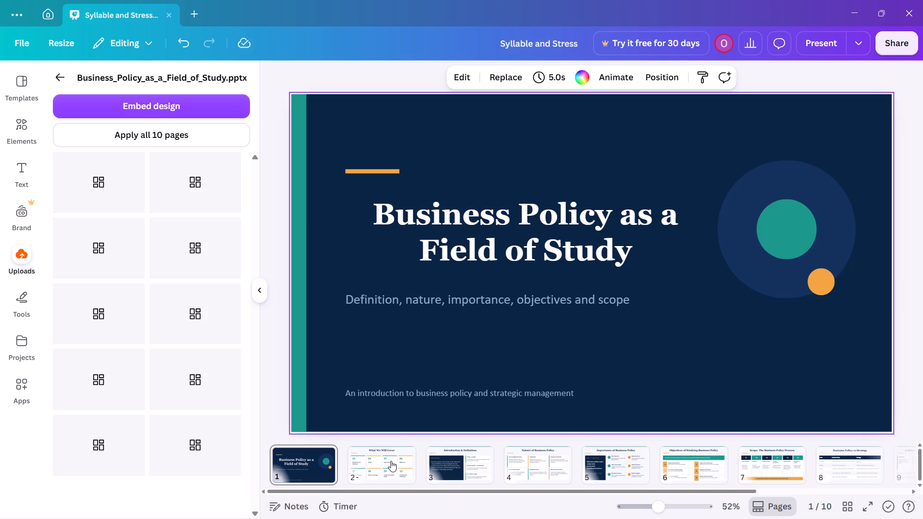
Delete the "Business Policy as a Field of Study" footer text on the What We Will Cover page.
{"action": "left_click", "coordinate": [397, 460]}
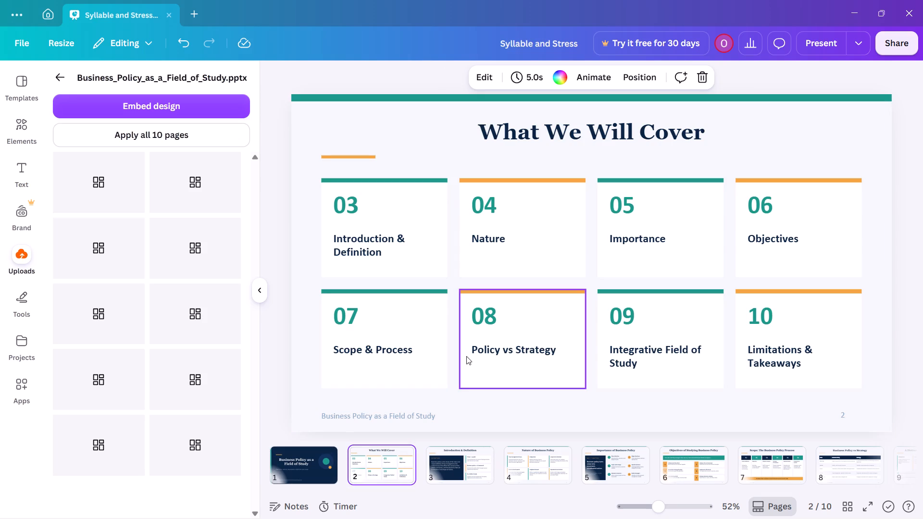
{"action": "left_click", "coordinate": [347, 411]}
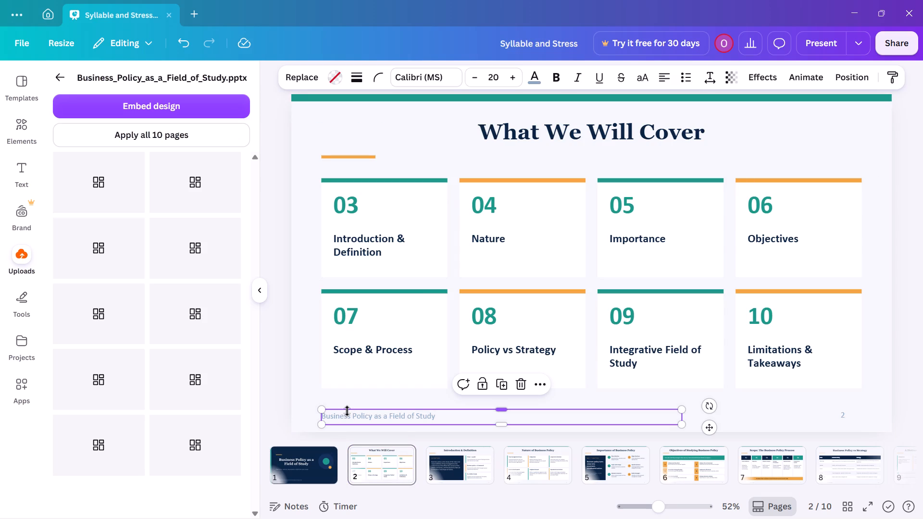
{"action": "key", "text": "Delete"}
Look through the imported pages, examining the What We Will Cover, Introduction & Definition and Nature of Business Policy pages.
{"action": "left_click_drag", "start_coordinate": [605, 491], "coordinate": [738, 491]}
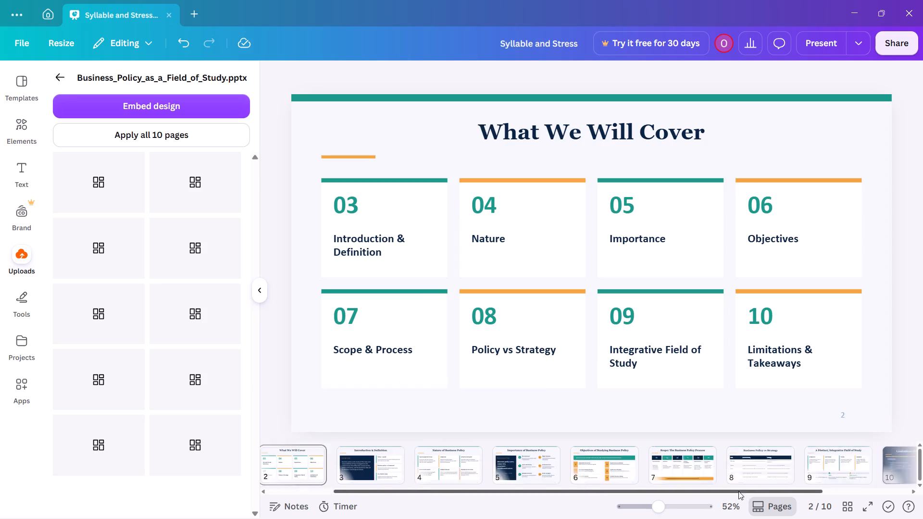
{"action": "left_click_drag", "start_coordinate": [738, 491], "coordinate": [374, 487]}
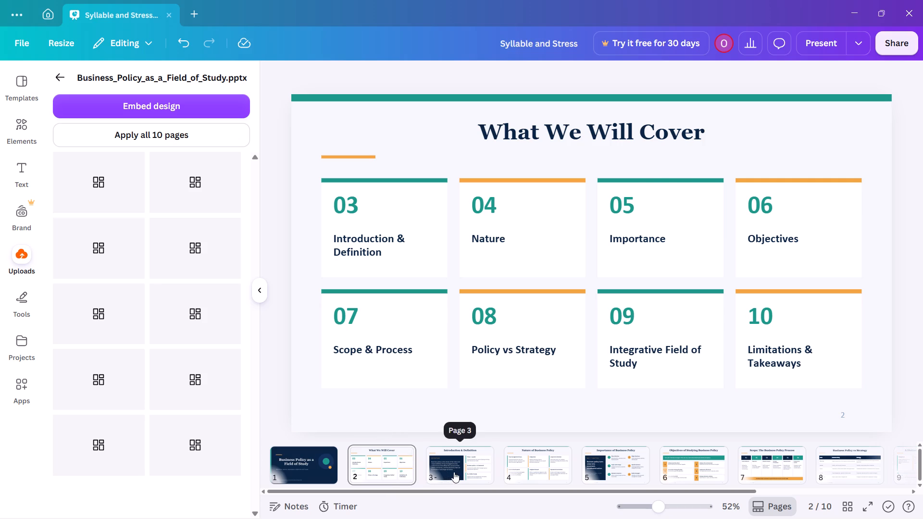
{"action": "left_click", "coordinate": [454, 472]}
{"action": "left_click", "coordinate": [397, 463]}
{"action": "left_click", "coordinate": [461, 465]}
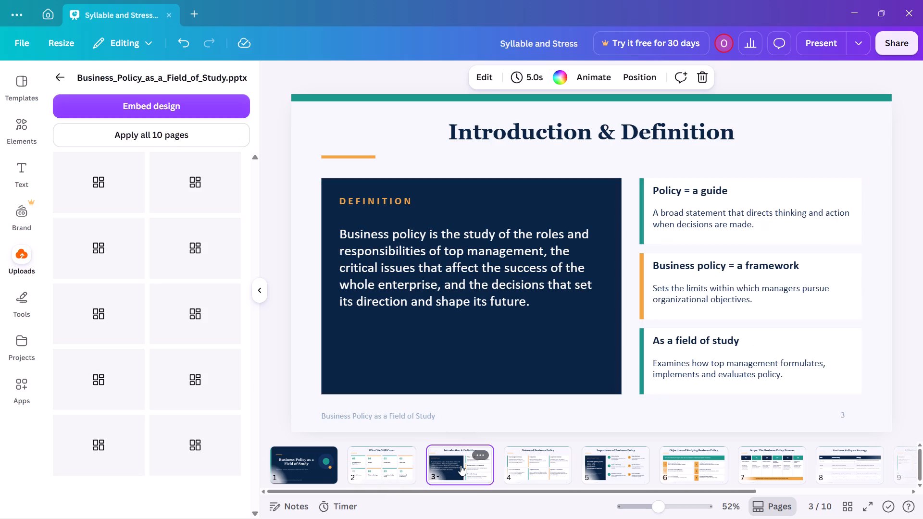
{"action": "left_click", "coordinate": [389, 465]}
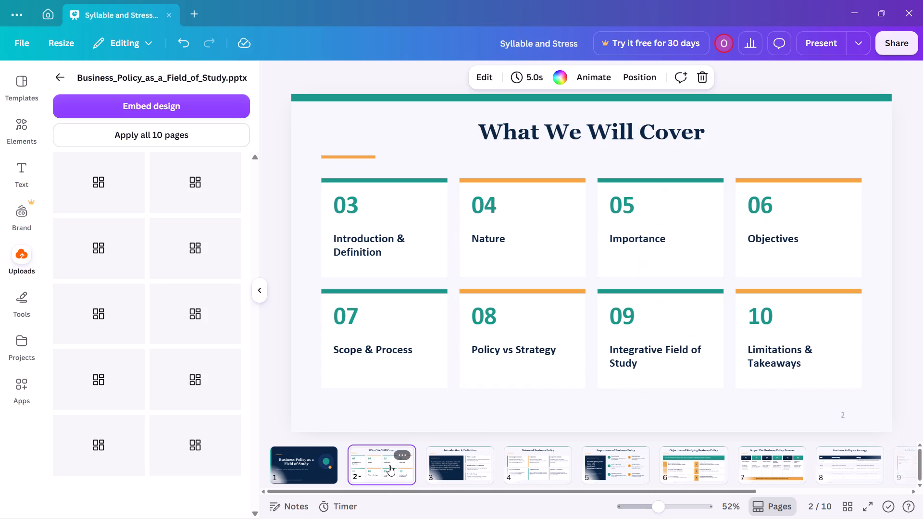
{"action": "left_click_drag", "start_coordinate": [546, 485], "coordinate": [709, 491]}
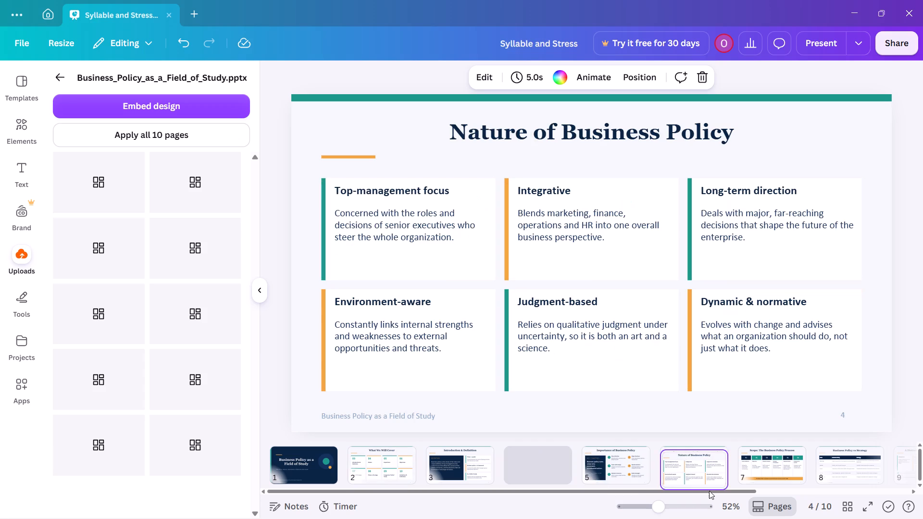
{"action": "left_click_drag", "start_coordinate": [709, 491], "coordinate": [571, 488]}
{"action": "left_click_drag", "start_coordinate": [572, 490], "coordinate": [649, 491]}
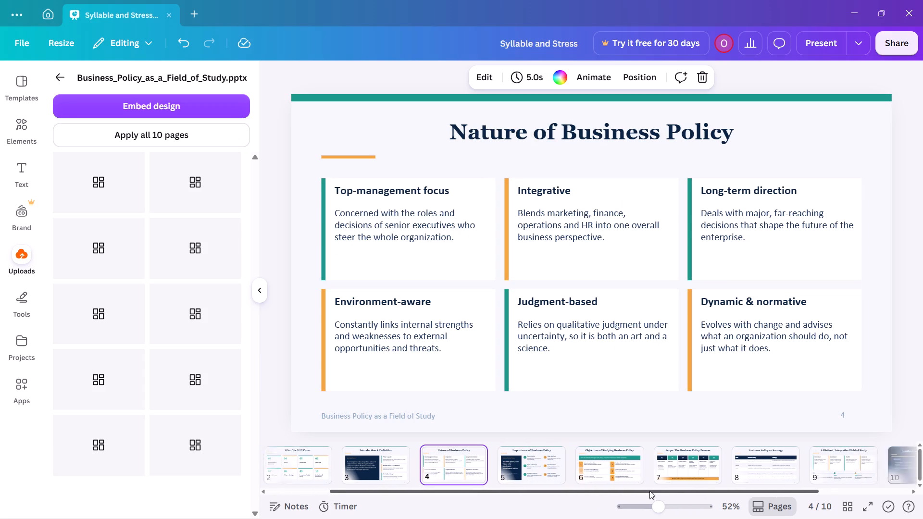
{"action": "left_click_drag", "start_coordinate": [649, 491], "coordinate": [545, 498]}
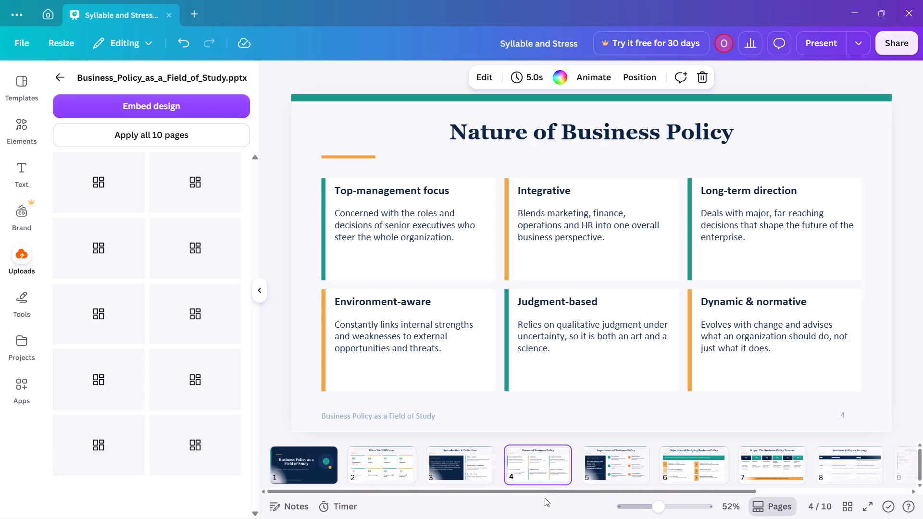
Delete the What We Will Cover page from the presentation.
{"action": "left_click", "coordinate": [395, 467]}
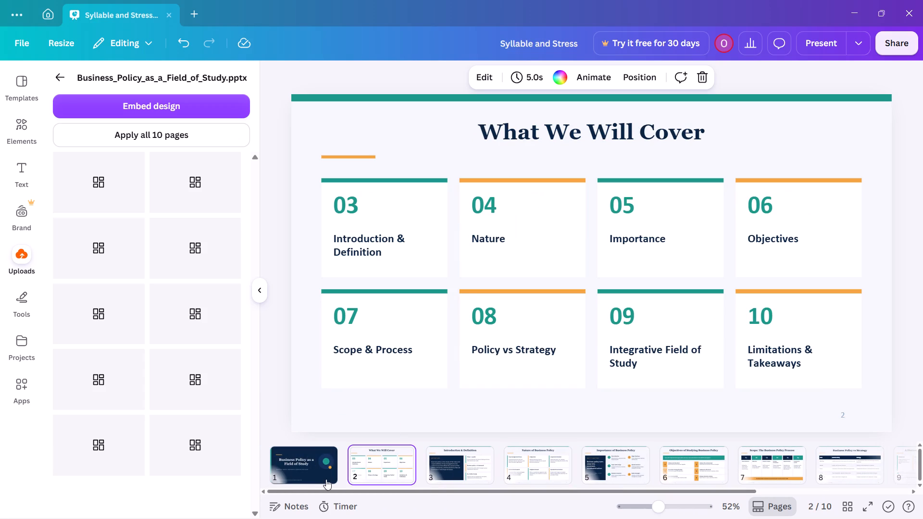
{"action": "left_click", "coordinate": [324, 476]}
{"action": "left_click", "coordinate": [384, 463]}
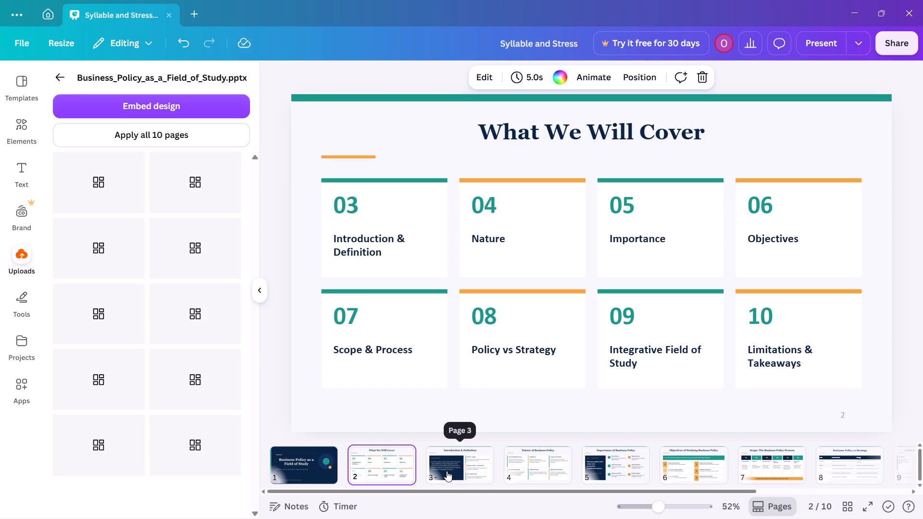
{"action": "left_click", "coordinate": [372, 209]}
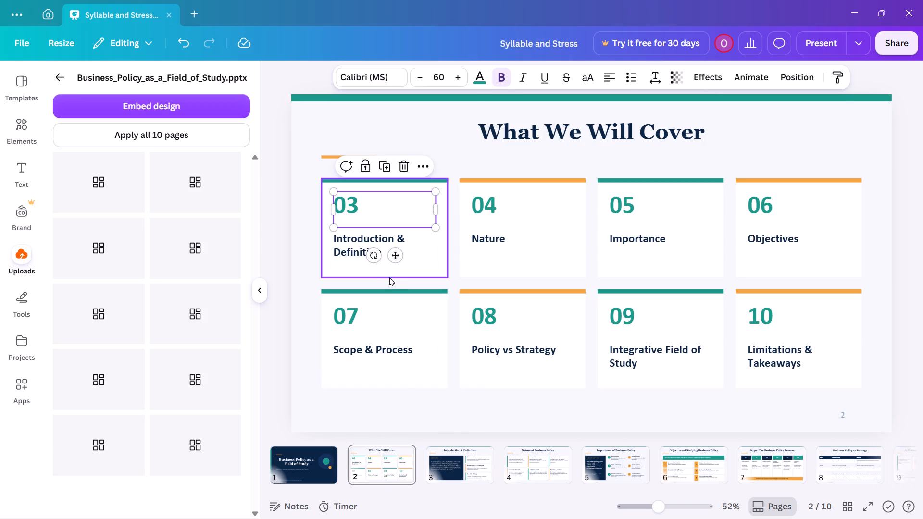
{"action": "left_click", "coordinate": [378, 461]}
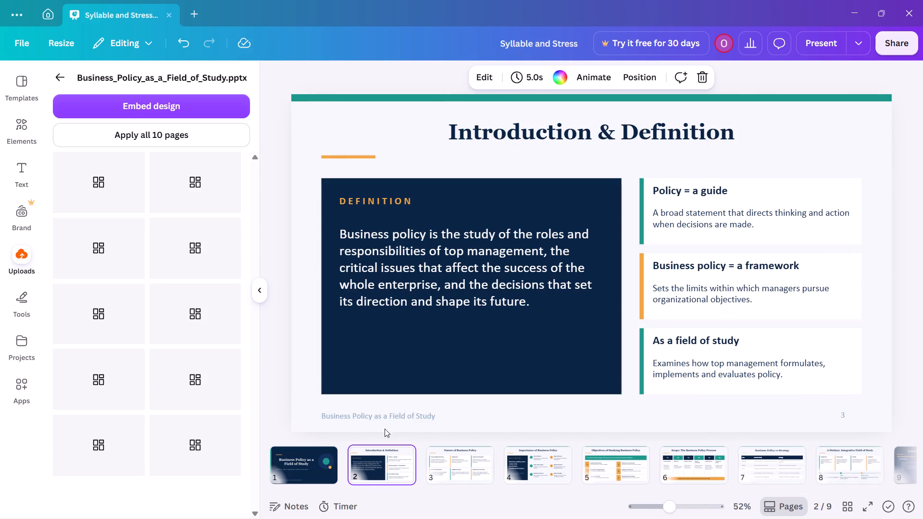
Delete the footer text on the Introduction & Definition page, and go to the Nature of Business Policy page.
{"action": "left_click", "coordinate": [386, 416]}
{"action": "key", "text": "Delete"}
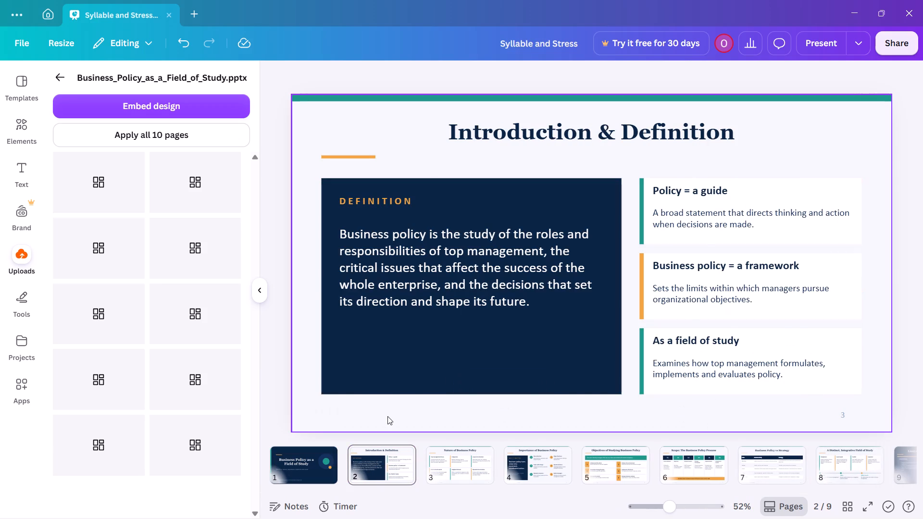
{"action": "key", "text": "Right"}
{"action": "left_click", "coordinate": [387, 420]}
{"action": "key", "text": "Right"}
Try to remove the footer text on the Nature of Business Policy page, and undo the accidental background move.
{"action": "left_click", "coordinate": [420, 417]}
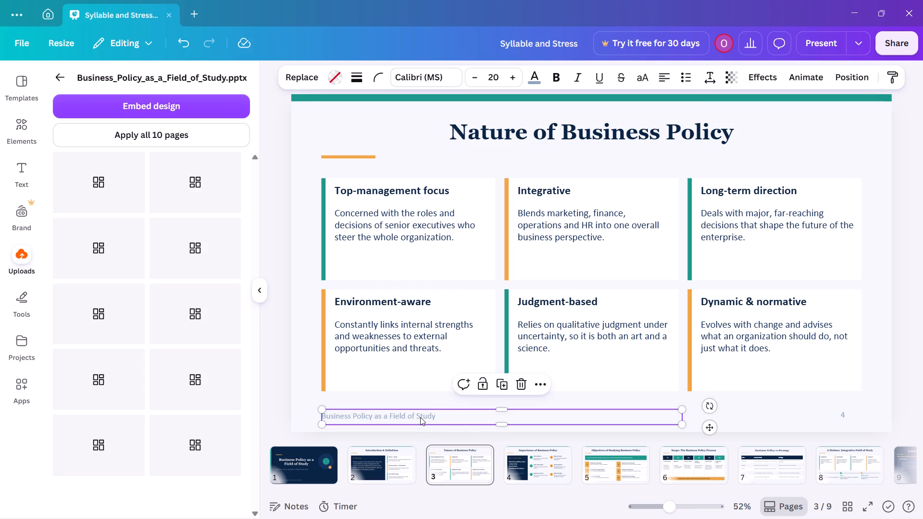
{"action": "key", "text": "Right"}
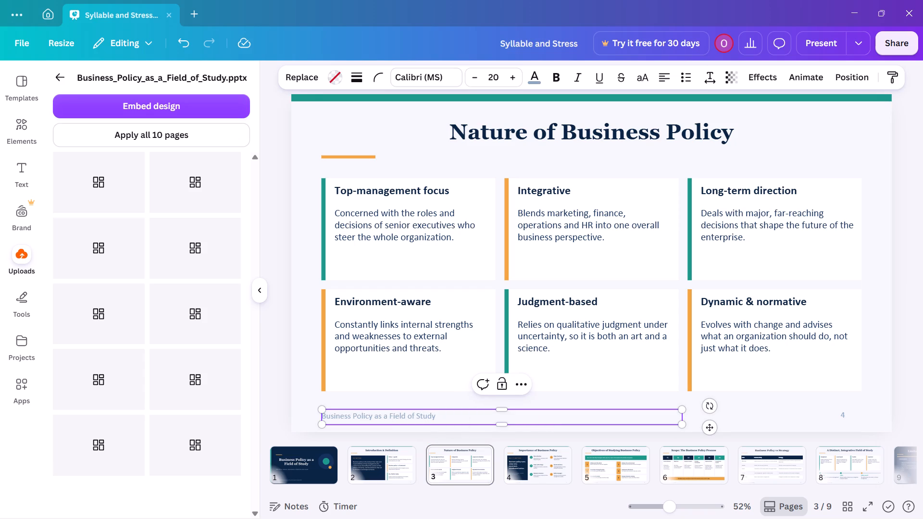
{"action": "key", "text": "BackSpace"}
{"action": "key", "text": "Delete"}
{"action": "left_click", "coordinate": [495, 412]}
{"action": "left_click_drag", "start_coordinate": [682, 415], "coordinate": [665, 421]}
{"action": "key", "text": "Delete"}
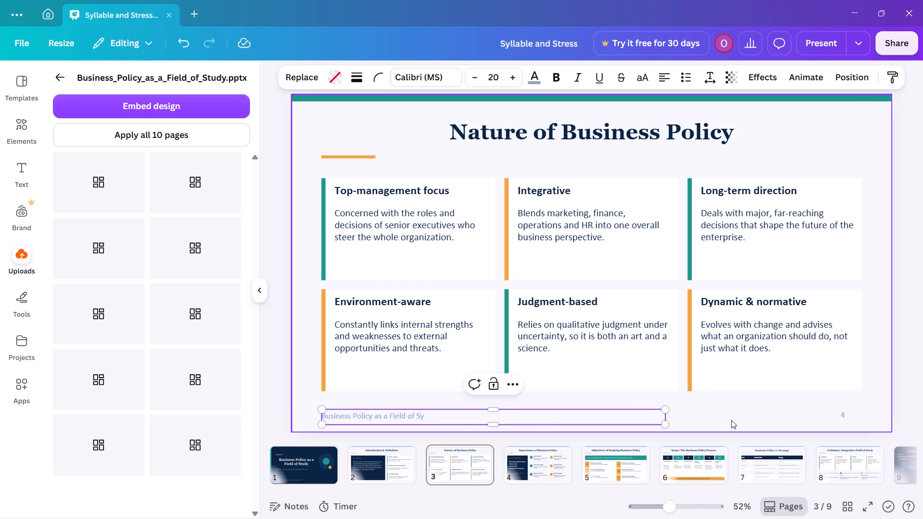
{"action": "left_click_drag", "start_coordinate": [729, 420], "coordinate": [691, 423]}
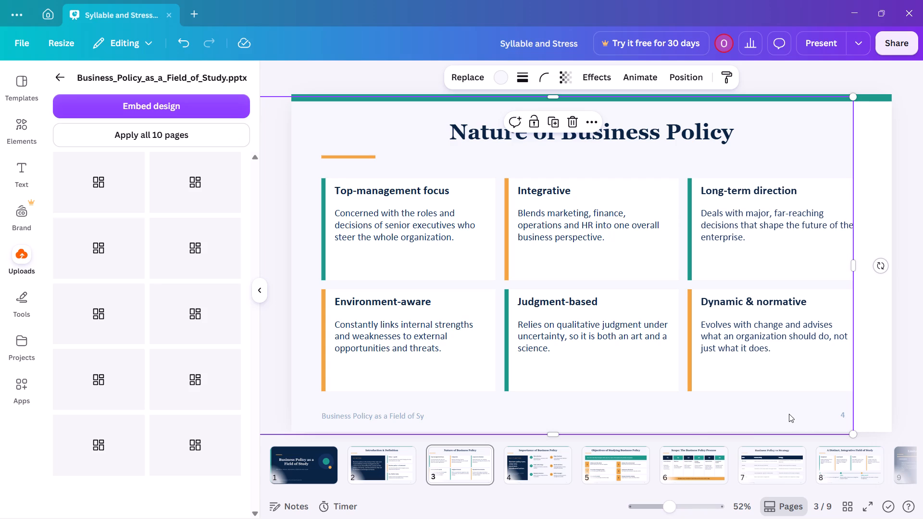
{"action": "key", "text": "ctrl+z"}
Delete the footer text box and the page number on the Nature of Business Policy page.
{"action": "left_click", "coordinate": [409, 419]}
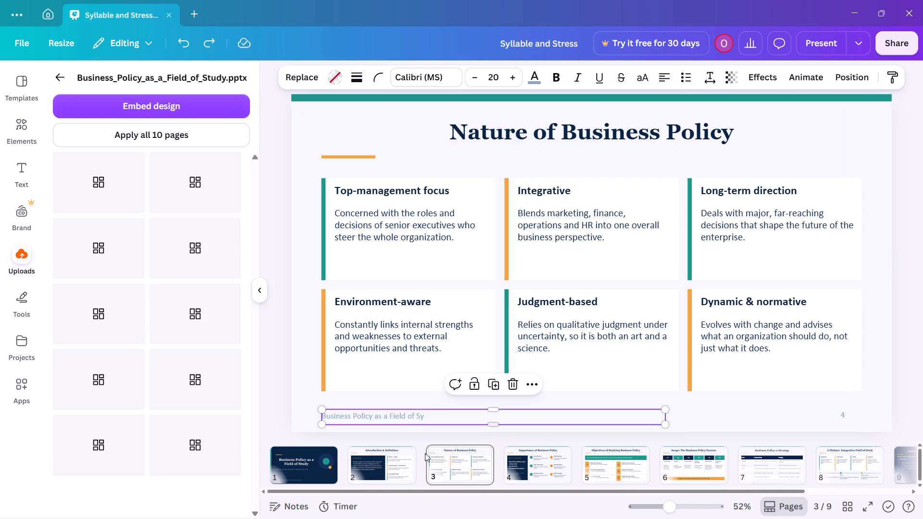
{"action": "key", "text": "Delete"}
{"action": "left_click", "coordinate": [854, 416]}
{"action": "key", "text": "Delete"}
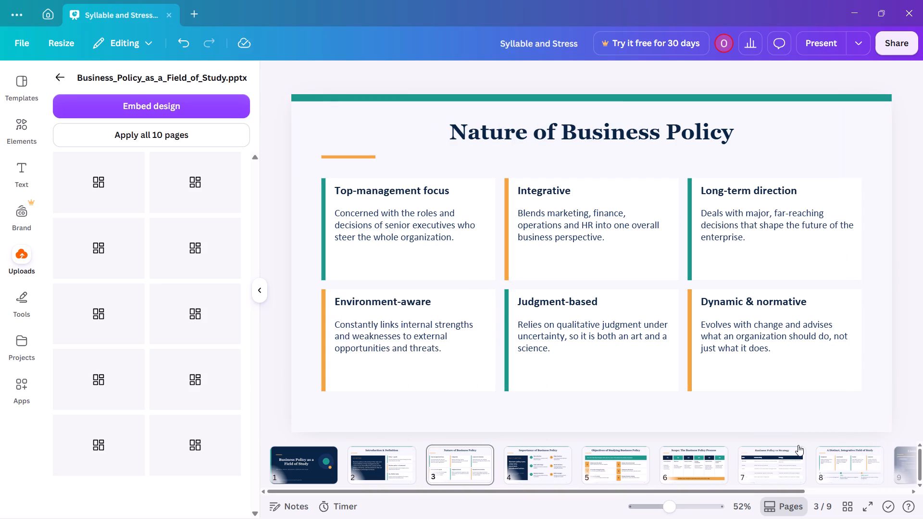
Delete the footer text and the page number on the Importance of Business Policy page.
{"action": "key", "text": "Right"}
{"action": "left_click", "coordinate": [424, 414]}
{"action": "key", "text": "Delete"}
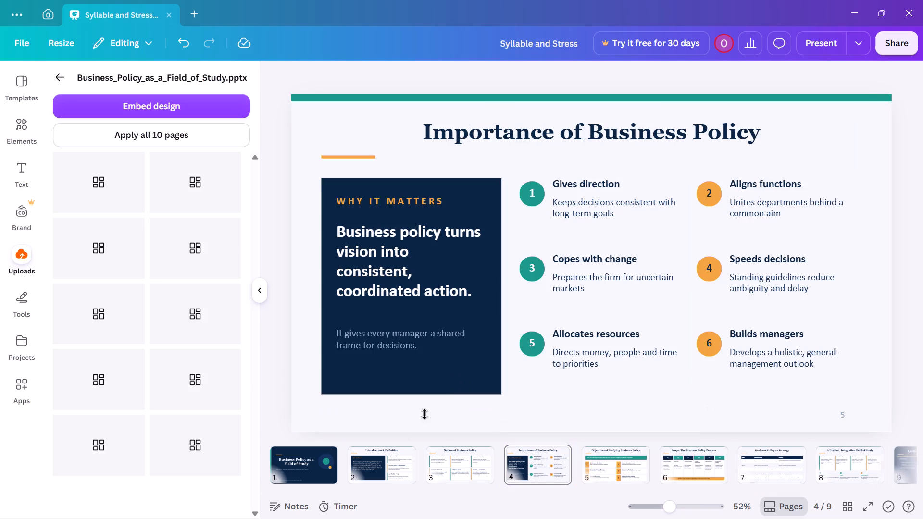
{"action": "left_click", "coordinate": [842, 415]}
{"action": "key", "text": "Delete"}
Delete the footer text and the page number on the Objectives of Studying Business Policy page.
{"action": "key", "text": "Right"}
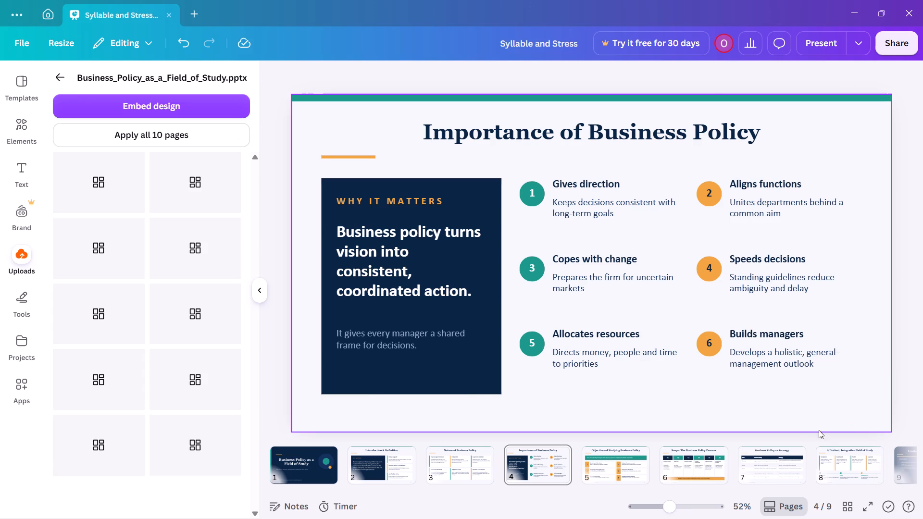
{"action": "left_click", "coordinate": [402, 410]}
{"action": "key", "text": "Delete"}
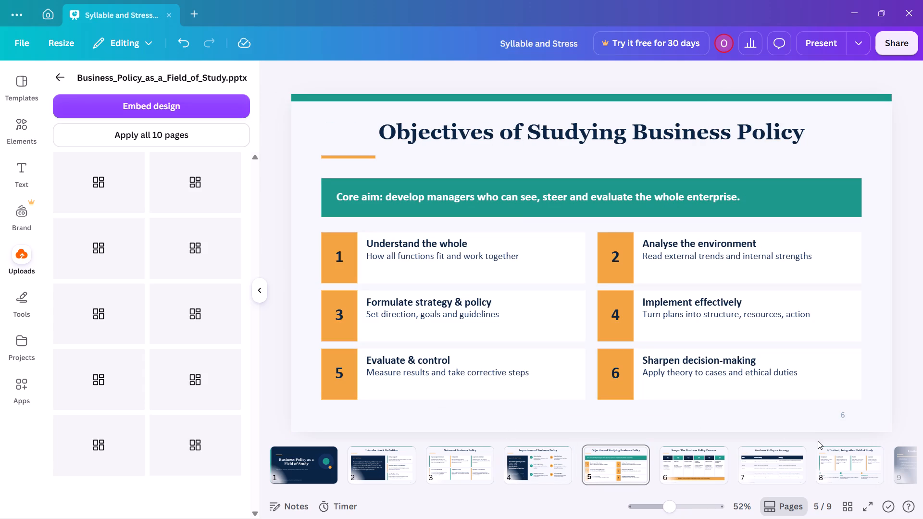
{"action": "left_click", "coordinate": [844, 417]}
{"action": "key", "text": "Right"}
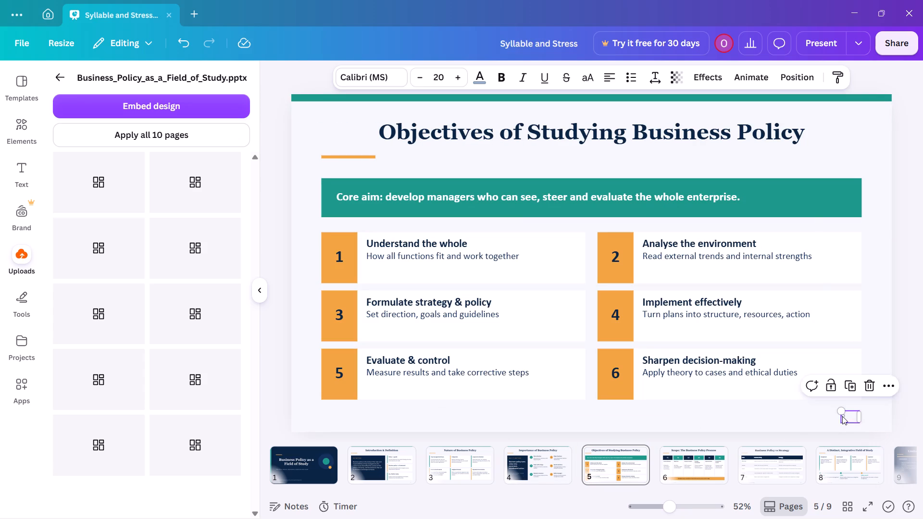
{"action": "left_click", "coordinate": [842, 416]}
{"action": "key", "text": "Delete"}
{"action": "key", "text": "Right"}
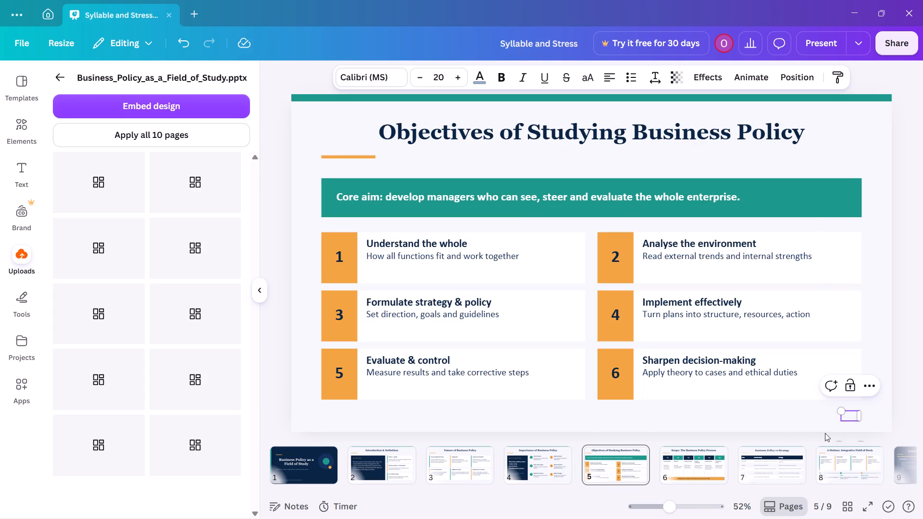
{"action": "left_click", "coordinate": [822, 428]}
Delete the page number and the footer text on the Scope: The Business Policy Process page.
{"action": "key", "text": "Right"}
{"action": "key", "text": "Right"}
{"action": "left_click", "coordinate": [700, 462]}
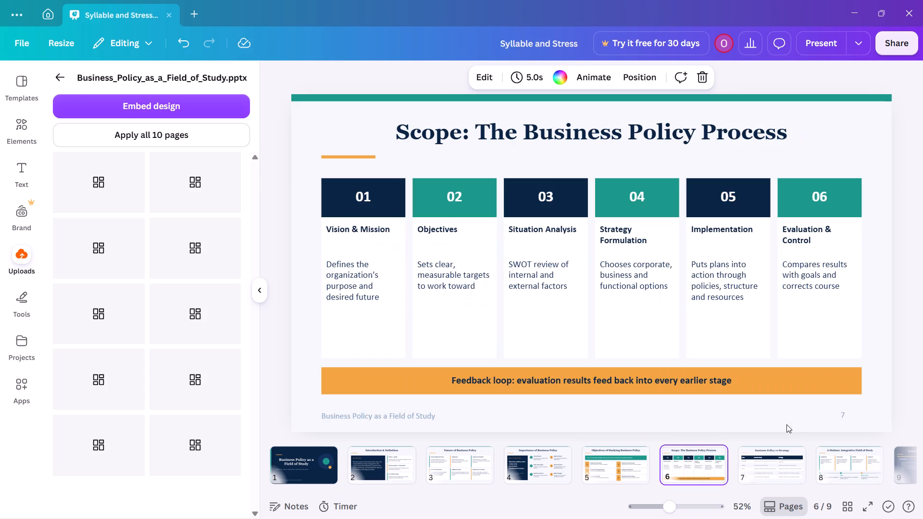
{"action": "left_click", "coordinate": [844, 413]}
{"action": "key", "text": "Delete"}
{"action": "left_click", "coordinate": [421, 413]}
{"action": "key", "text": "Delete"}
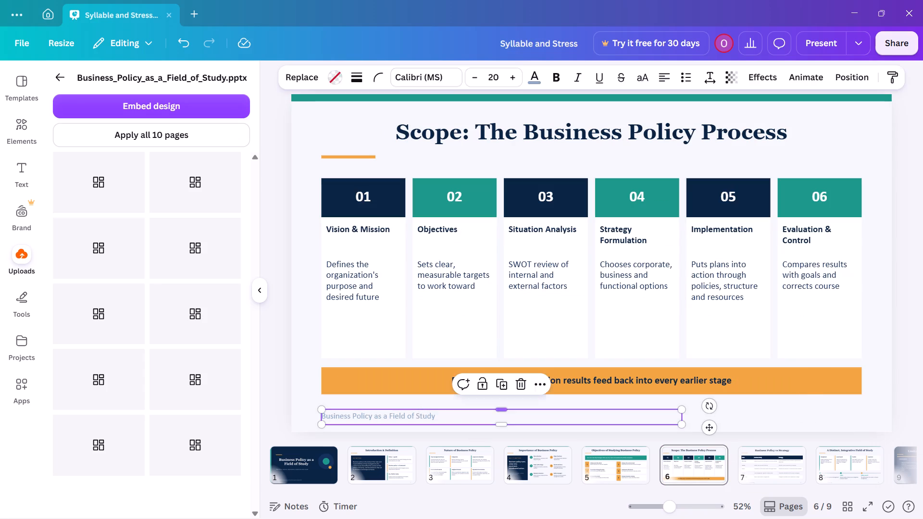
Delete the footer text and the page number on the Business Policy vs Strategy page.
{"action": "key", "text": "Right"}
{"action": "left_click", "coordinate": [376, 411]}
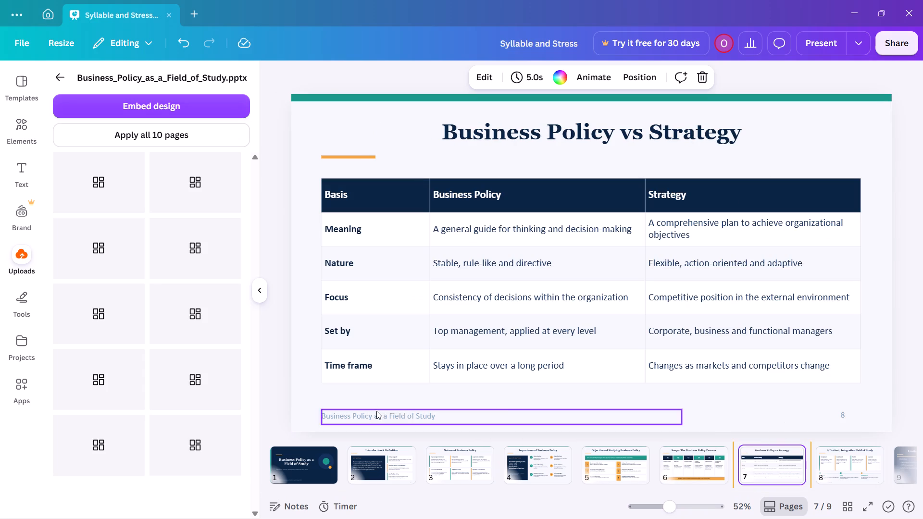
{"action": "key", "text": "Delete"}
{"action": "left_click", "coordinate": [841, 412]}
{"action": "key", "text": "Delete"}
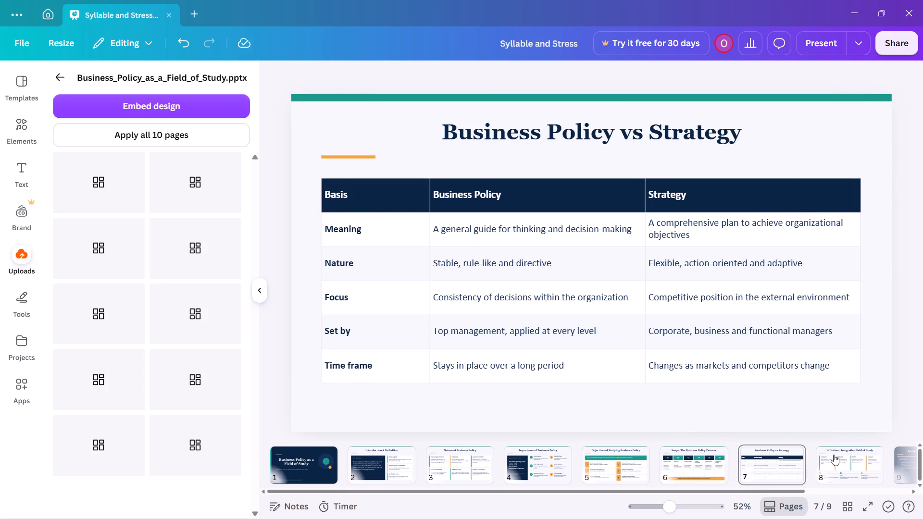
Delete the page number and the footer text on the A Distinct, Integrative Field of Study page.
{"action": "left_click", "coordinate": [834, 456]}
{"action": "left_click", "coordinate": [845, 412]}
{"action": "key", "text": "Delete"}
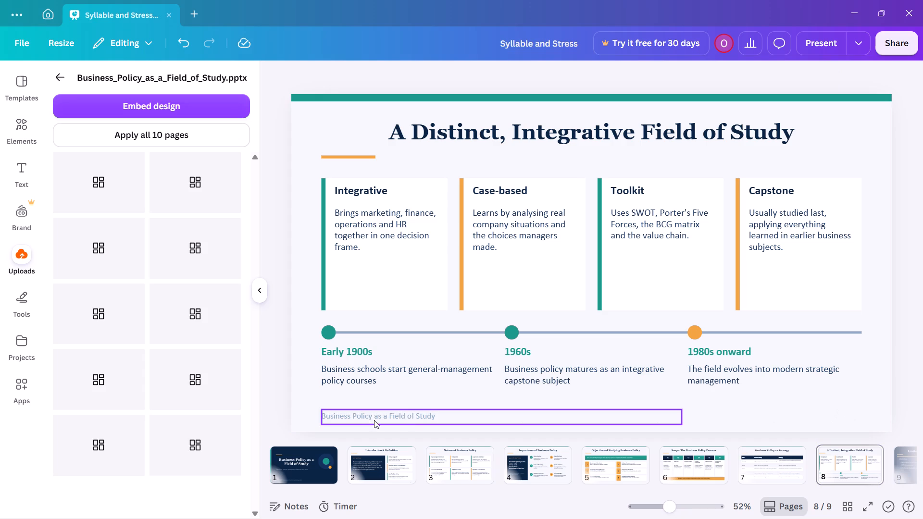
{"action": "left_click", "coordinate": [374, 420]}
{"action": "key", "text": "Delete"}
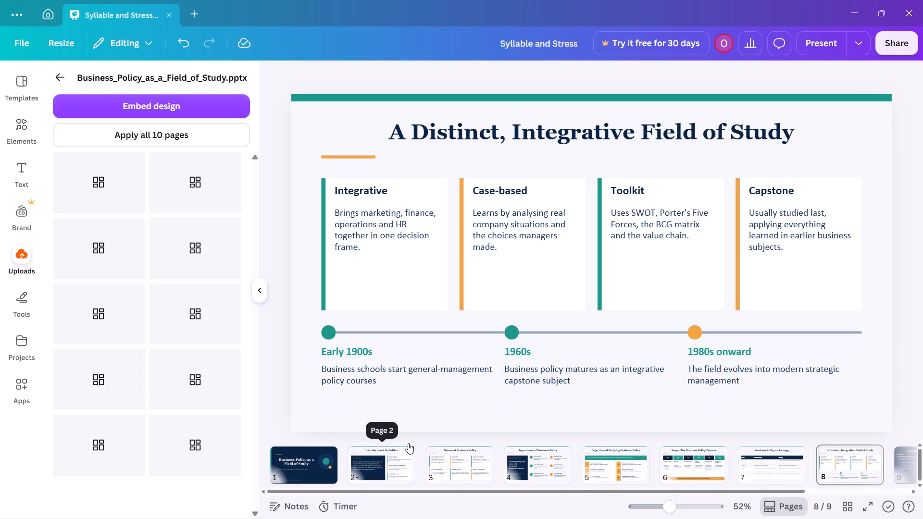
Delete the orange accent line under the title and the DEFINITION label on the Introduction & Definition page.
{"action": "key", "text": "Right"}
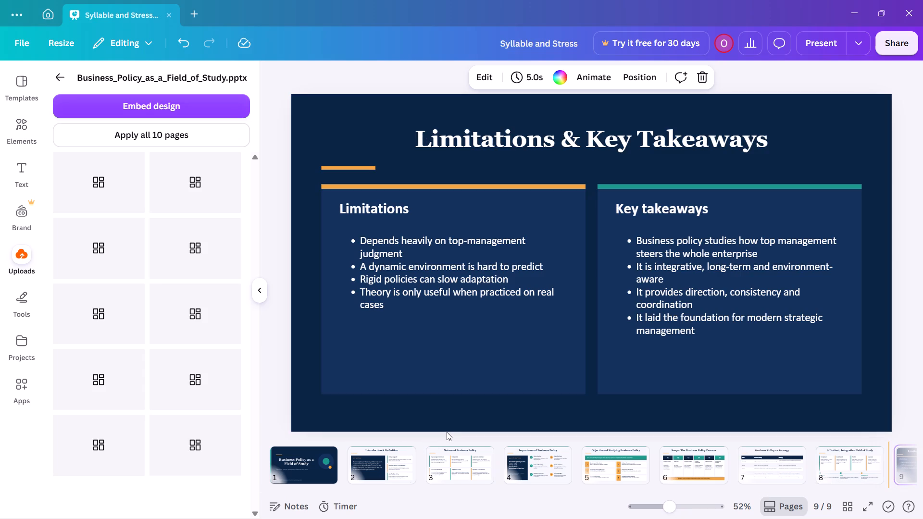
{"action": "key", "text": "Right"}
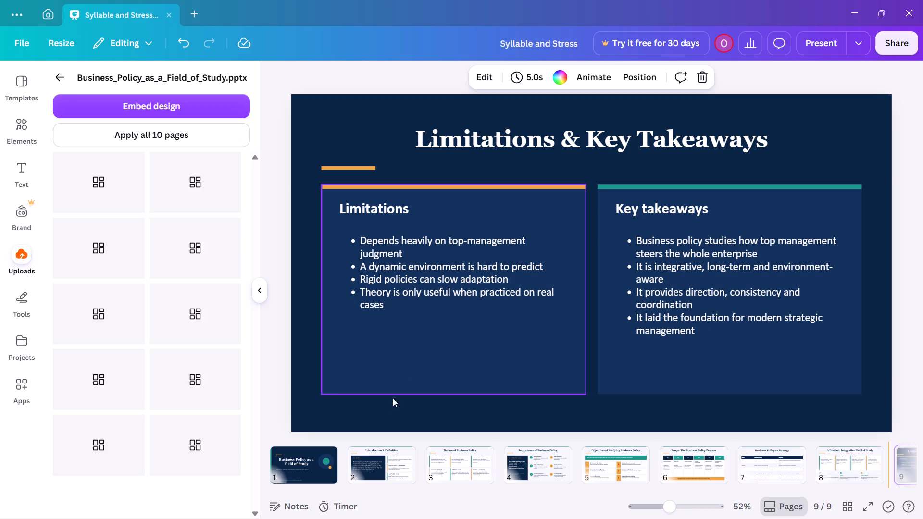
{"action": "left_click", "coordinate": [756, 461]}
{"action": "left_click", "coordinate": [372, 470]}
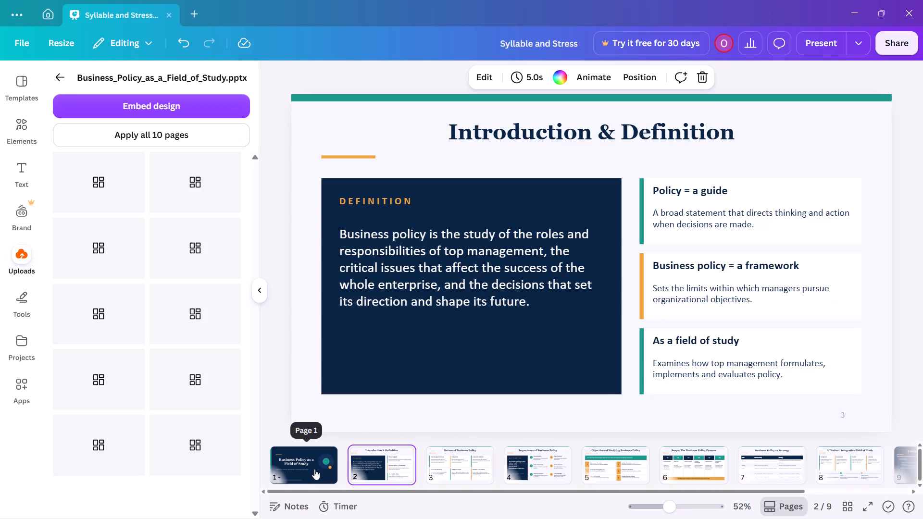
{"action": "left_click", "coordinate": [367, 156]}
{"action": "key", "text": "Delete"}
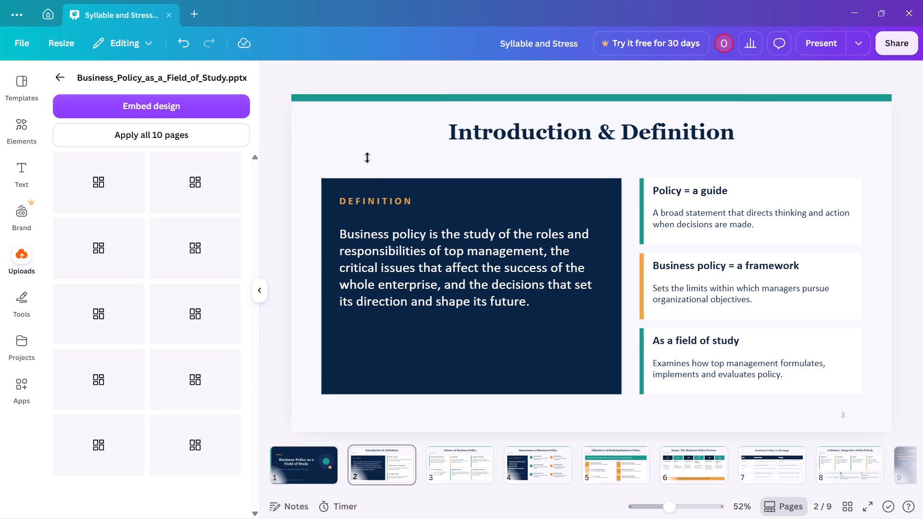
{"action": "left_click", "coordinate": [379, 200]}
{"action": "key", "text": "Delete"}
Narrow the definition paragraph's text box so it wraps onto six lines and move it slightly higher within the dark blue panel.
{"action": "left_click", "coordinate": [493, 280]}
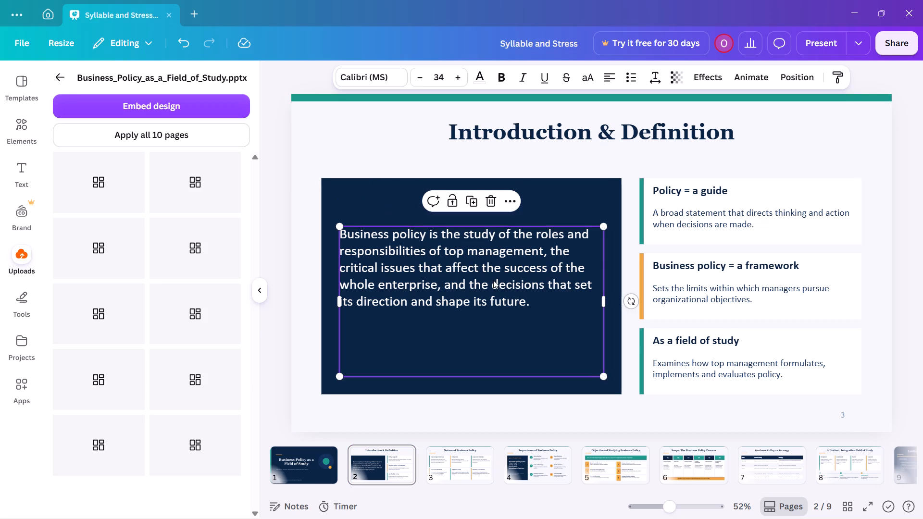
{"action": "left_click_drag", "start_coordinate": [605, 302], "coordinate": [566, 308]}
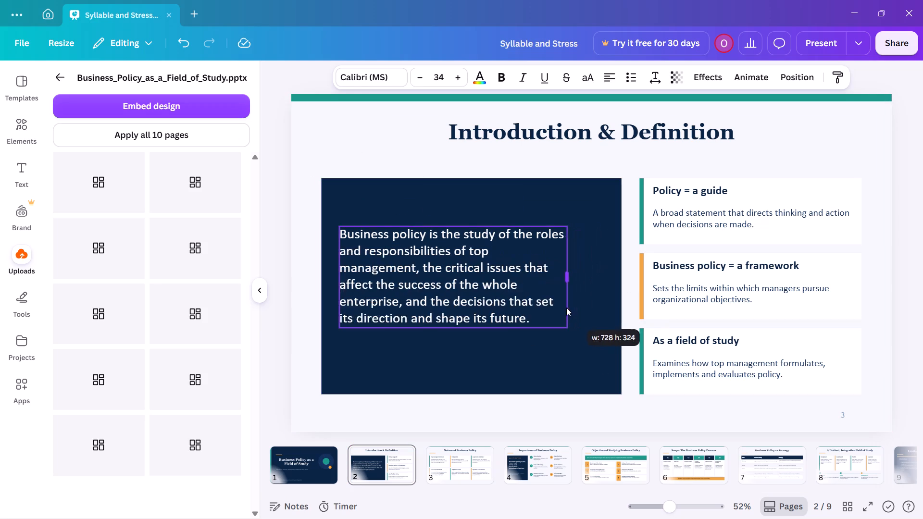
{"action": "left_click_drag", "start_coordinate": [566, 308], "coordinate": [558, 363]}
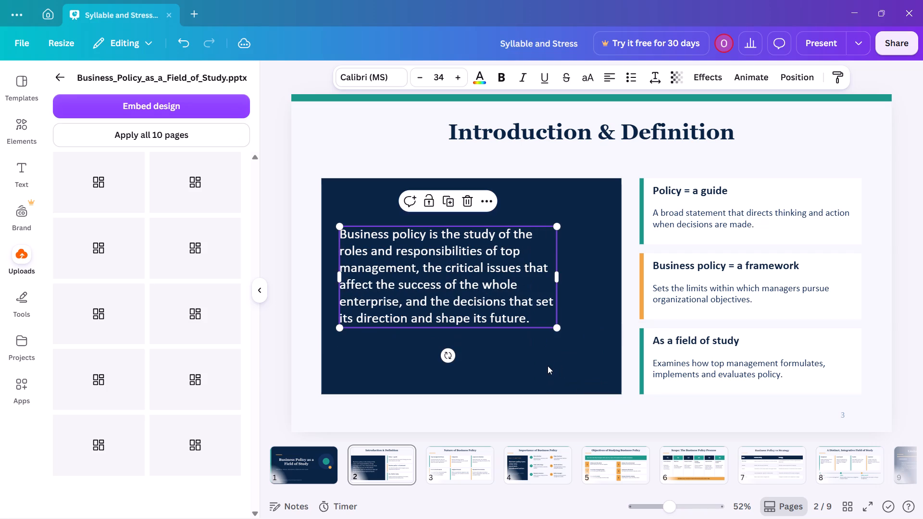
{"action": "left_click_drag", "start_coordinate": [539, 299], "coordinate": [542, 284]}
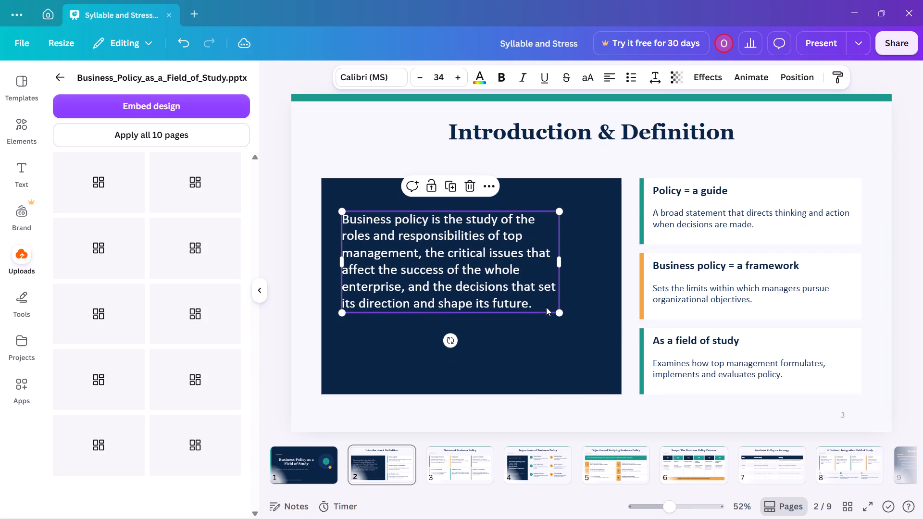
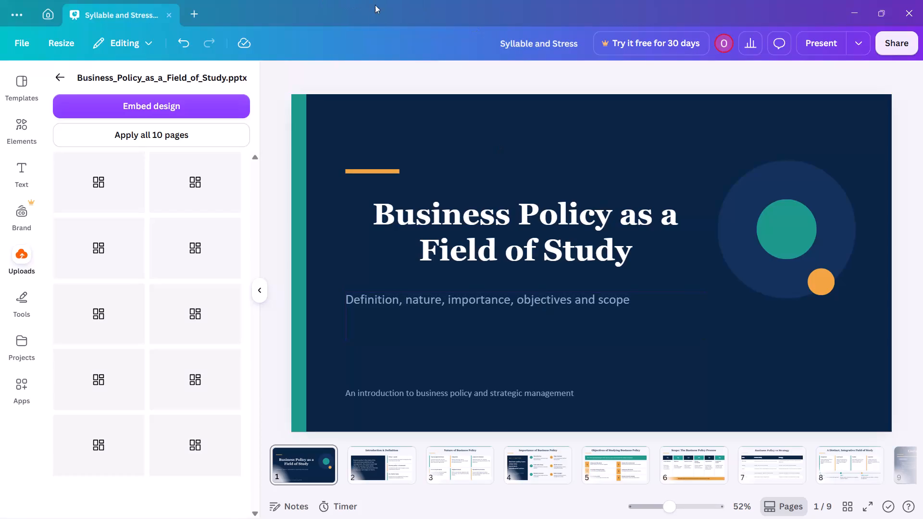
On the Introduction & Definition page, enlarge the definition paragraph to size 44.6, rewrap it onto seven lines and centre it in the dark blue panel.
{"action": "left_click", "coordinate": [361, 460]}
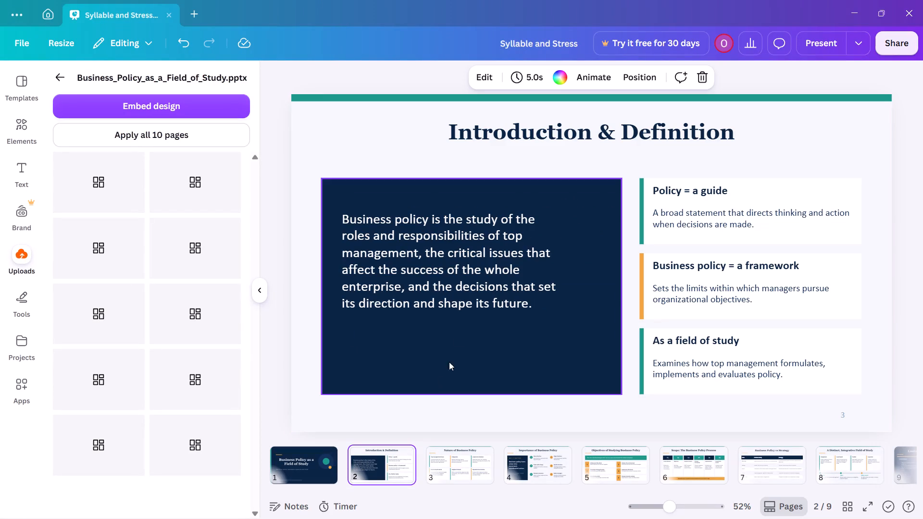
{"action": "left_click", "coordinate": [685, 301]}
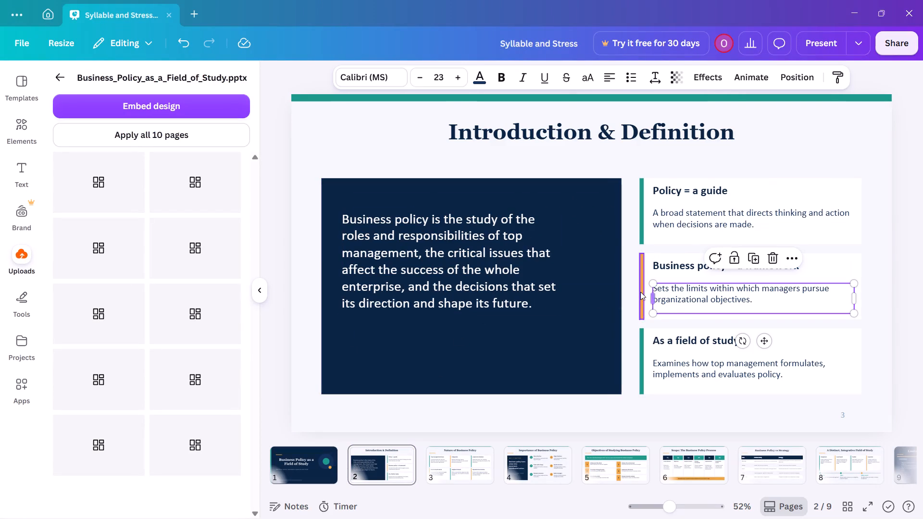
{"action": "left_click", "coordinate": [639, 292]}
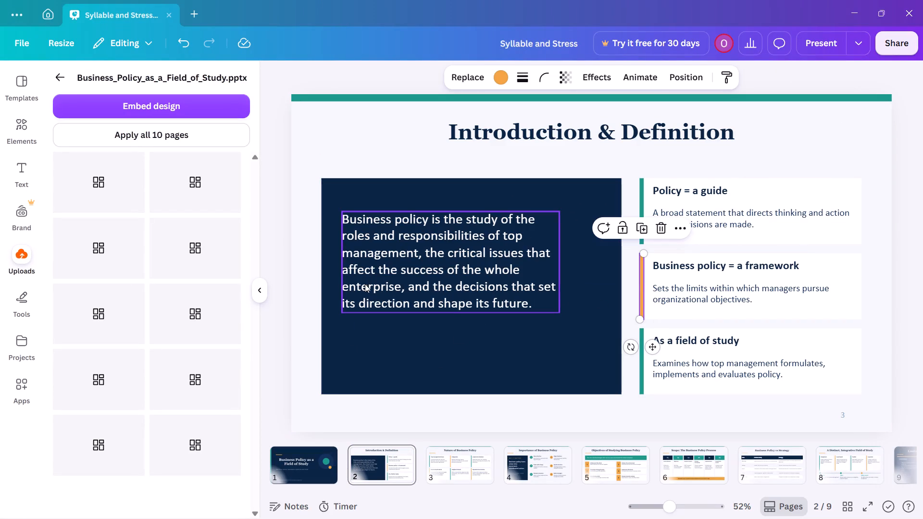
{"action": "left_click", "coordinate": [395, 363]}
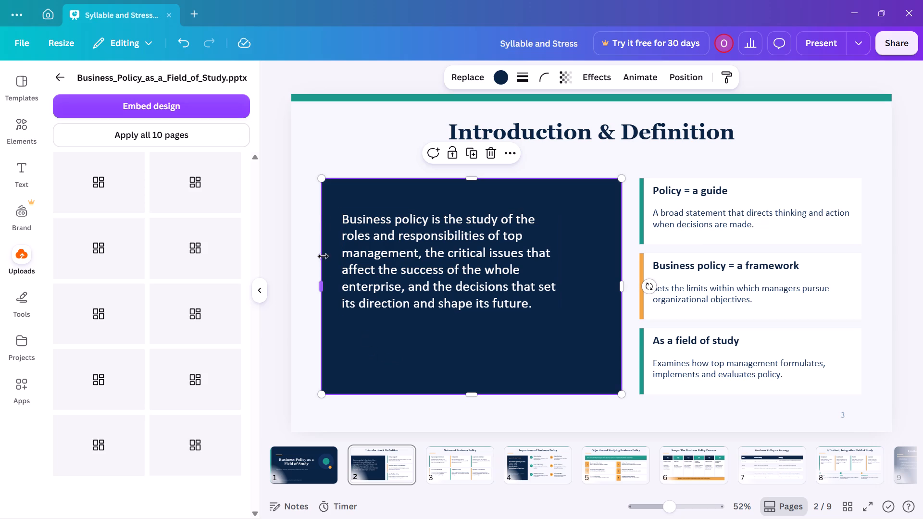
{"action": "left_click", "coordinate": [436, 305]}
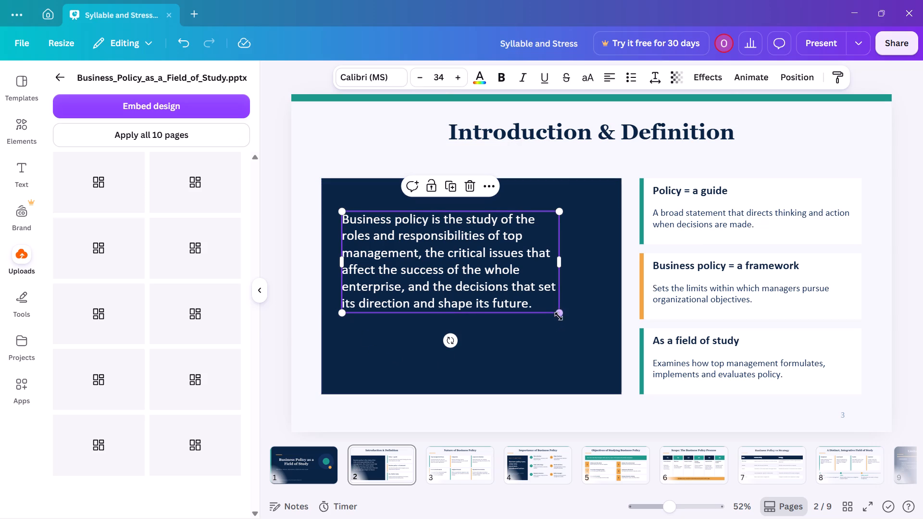
{"action": "left_click_drag", "start_coordinate": [559, 309], "coordinate": [615, 366]}
{"action": "left_click_drag", "start_coordinate": [629, 278], "coordinate": [628, 278]}
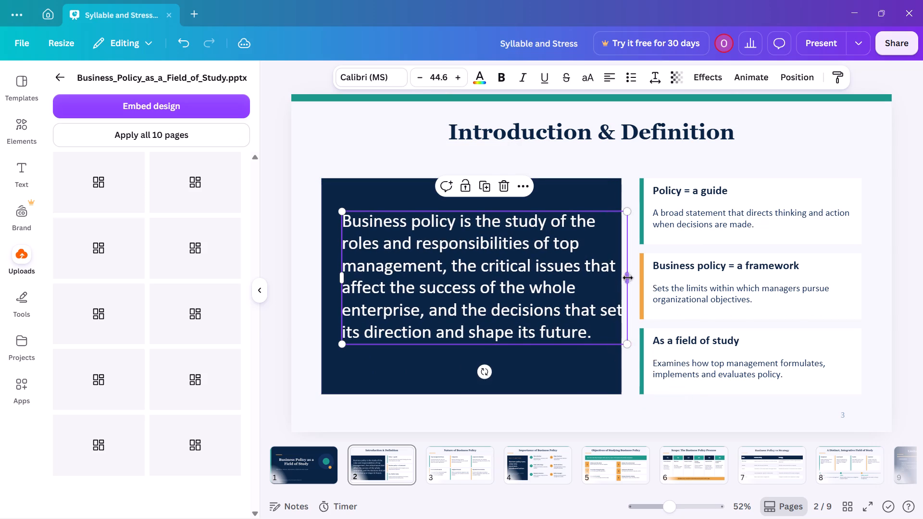
{"action": "left_click_drag", "start_coordinate": [628, 278], "coordinate": [587, 286]}
{"action": "left_click_drag", "start_coordinate": [541, 301], "coordinate": [535, 295]}
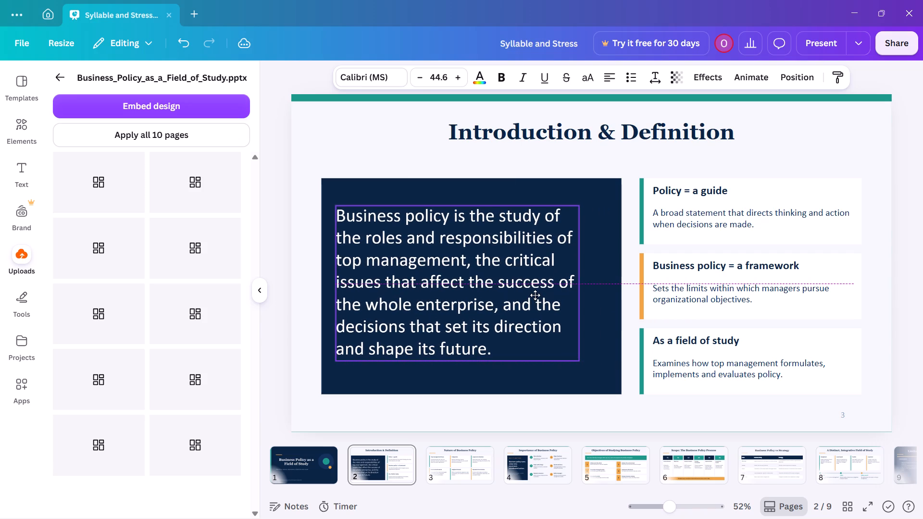
{"action": "left_click_drag", "start_coordinate": [535, 295], "coordinate": [548, 296]}
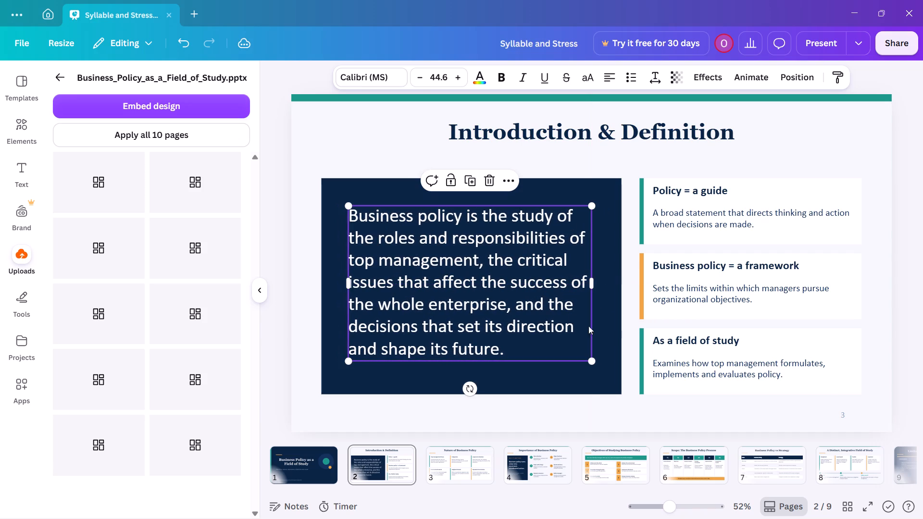
Recolour the three vertical accent bars beside the Policy, Business policy and Field of study cards to the design's navy blue.
{"action": "left_click", "coordinate": [641, 370]}
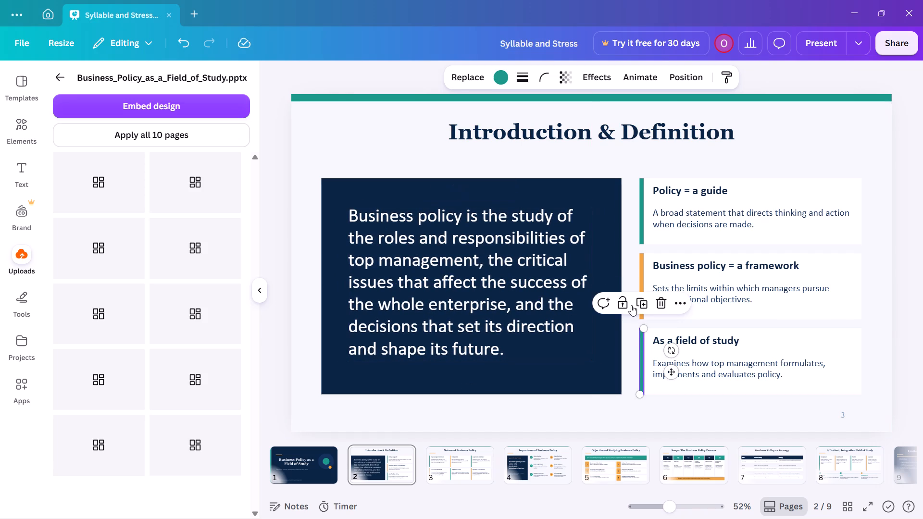
{"action": "left_click", "coordinate": [640, 280]}
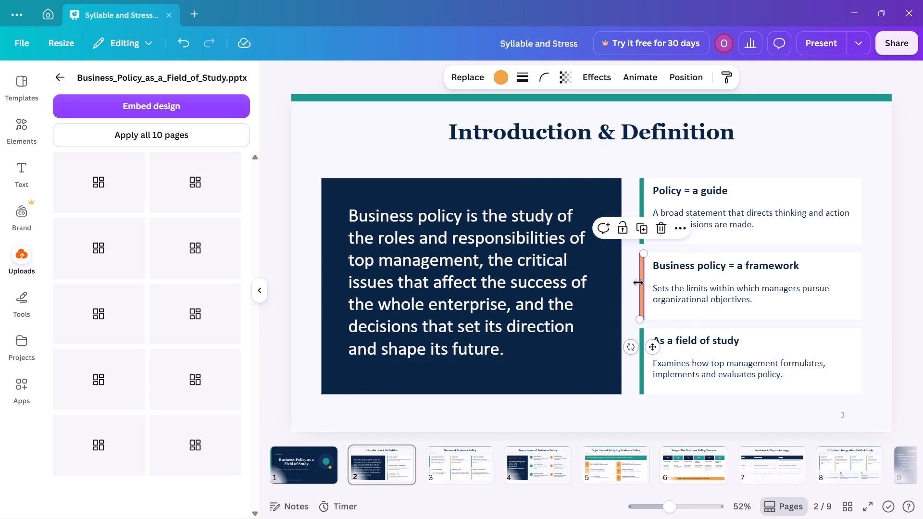
{"action": "left_click", "coordinate": [643, 360], "text": "shift"}
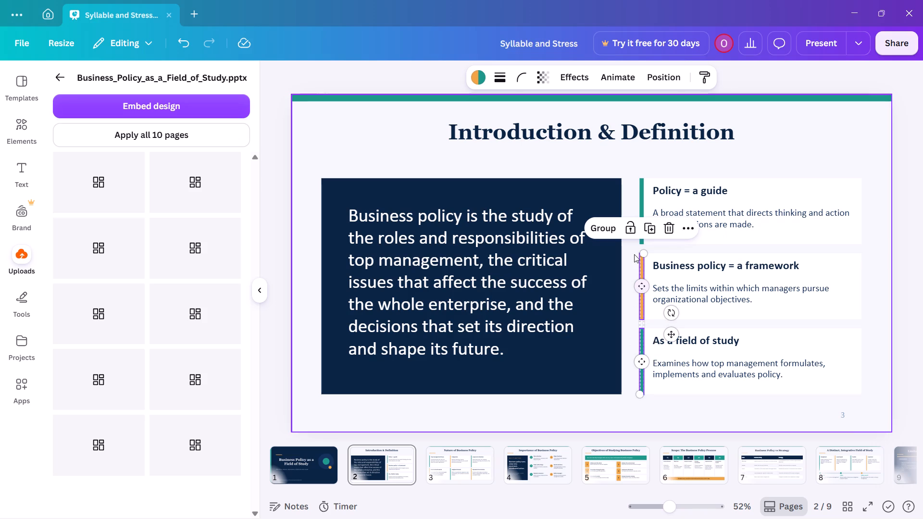
{"action": "left_click", "coordinate": [642, 208], "text": "shift"}
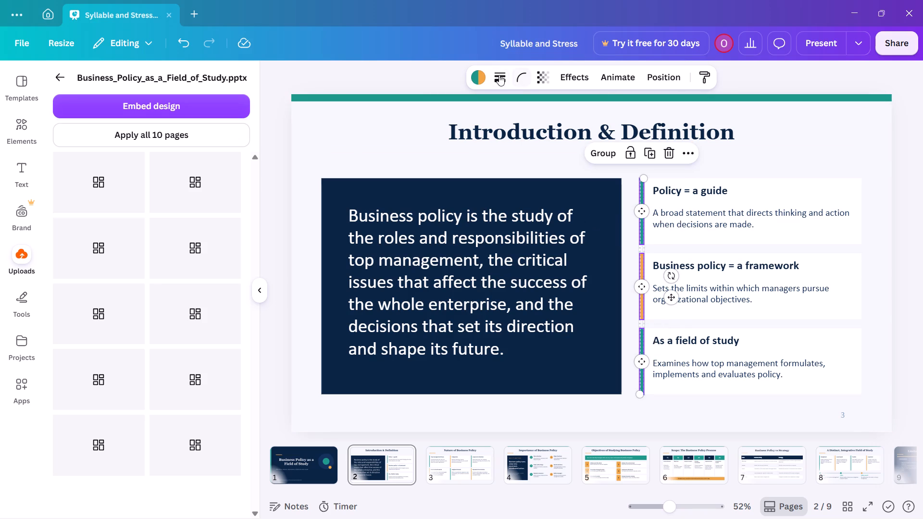
{"action": "left_click", "coordinate": [483, 74], "text": "shift"}
{"action": "left_click", "coordinate": [233, 162], "text": "shift"}
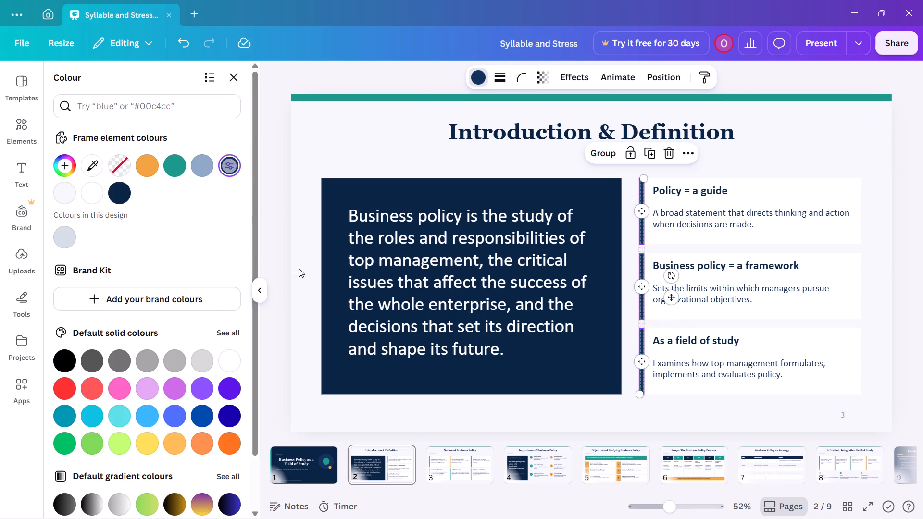
{"action": "left_click", "coordinate": [894, 294]}
{"action": "left_click", "coordinate": [914, 295]}
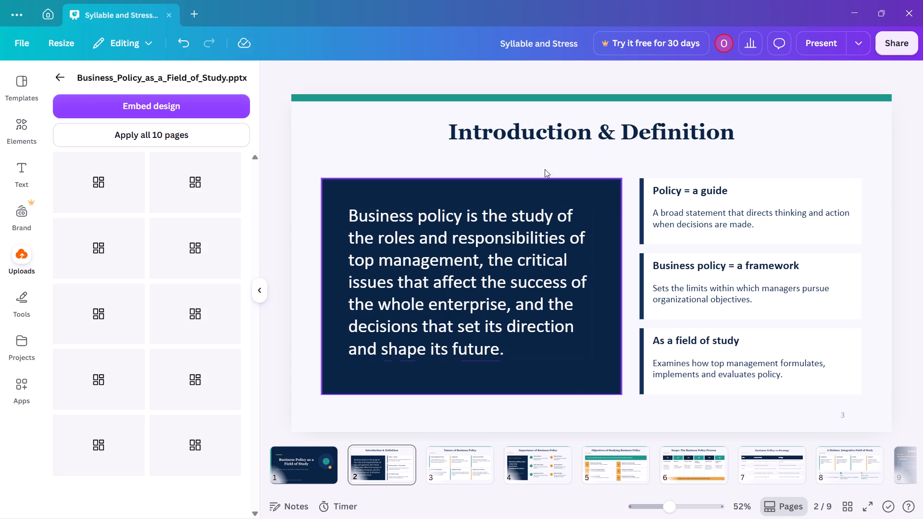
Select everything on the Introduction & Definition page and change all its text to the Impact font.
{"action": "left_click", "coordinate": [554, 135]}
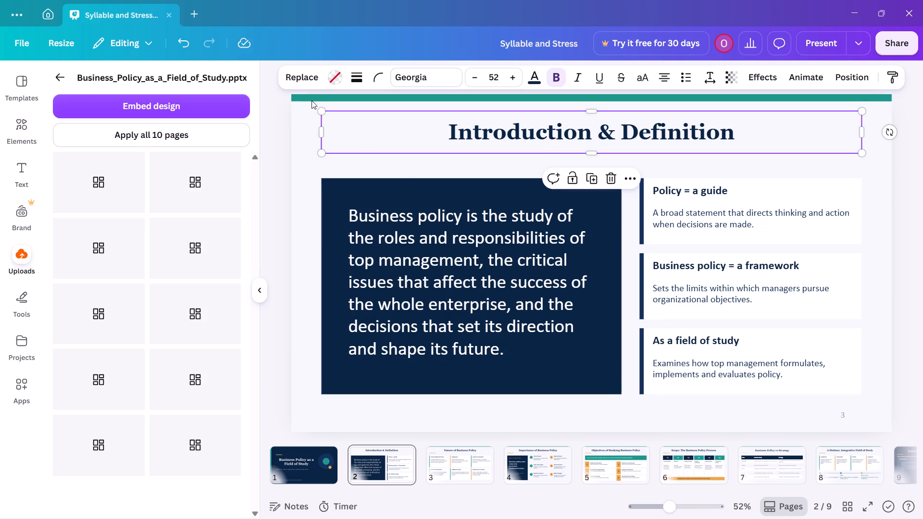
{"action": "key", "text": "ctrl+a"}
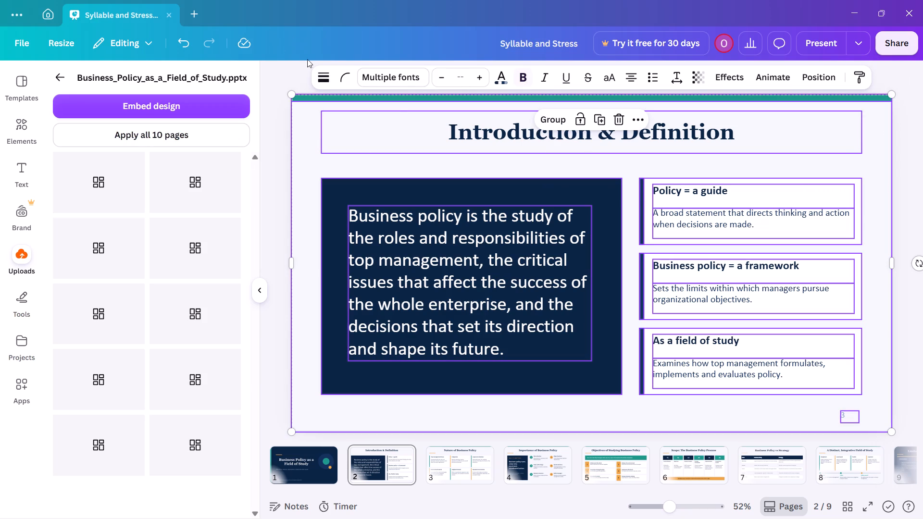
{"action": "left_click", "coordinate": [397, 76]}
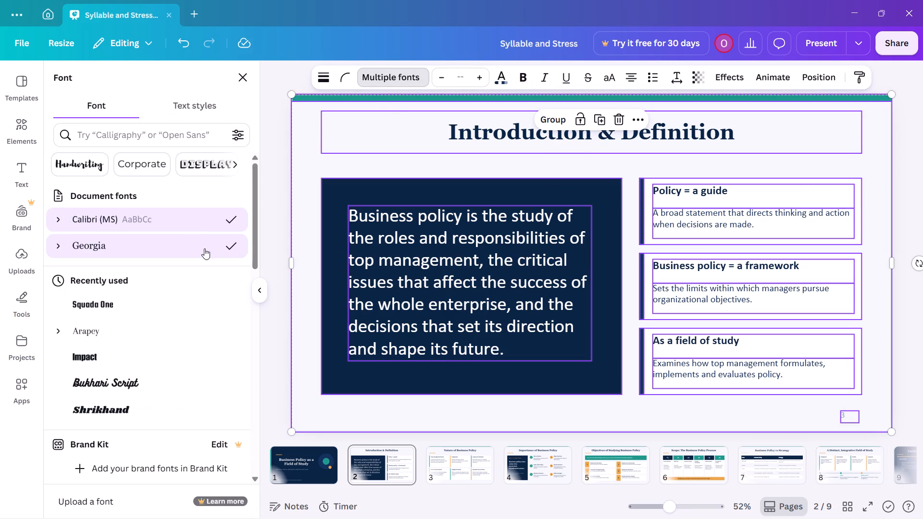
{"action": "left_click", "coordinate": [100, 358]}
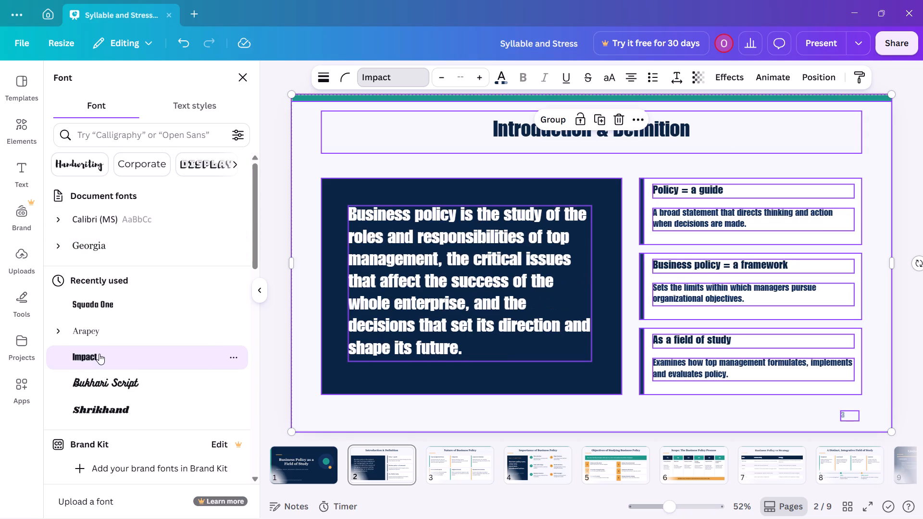
Browse the fonts, search for "l" and apply Leksikal to all the selected text on the page.
{"action": "scroll", "coordinate": [105, 333], "scroll_direction": "down", "scroll_amount": 2}
{"action": "scroll", "coordinate": [106, 259], "scroll_direction": "down", "scroll_amount": 1}
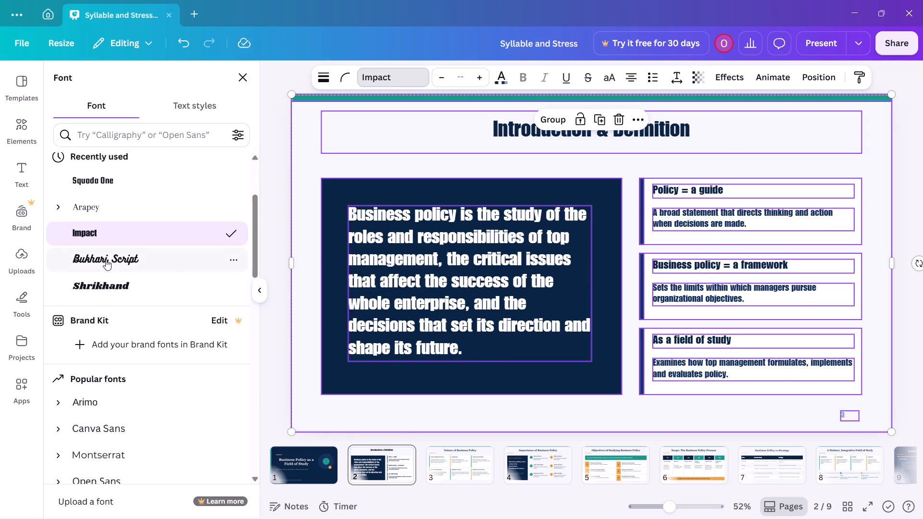
{"action": "scroll", "coordinate": [106, 259], "scroll_direction": "down", "scroll_amount": 3}
{"action": "scroll", "coordinate": [125, 331], "scroll_direction": "down", "scroll_amount": 4}
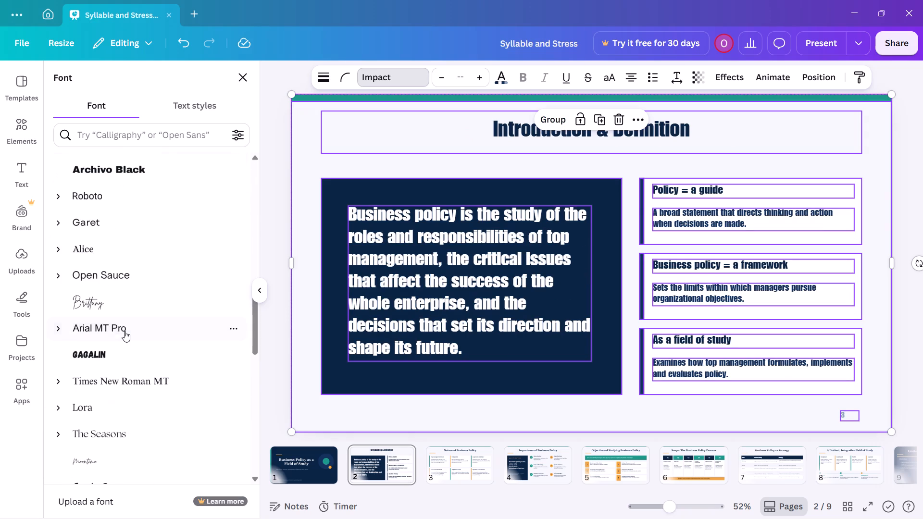
{"action": "scroll", "coordinate": [124, 329], "scroll_direction": "down", "scroll_amount": 3}
{"action": "scroll", "coordinate": [123, 321], "scroll_direction": "up", "scroll_amount": 14}
{"action": "scroll", "coordinate": [105, 284], "scroll_direction": "up", "scroll_amount": 4}
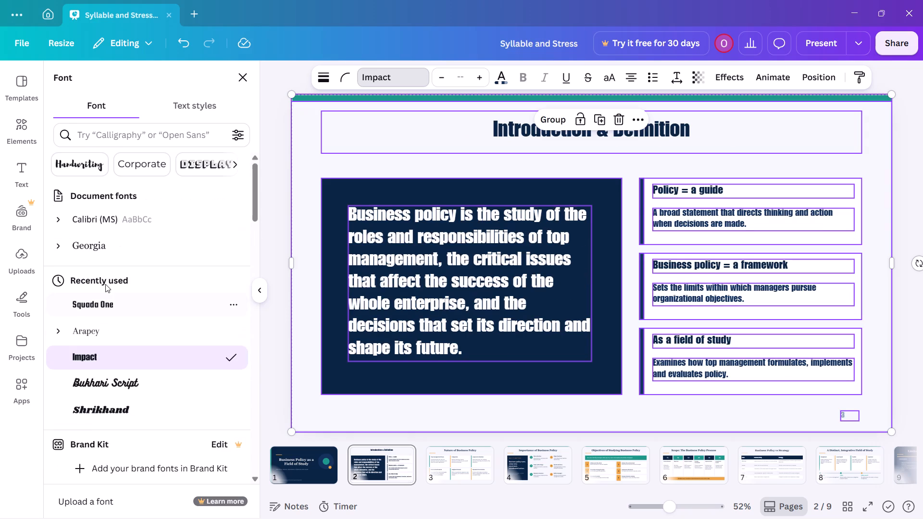
{"action": "scroll", "coordinate": [105, 284], "scroll_direction": "up", "scroll_amount": 1}
{"action": "left_click", "coordinate": [126, 139]}
{"action": "key", "text": "l"}
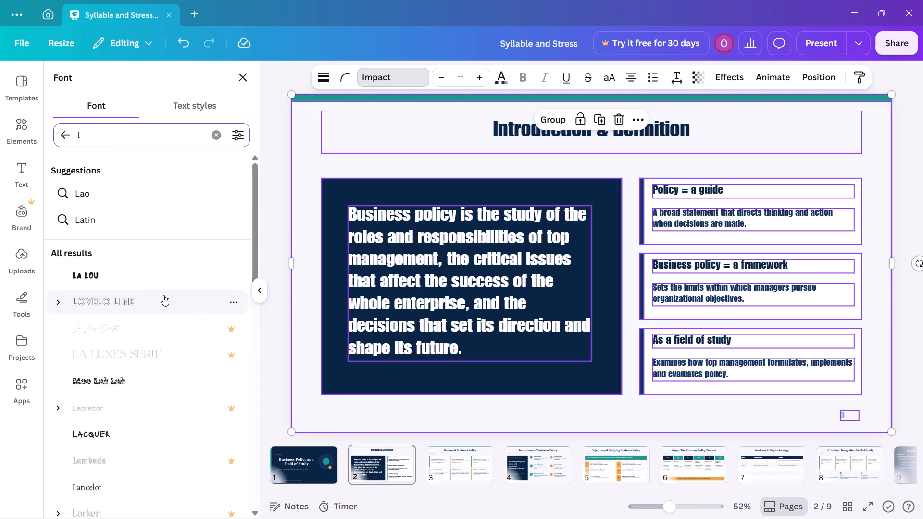
{"action": "scroll", "coordinate": [162, 291], "scroll_direction": "down", "scroll_amount": 8}
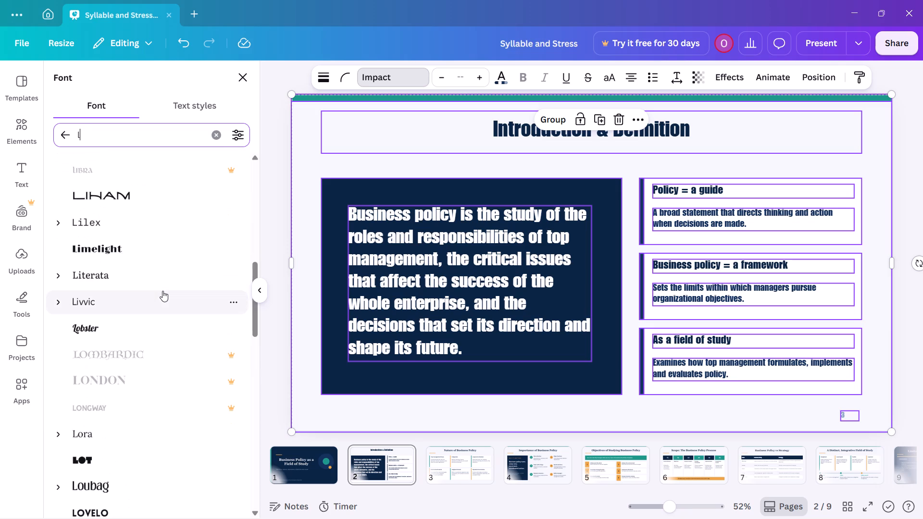
{"action": "scroll", "coordinate": [154, 297], "scroll_direction": "up", "scroll_amount": 2}
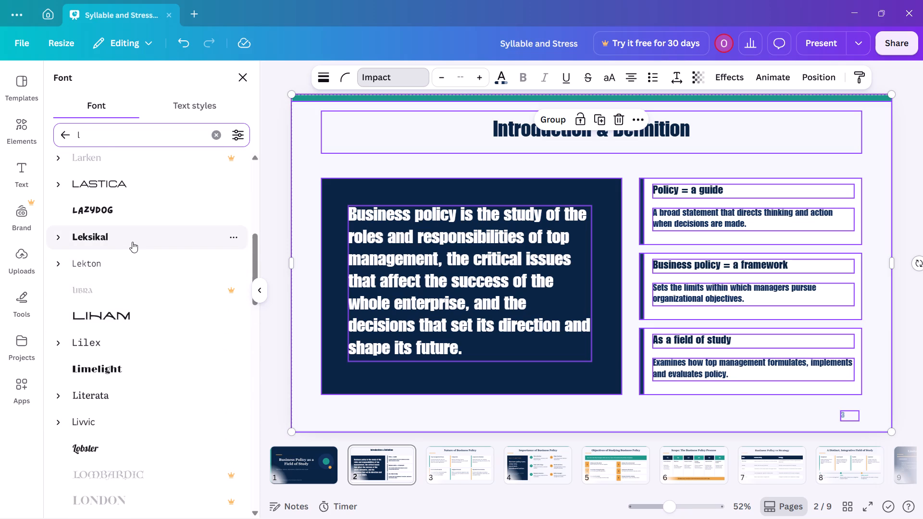
{"action": "left_click", "coordinate": [131, 244]}
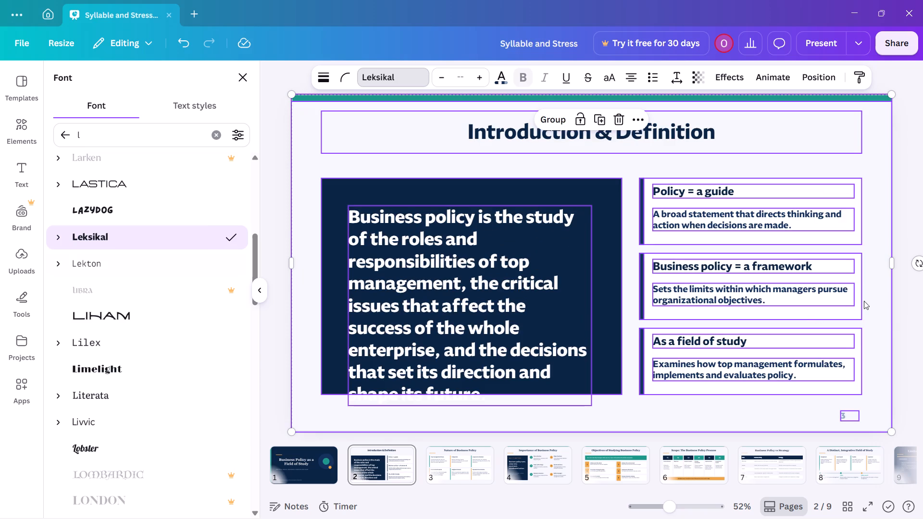
{"action": "left_click", "coordinate": [900, 325]}
{"action": "left_click", "coordinate": [905, 326]}
Move the definition paragraph up so that all its lines fit inside the dark blue panel.
{"action": "left_click_drag", "start_coordinate": [385, 346], "coordinate": [379, 345]}
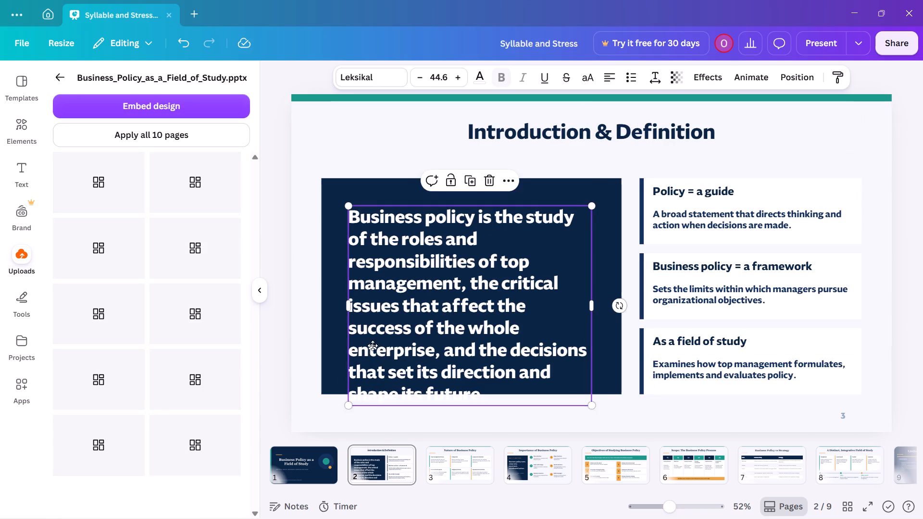
{"action": "left_click_drag", "start_coordinate": [447, 336], "coordinate": [449, 316]}
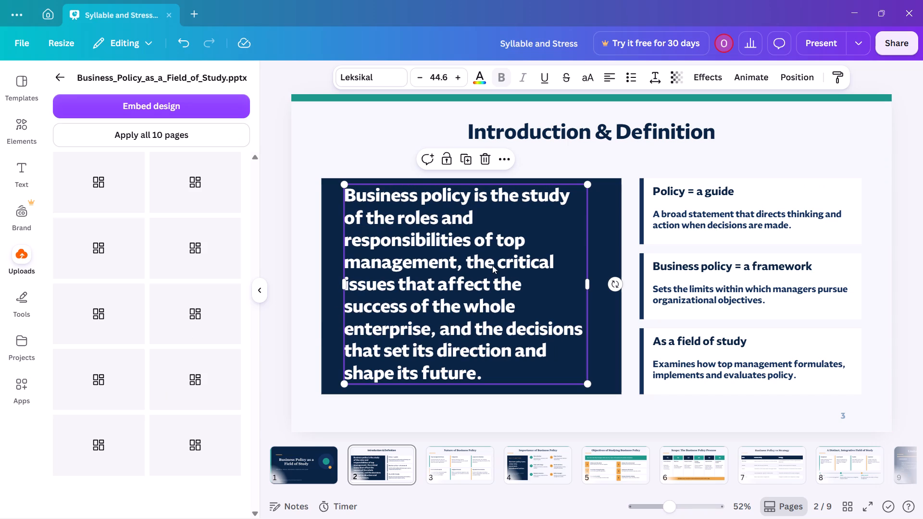
{"action": "left_click", "coordinate": [896, 300]}
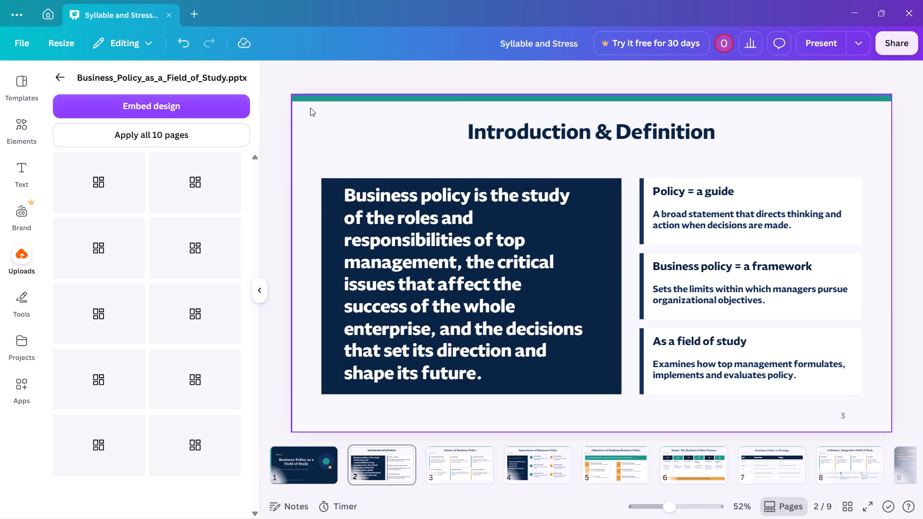
Recolour the turquoise bar along the page's top edge to the design's navy blue.
{"action": "left_click", "coordinate": [316, 94]}
{"action": "left_click", "coordinate": [495, 78]}
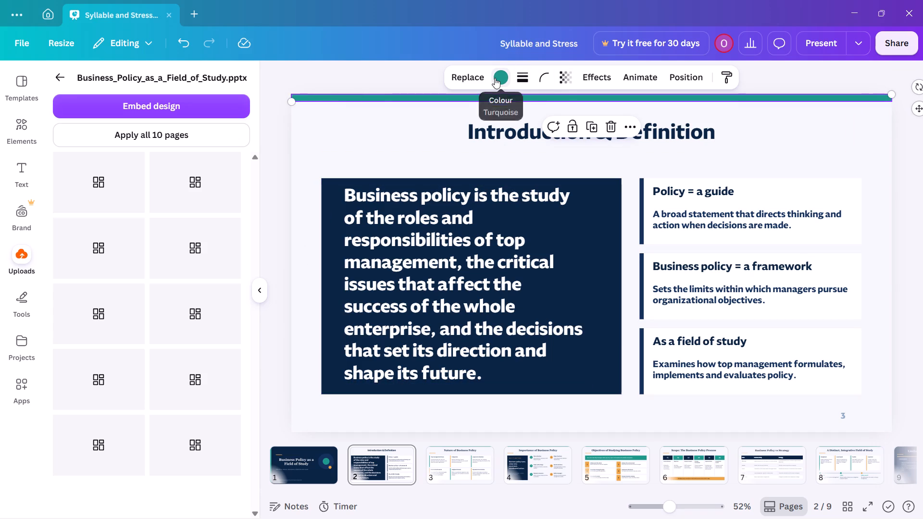
{"action": "left_click", "coordinate": [227, 160]}
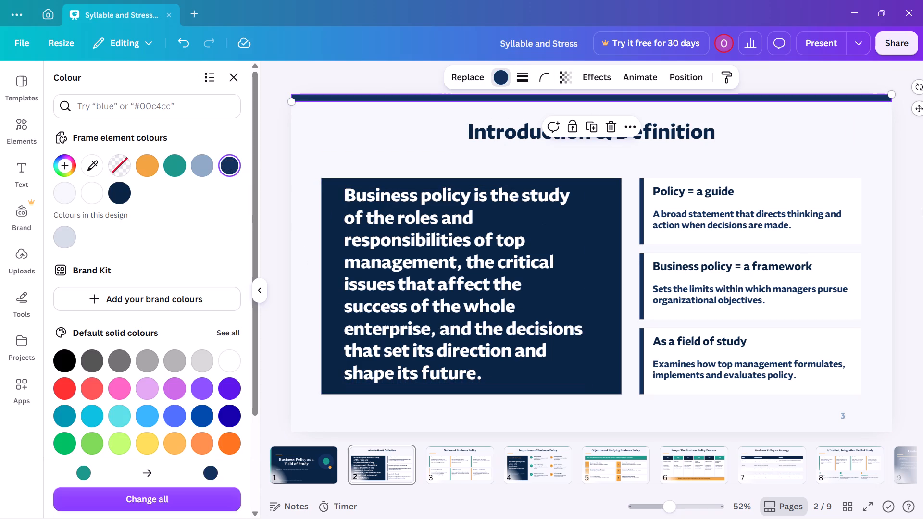
{"action": "left_click", "coordinate": [907, 208]}
{"action": "left_click", "coordinate": [900, 206]}
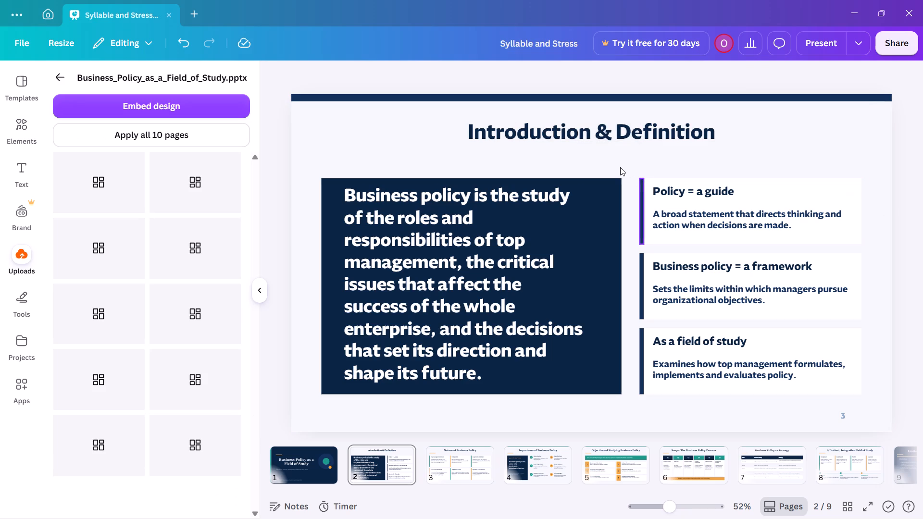
Copy the words "Business policy" from the start of the definition paragraph.
{"action": "left_click", "coordinate": [611, 144]}
{"action": "left_click", "coordinate": [409, 196]}
{"action": "left_click", "coordinate": [424, 196]}
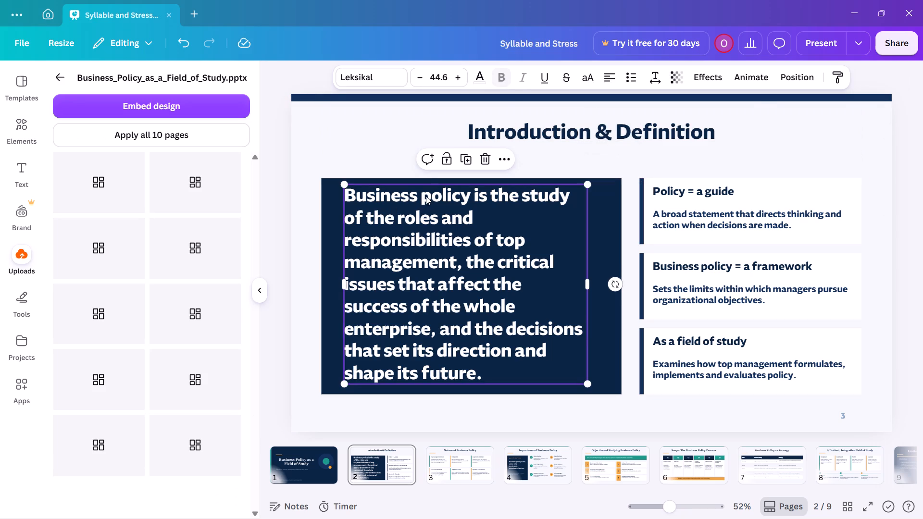
{"action": "left_click", "coordinate": [466, 196]}
{"action": "left_click_drag", "start_coordinate": [468, 195], "coordinate": [346, 194]}
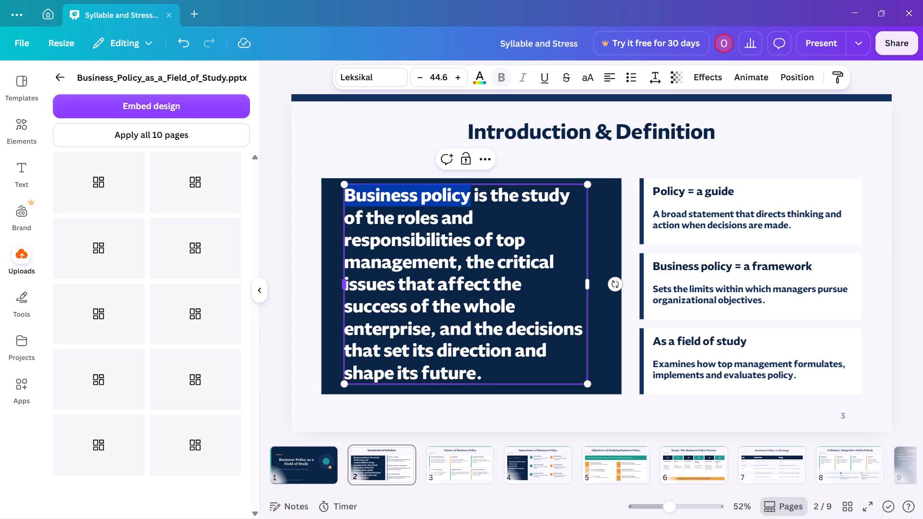
{"action": "left_click_drag", "start_coordinate": [346, 194], "coordinate": [346, 199]}
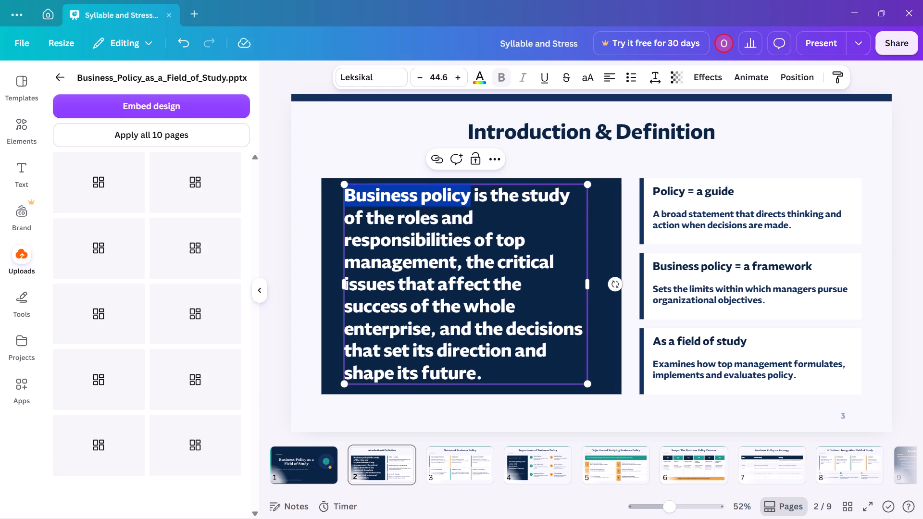
{"action": "key", "text": "ctrl+c"}
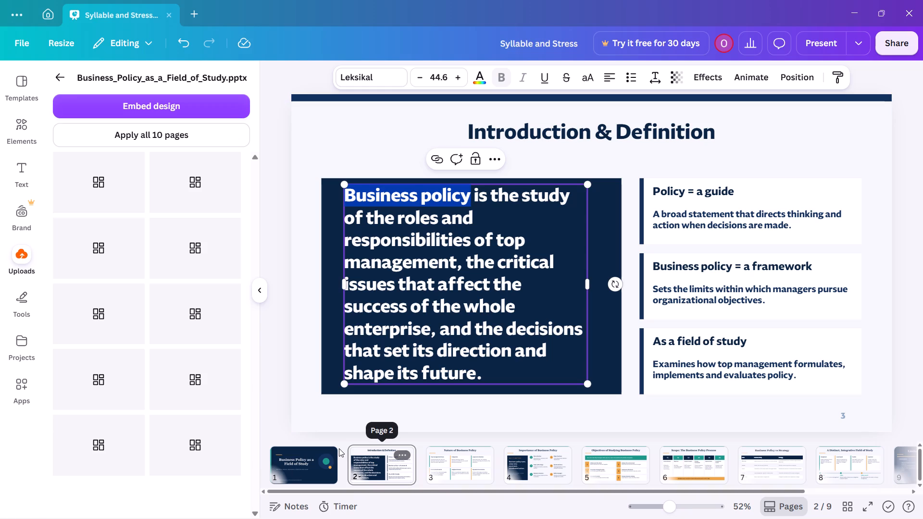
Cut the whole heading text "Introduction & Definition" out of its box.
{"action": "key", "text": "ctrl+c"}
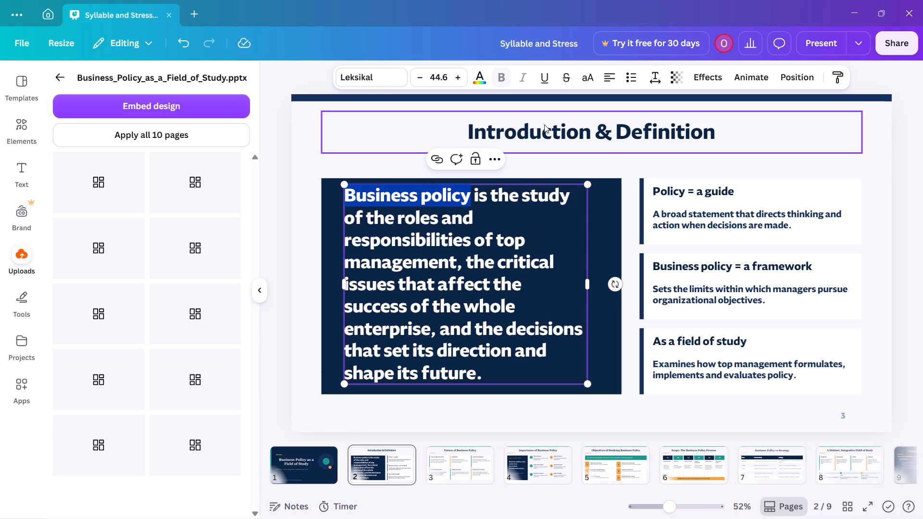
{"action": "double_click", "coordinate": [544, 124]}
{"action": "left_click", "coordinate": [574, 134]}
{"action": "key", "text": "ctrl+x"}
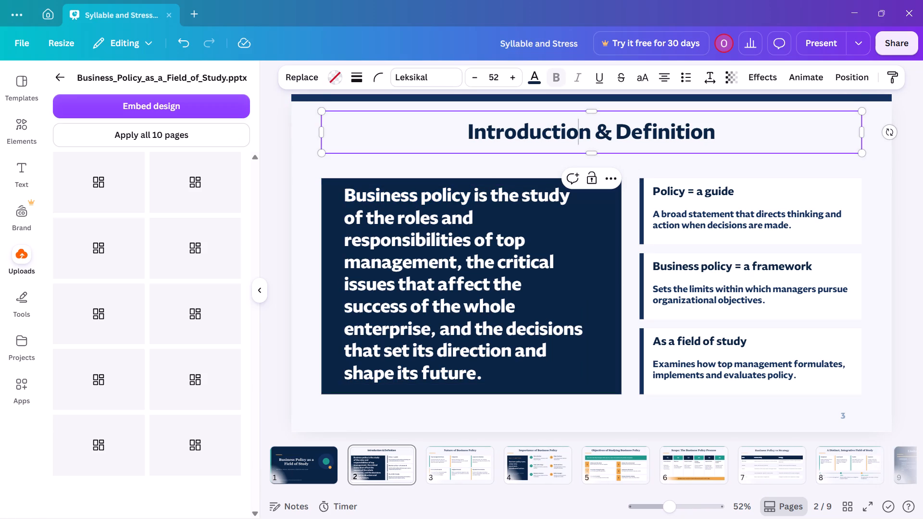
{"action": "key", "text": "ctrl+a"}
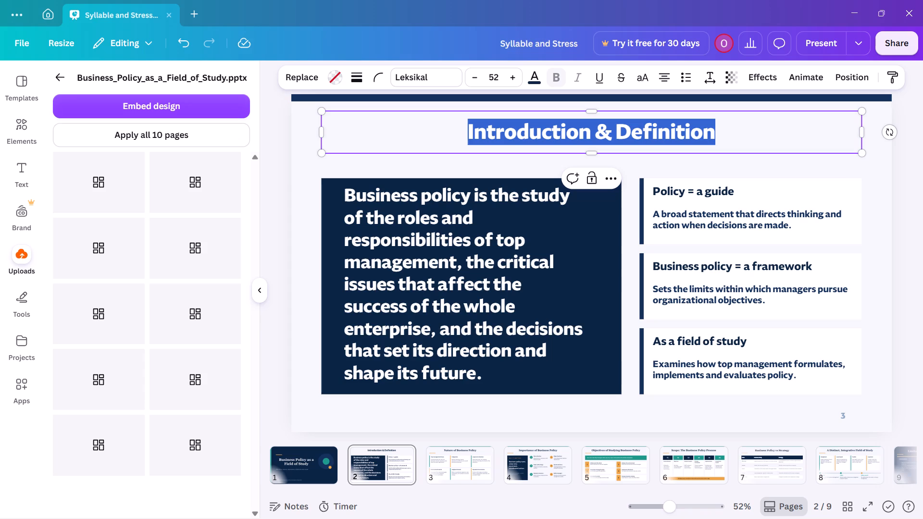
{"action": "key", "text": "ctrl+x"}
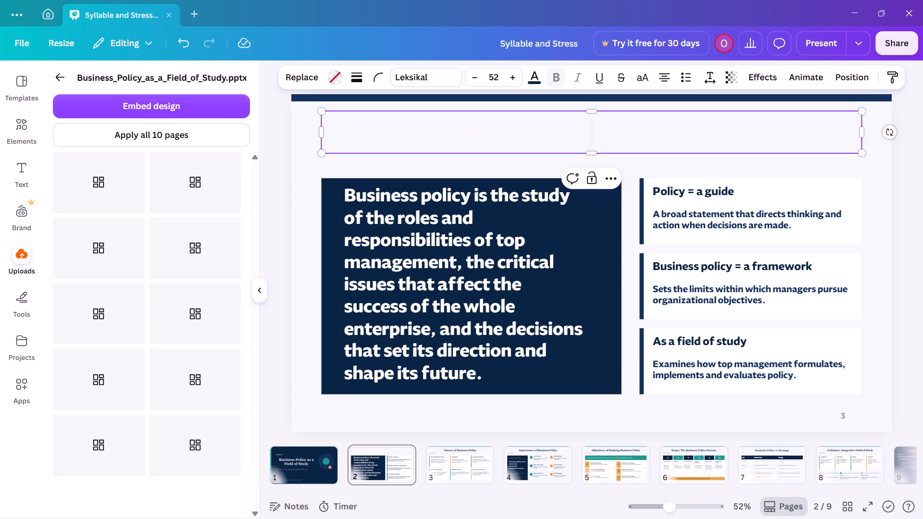
Copy the words "Business policy" from the start of the definition paragraph again.
{"action": "left_click", "coordinate": [439, 193]}
{"action": "left_click", "coordinate": [445, 193]}
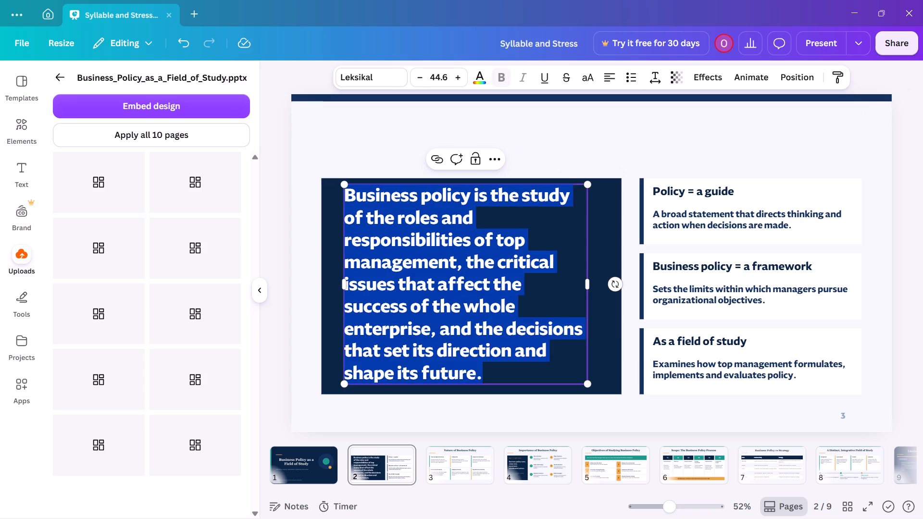
{"action": "left_click", "coordinate": [469, 194]}
{"action": "left_click_drag", "start_coordinate": [470, 194], "coordinate": [345, 190]}
{"action": "key", "text": "ctrl+c"}
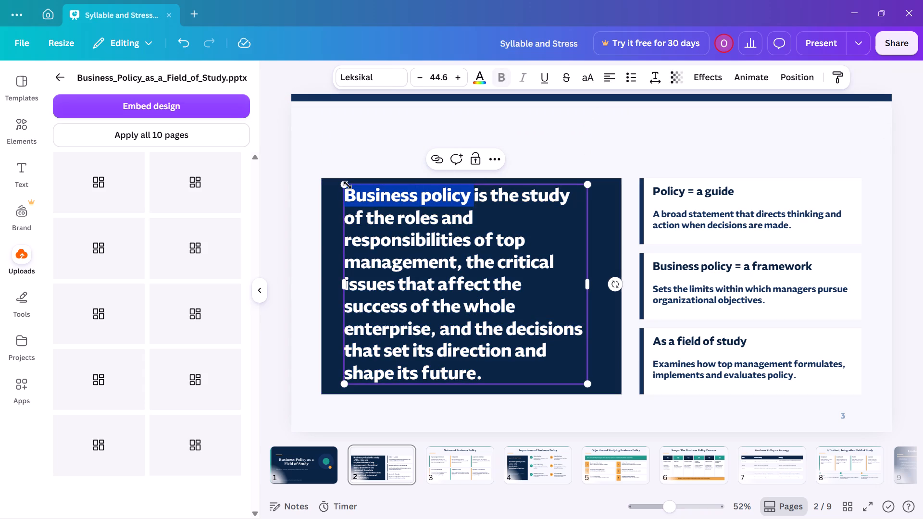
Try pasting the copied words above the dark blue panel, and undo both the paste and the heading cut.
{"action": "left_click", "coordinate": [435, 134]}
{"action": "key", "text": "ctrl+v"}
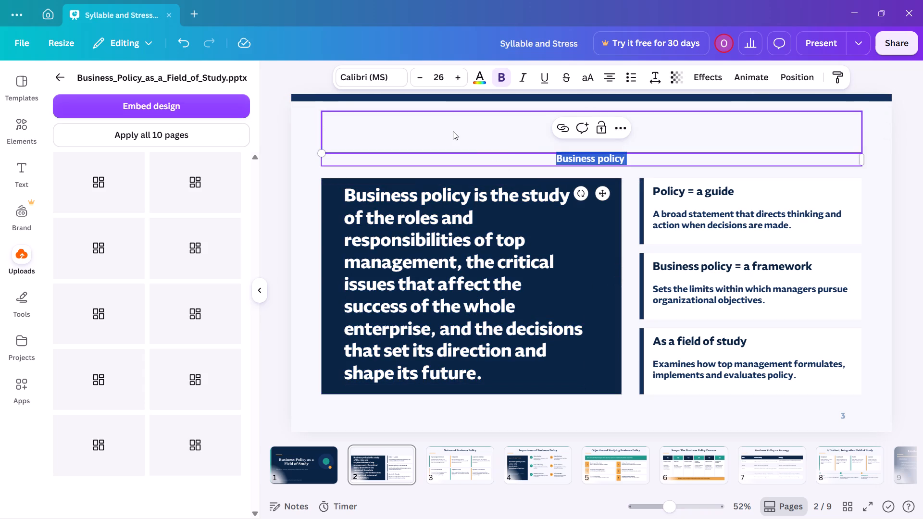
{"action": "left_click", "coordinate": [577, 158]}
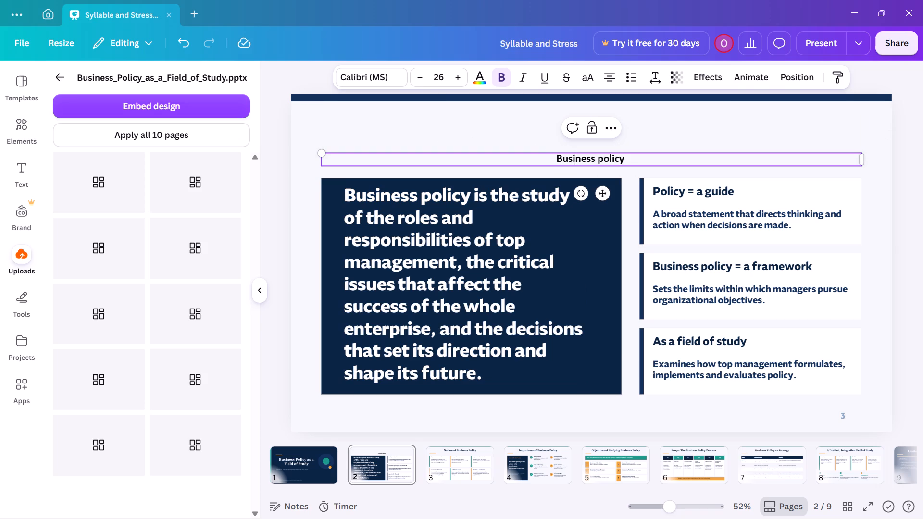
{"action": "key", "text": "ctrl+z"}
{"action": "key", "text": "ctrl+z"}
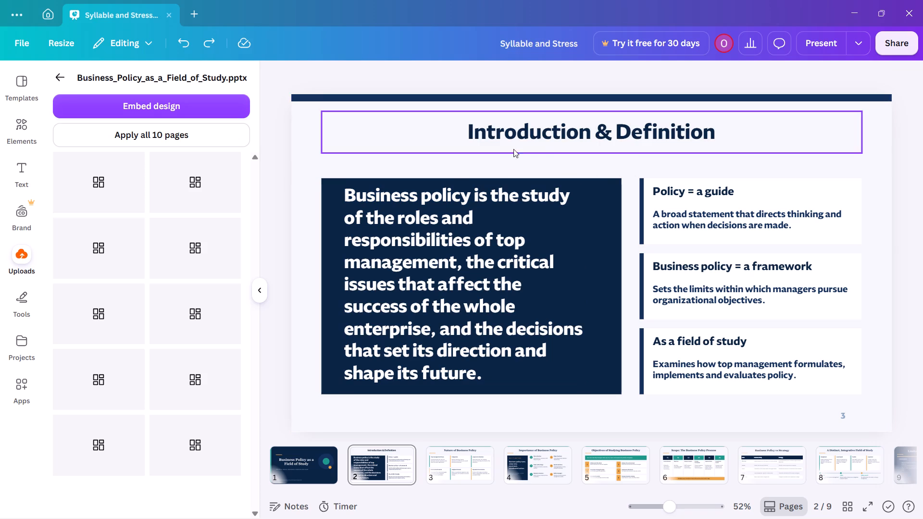
Replace the whole heading "Introduction & Definition" with the copied words "Business policy".
{"action": "left_click", "coordinate": [459, 190]}
{"action": "left_click", "coordinate": [549, 134]}
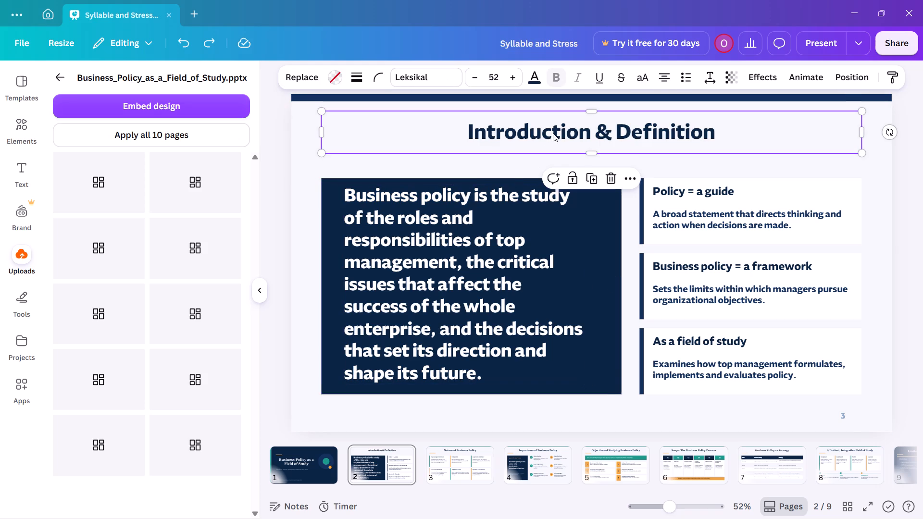
{"action": "left_click", "coordinate": [553, 133]}
{"action": "left_click", "coordinate": [553, 133]}
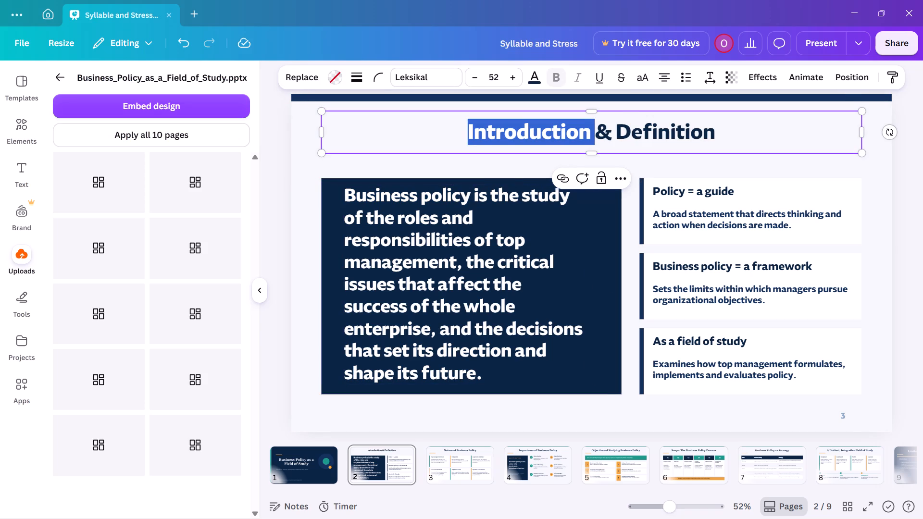
{"action": "key", "text": "ctrl+a"}
{"action": "key", "text": "ctrl+v"}
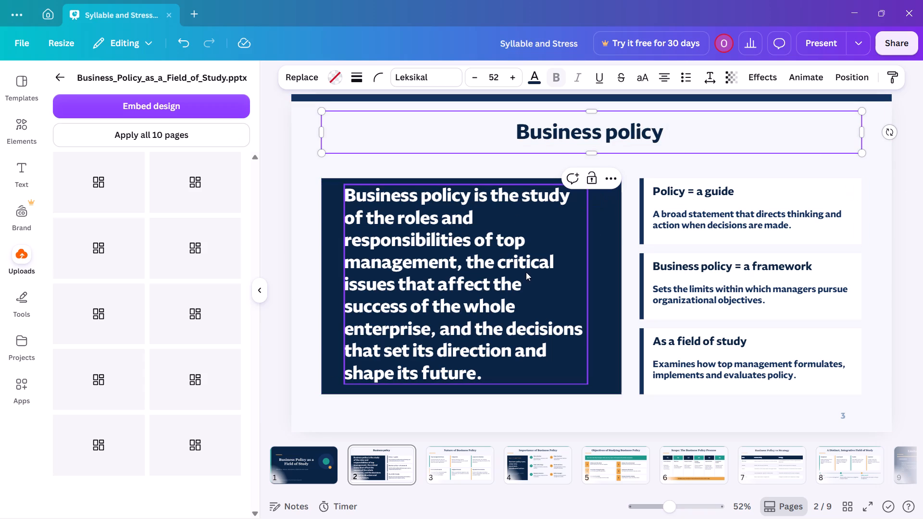
Extend the heading with the words "as field of study" and finish editing it.
{"action": "key", "text": "a"}
{"action": "key", "text": "s"}
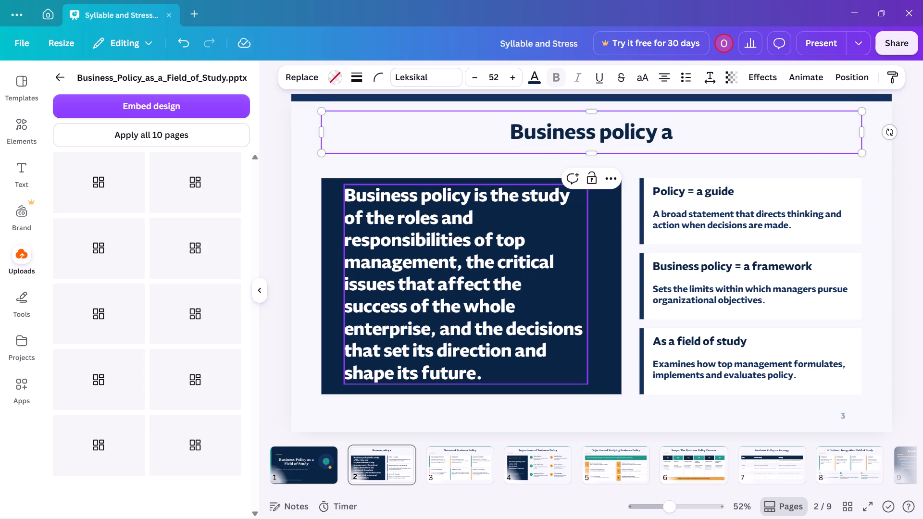
{"action": "key", "text": "space"}
{"action": "key", "text": "f"}
{"action": "key", "text": "i"}
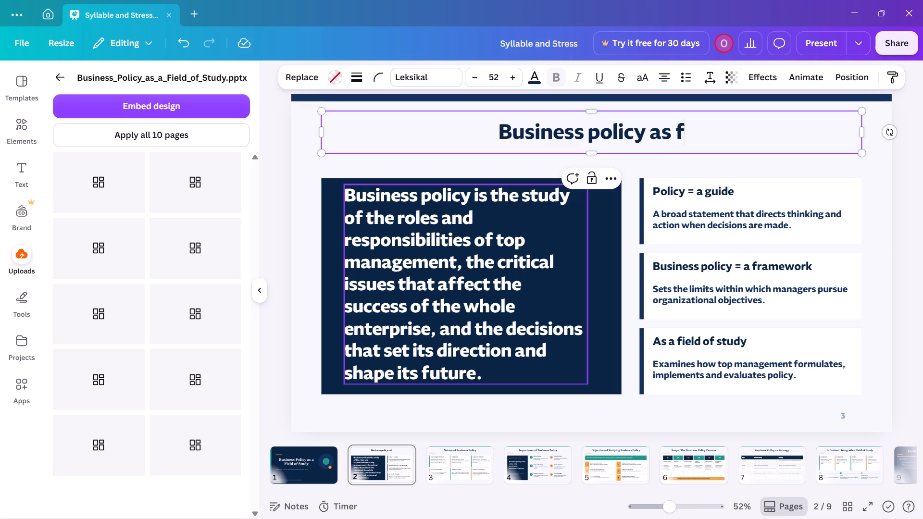
{"action": "type", "text": "el"}
{"action": "key", "text": "d"}
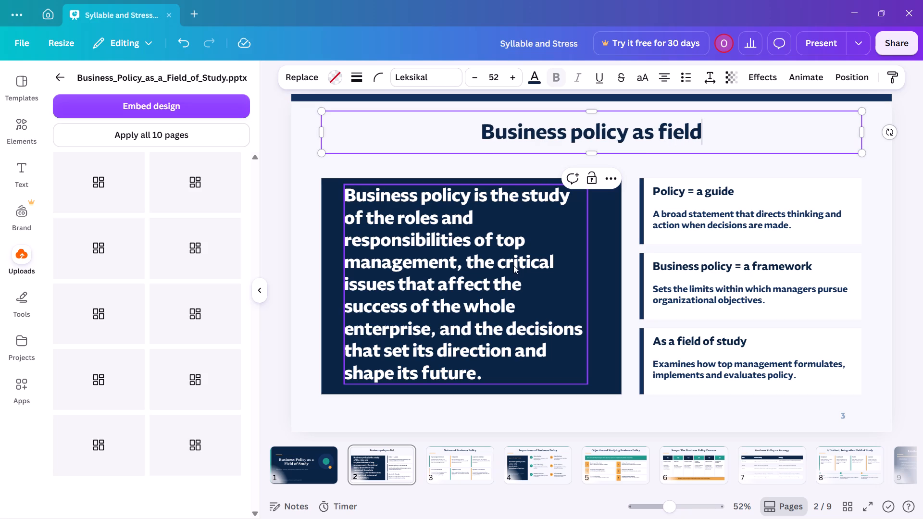
{"action": "key", "text": "space"}
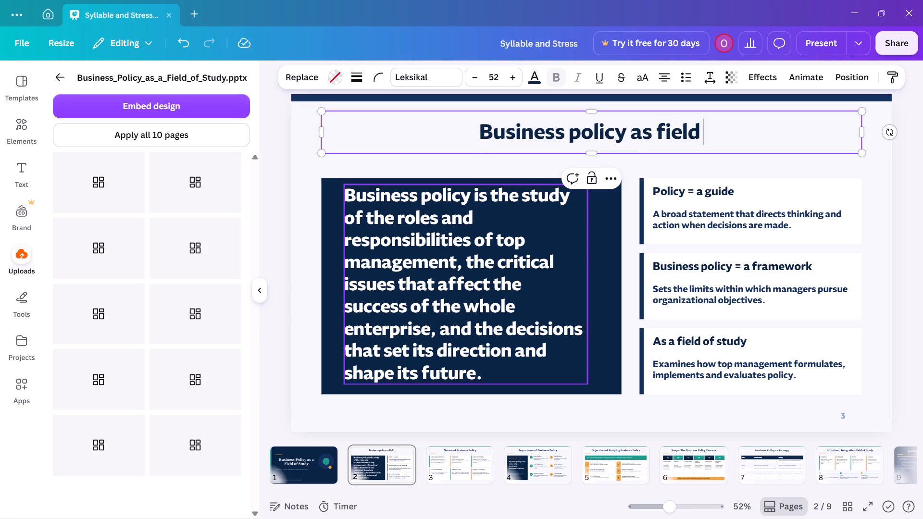
{"action": "type", "text": "of study"}
{"action": "key", "text": "space"}
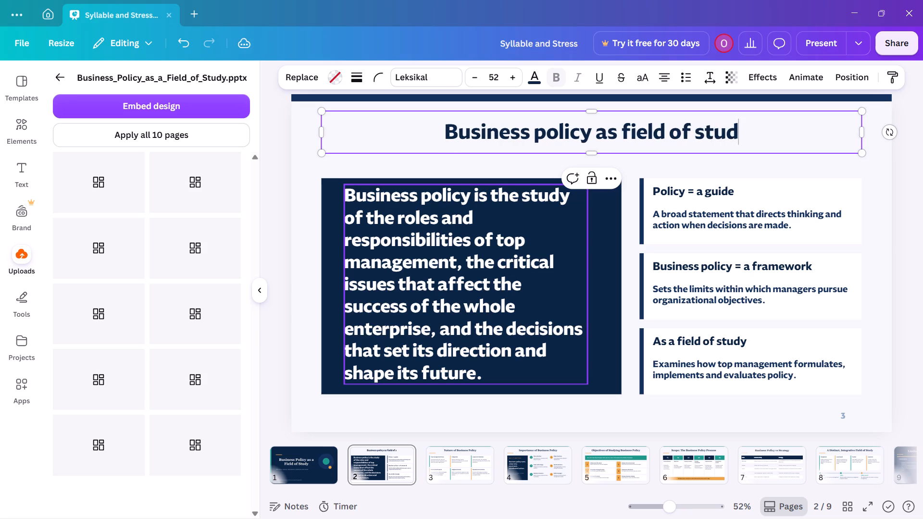
{"action": "left_click", "coordinate": [280, 205]}
Shift the heading box slightly left and down on the page and deselect it.
{"action": "left_click_drag", "start_coordinate": [621, 141], "coordinate": [618, 141]}
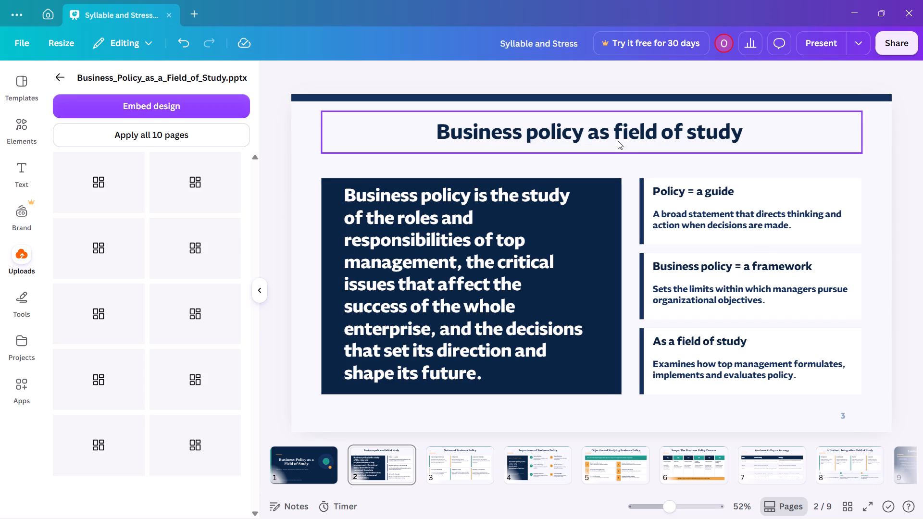
{"action": "left_click_drag", "start_coordinate": [618, 141], "coordinate": [604, 146]}
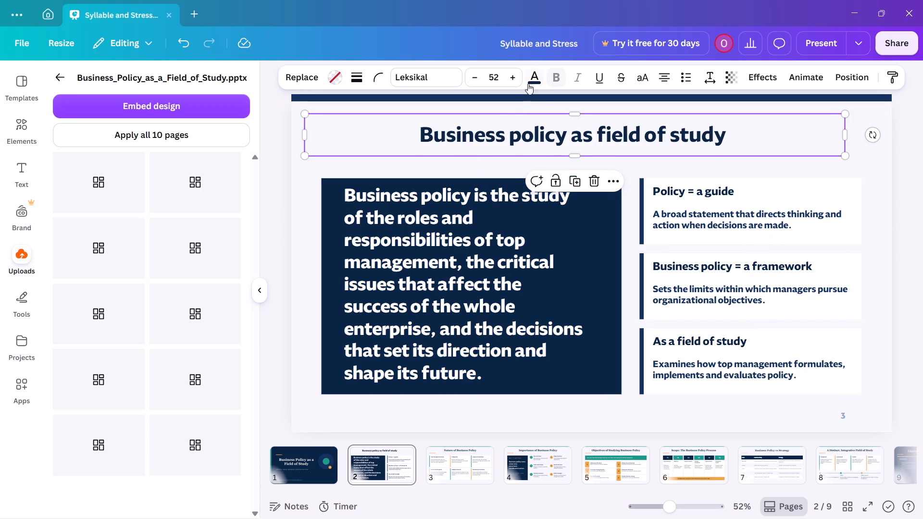
{"action": "left_click", "coordinate": [56, 84]}
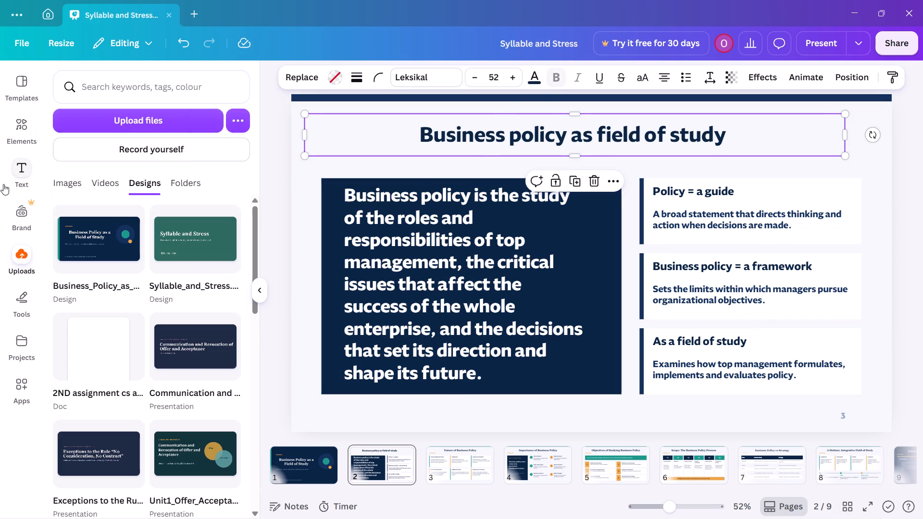
{"action": "left_click", "coordinate": [922, 336]}
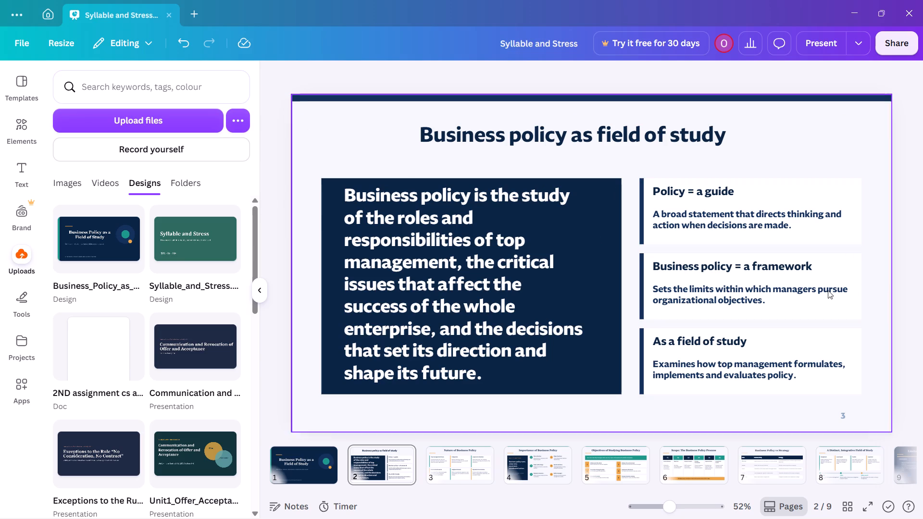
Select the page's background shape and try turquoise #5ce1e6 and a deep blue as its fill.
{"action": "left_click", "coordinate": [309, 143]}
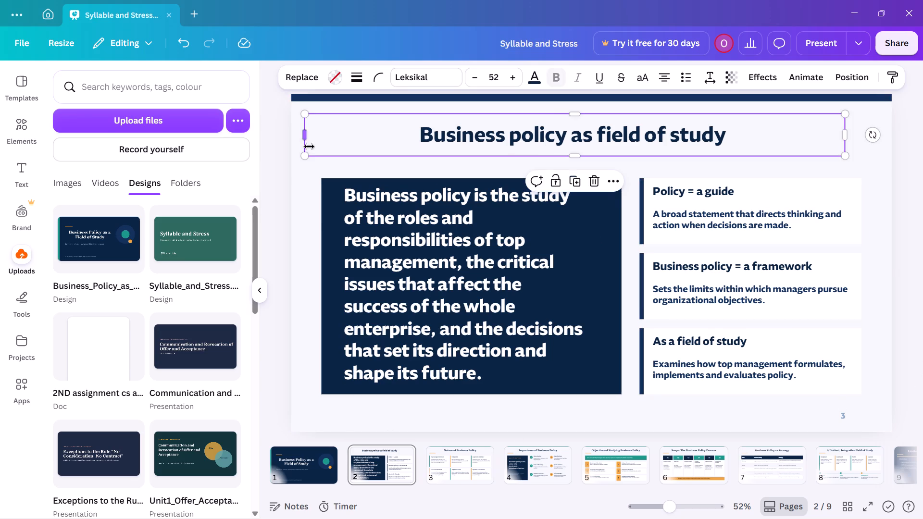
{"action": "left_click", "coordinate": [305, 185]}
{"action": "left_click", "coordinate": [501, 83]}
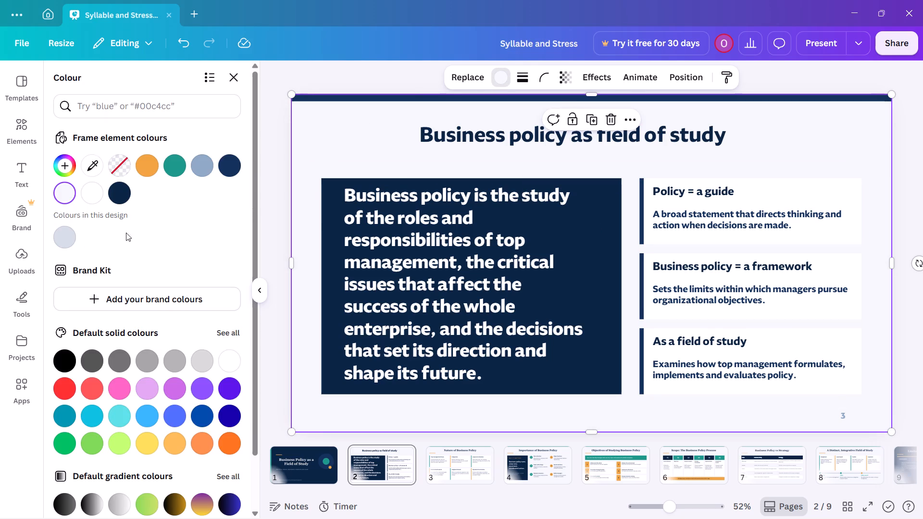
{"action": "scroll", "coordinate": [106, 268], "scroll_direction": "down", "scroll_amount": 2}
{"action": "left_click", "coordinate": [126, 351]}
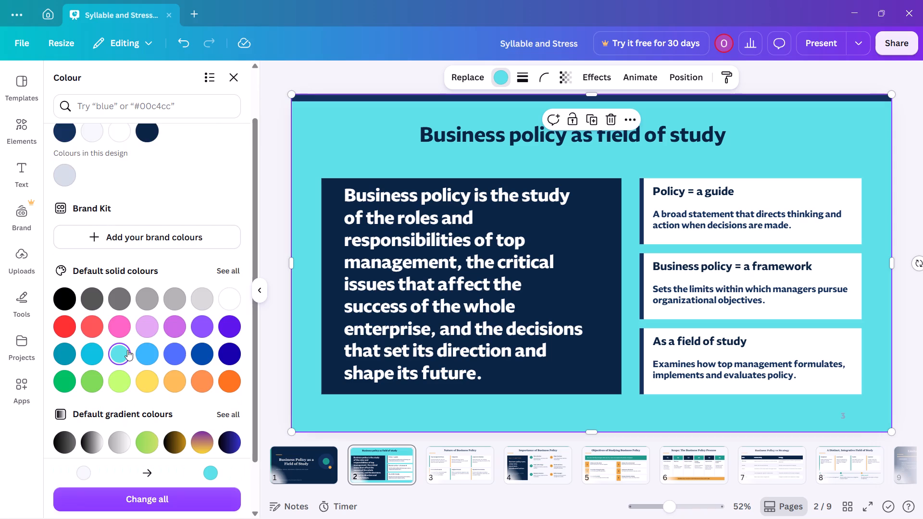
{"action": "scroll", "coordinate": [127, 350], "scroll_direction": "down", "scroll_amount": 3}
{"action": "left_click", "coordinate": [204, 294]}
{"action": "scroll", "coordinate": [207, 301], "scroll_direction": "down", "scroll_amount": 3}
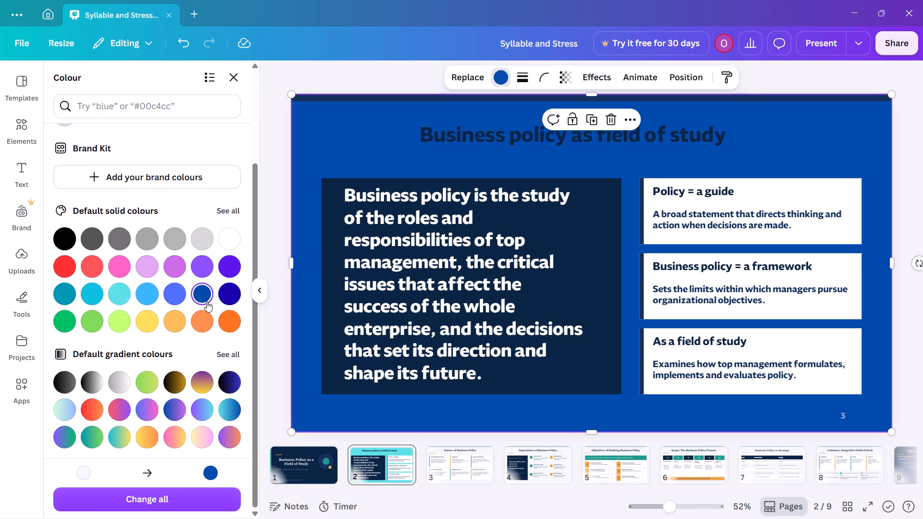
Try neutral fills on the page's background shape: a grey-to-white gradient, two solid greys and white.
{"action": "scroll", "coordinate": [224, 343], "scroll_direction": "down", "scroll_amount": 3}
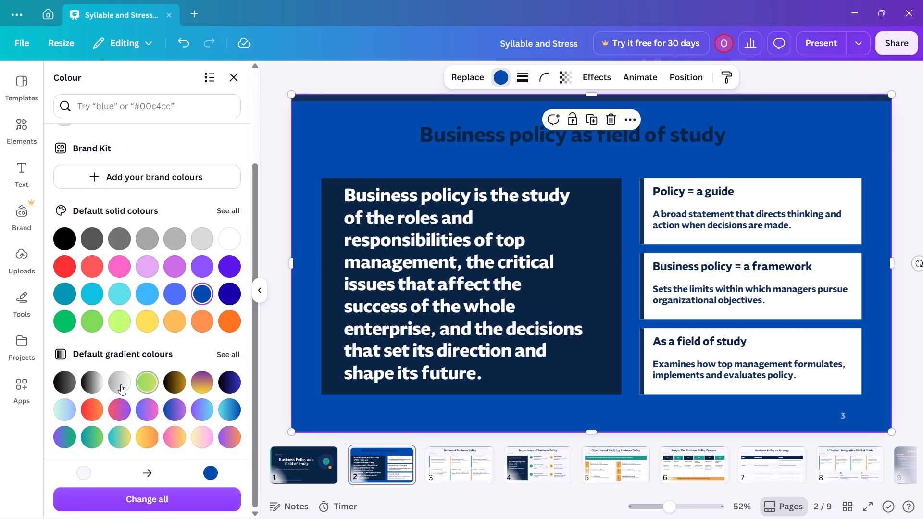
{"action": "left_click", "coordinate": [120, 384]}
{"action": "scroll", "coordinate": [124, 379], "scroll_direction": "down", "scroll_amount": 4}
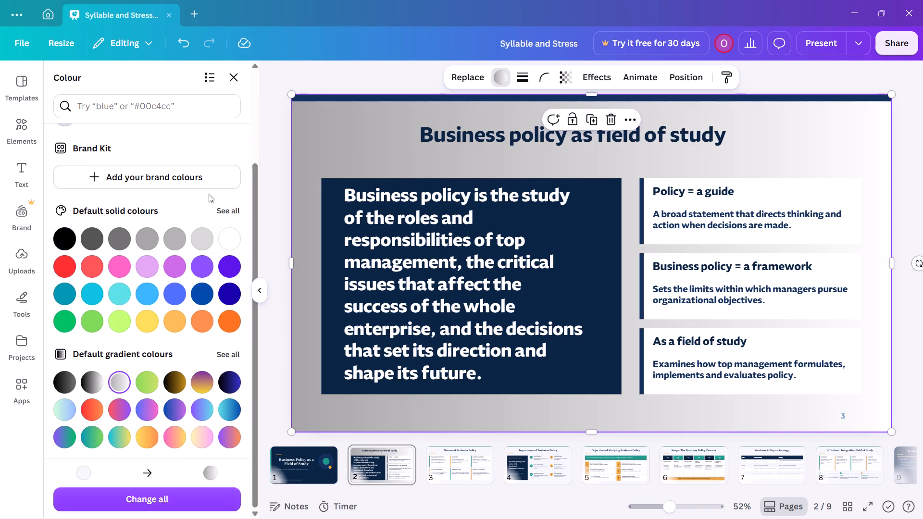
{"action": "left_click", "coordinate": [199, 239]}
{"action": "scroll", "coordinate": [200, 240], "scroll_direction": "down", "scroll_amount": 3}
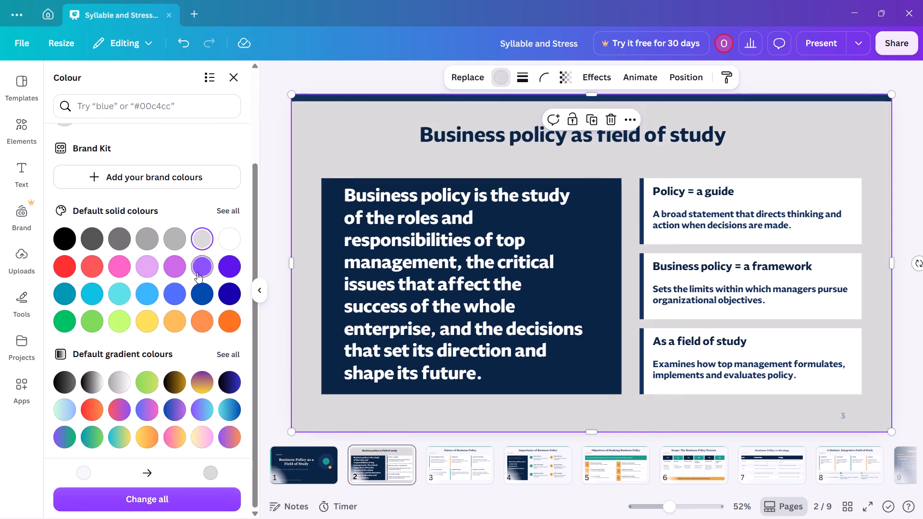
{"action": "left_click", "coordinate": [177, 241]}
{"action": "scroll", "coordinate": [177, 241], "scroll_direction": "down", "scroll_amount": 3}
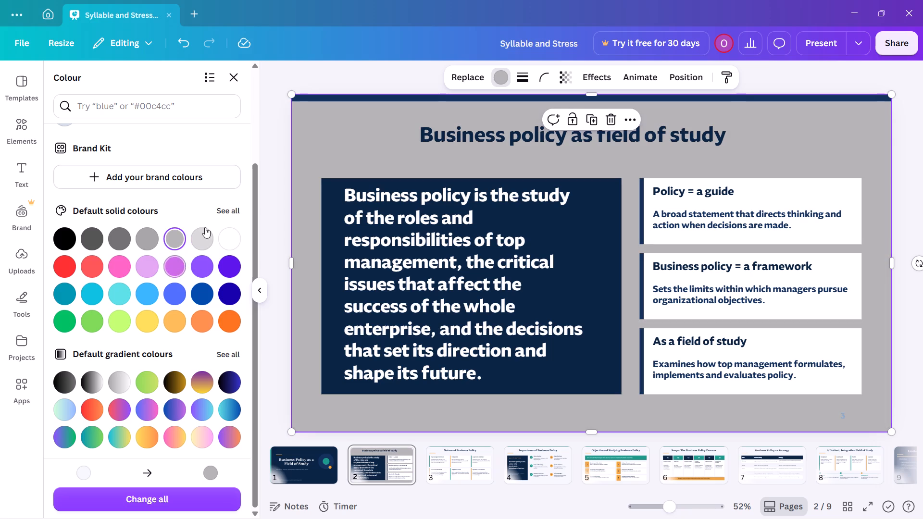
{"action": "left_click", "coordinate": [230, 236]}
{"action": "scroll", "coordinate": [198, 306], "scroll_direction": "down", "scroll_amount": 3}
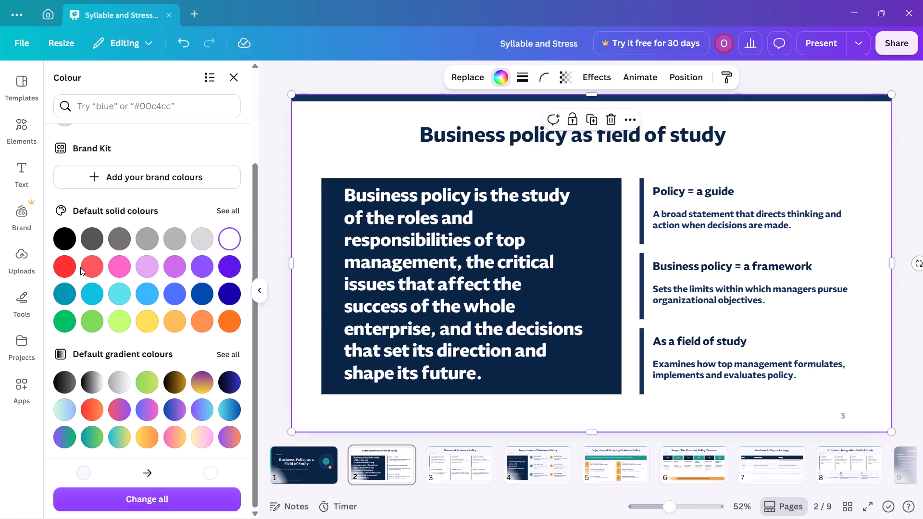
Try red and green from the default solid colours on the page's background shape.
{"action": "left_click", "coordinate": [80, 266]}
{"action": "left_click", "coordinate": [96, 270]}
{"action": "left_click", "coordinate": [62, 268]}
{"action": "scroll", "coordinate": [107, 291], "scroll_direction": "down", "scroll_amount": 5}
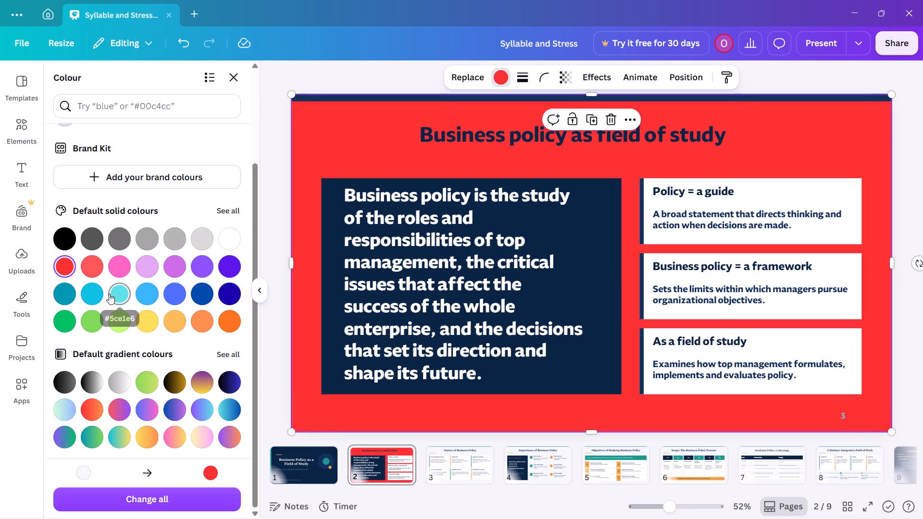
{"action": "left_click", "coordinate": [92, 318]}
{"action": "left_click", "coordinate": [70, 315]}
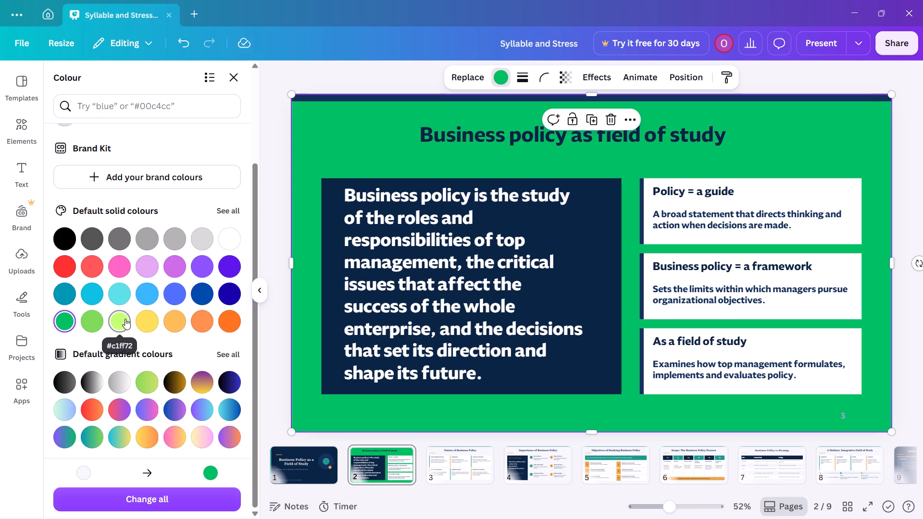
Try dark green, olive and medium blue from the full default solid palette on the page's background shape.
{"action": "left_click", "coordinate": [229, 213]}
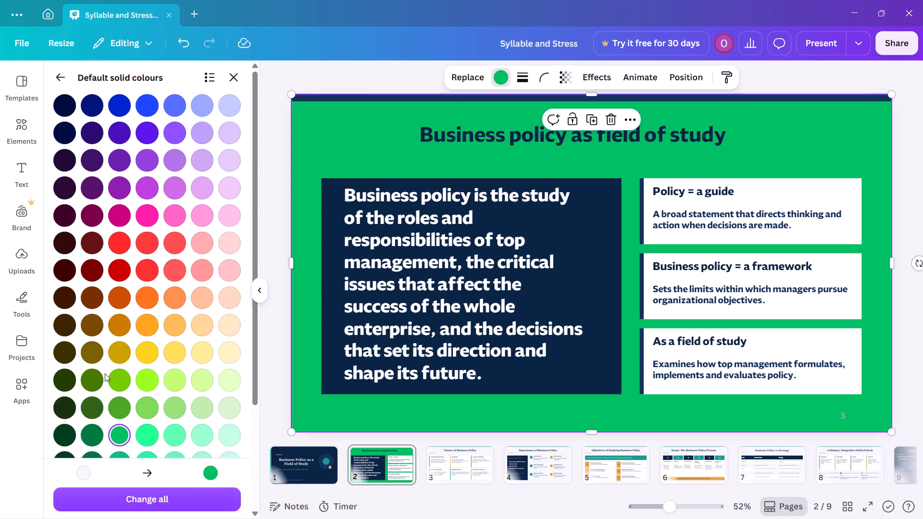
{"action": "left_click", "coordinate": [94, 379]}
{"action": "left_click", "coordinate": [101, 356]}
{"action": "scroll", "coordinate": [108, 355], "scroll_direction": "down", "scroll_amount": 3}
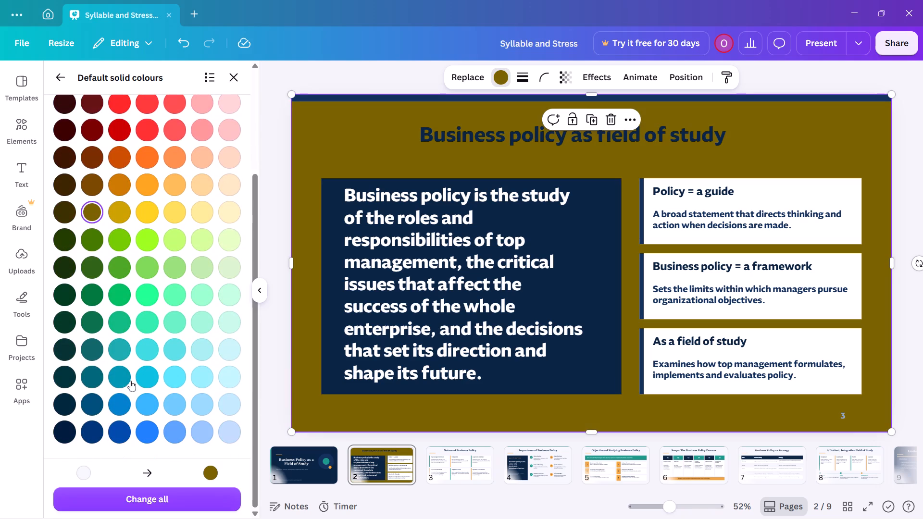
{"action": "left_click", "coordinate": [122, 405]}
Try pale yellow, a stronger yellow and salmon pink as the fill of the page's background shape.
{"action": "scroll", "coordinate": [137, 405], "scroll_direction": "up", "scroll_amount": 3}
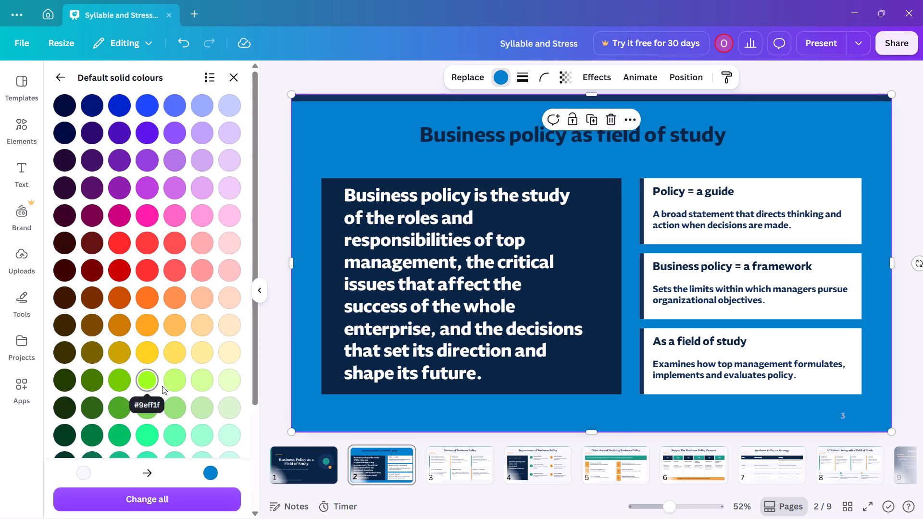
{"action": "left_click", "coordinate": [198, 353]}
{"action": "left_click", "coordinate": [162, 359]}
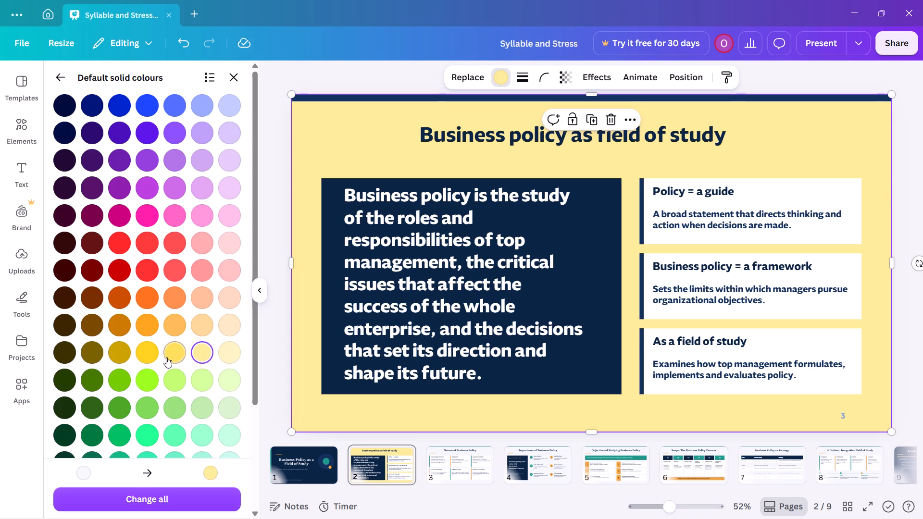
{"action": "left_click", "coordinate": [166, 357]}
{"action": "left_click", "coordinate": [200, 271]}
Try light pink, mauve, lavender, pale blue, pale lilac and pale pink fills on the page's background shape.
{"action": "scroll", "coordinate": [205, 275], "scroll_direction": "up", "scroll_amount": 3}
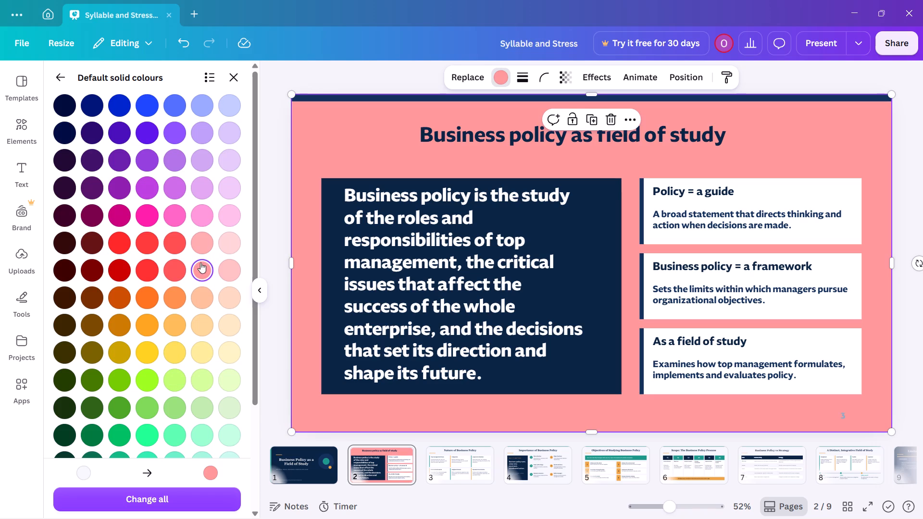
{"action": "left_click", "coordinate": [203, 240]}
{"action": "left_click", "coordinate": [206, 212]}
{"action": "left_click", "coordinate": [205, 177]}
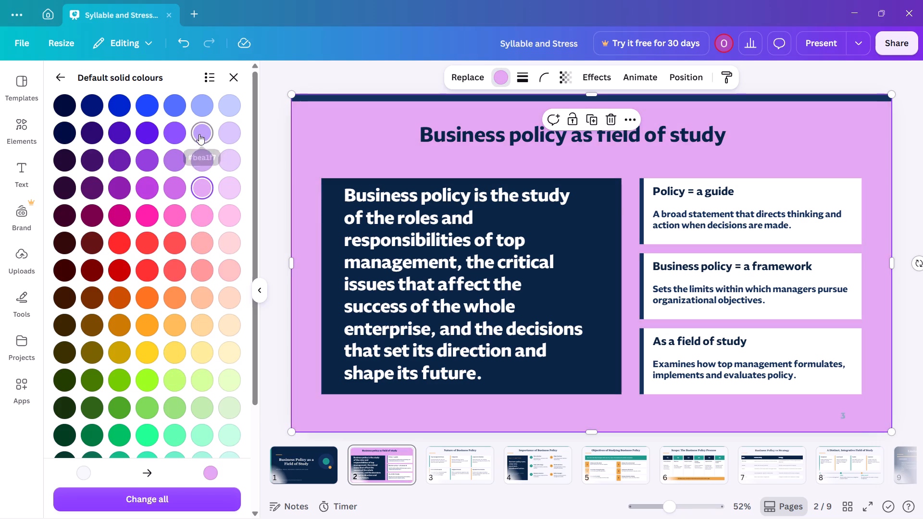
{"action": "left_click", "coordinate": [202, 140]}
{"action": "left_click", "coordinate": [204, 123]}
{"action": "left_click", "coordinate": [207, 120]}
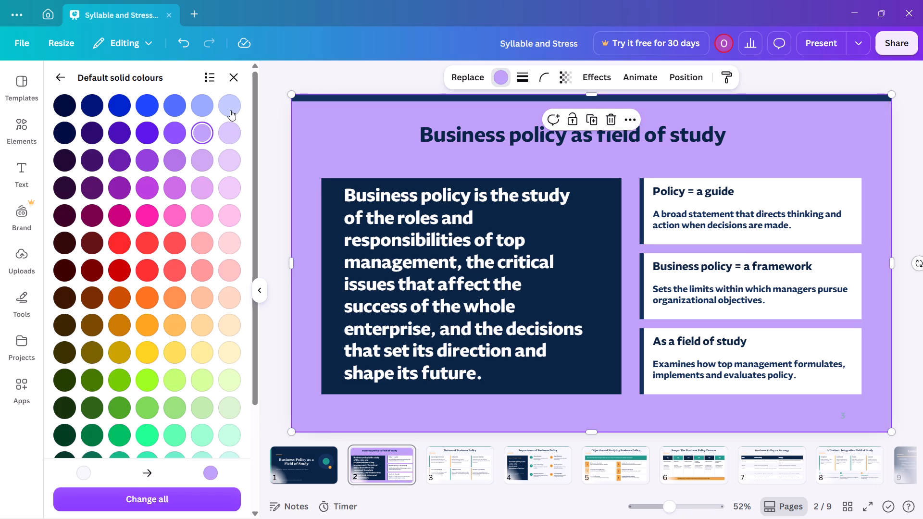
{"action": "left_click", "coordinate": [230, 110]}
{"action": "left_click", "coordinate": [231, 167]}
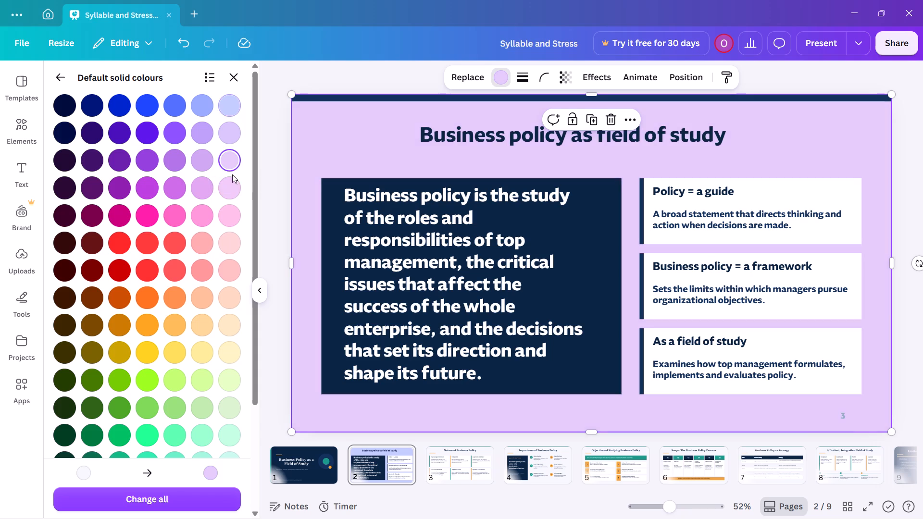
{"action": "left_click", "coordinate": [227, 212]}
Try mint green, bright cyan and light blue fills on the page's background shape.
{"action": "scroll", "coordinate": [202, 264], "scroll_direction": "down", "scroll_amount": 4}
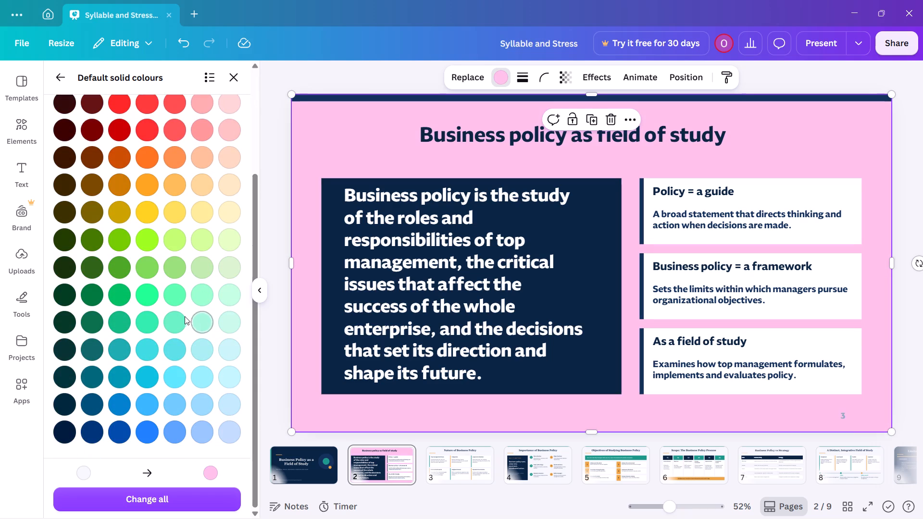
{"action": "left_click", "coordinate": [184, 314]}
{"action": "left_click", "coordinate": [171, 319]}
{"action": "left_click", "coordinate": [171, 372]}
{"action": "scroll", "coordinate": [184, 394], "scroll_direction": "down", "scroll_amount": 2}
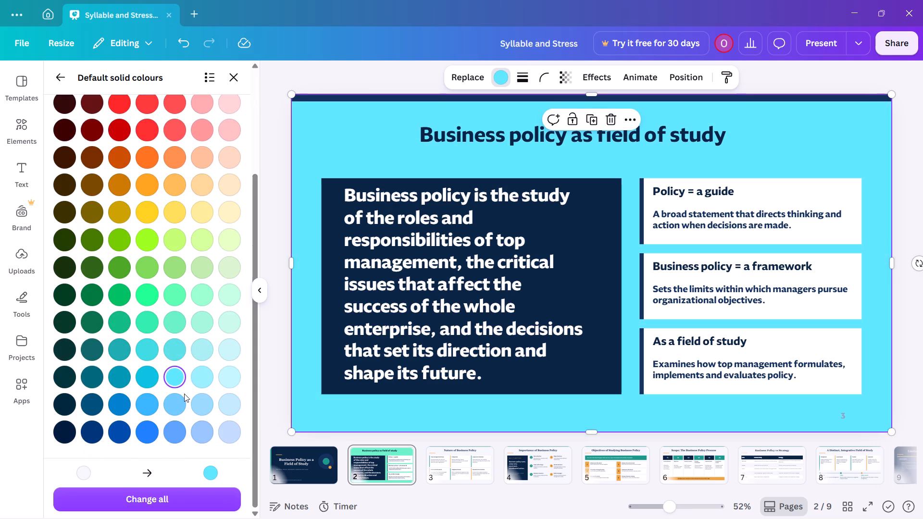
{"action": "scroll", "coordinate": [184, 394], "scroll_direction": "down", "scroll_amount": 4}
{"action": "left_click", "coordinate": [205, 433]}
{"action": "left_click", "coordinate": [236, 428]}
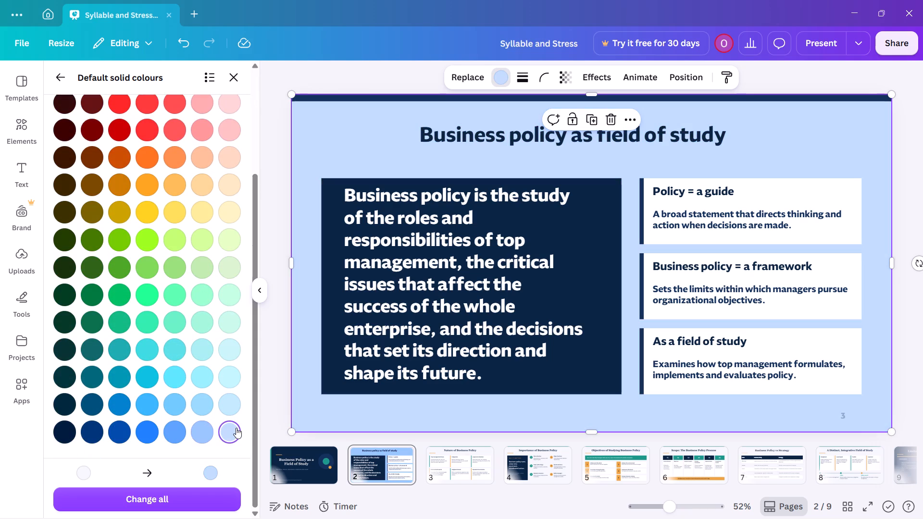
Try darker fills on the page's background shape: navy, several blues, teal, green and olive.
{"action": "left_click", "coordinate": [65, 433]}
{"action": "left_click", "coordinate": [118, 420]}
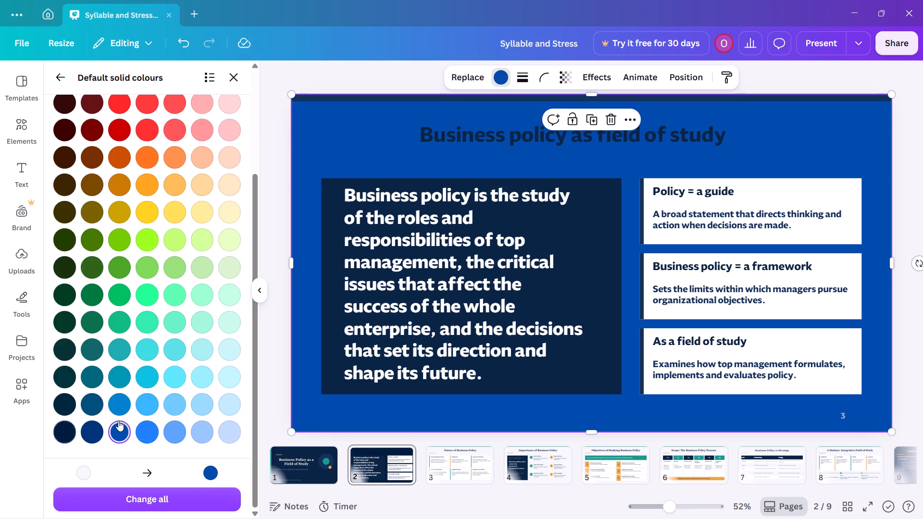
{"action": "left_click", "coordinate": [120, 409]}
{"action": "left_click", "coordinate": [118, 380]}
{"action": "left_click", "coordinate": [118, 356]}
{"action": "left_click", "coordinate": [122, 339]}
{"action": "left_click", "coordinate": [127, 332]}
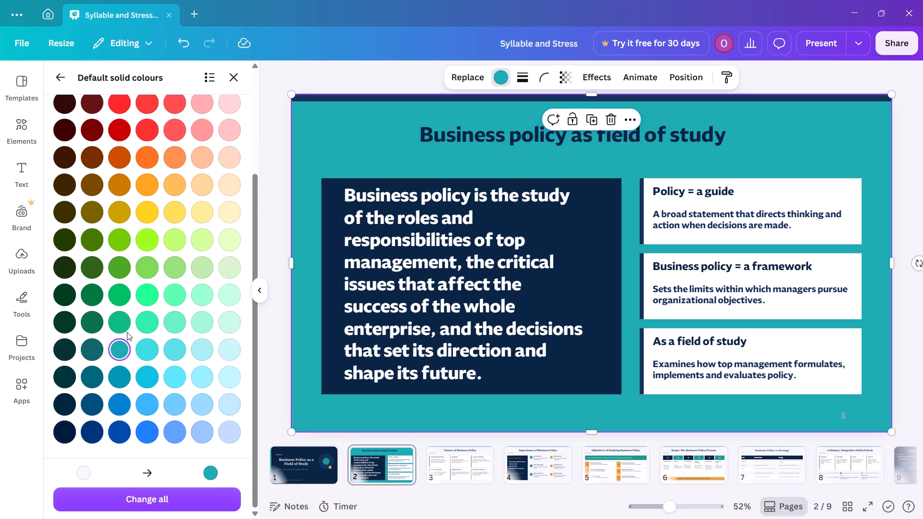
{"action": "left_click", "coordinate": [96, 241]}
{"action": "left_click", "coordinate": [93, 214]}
Compare the yellow shades and fill the page's background shape with pale yellow, then deselect it.
{"action": "scroll", "coordinate": [95, 214], "scroll_direction": "up", "scroll_amount": 3}
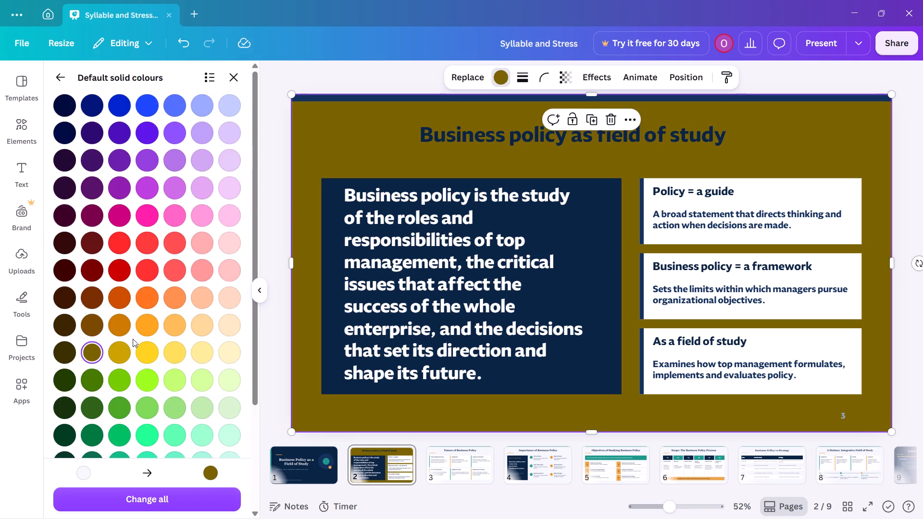
{"action": "left_click", "coordinate": [148, 352]}
{"action": "left_click", "coordinate": [172, 346]}
{"action": "left_click", "coordinate": [190, 344]}
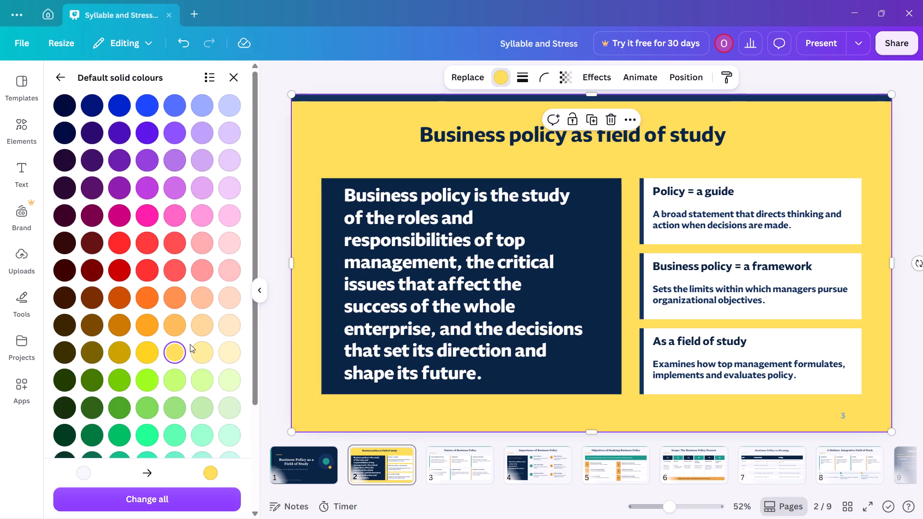
{"action": "left_click", "coordinate": [197, 354]}
{"action": "left_click", "coordinate": [285, 299]}
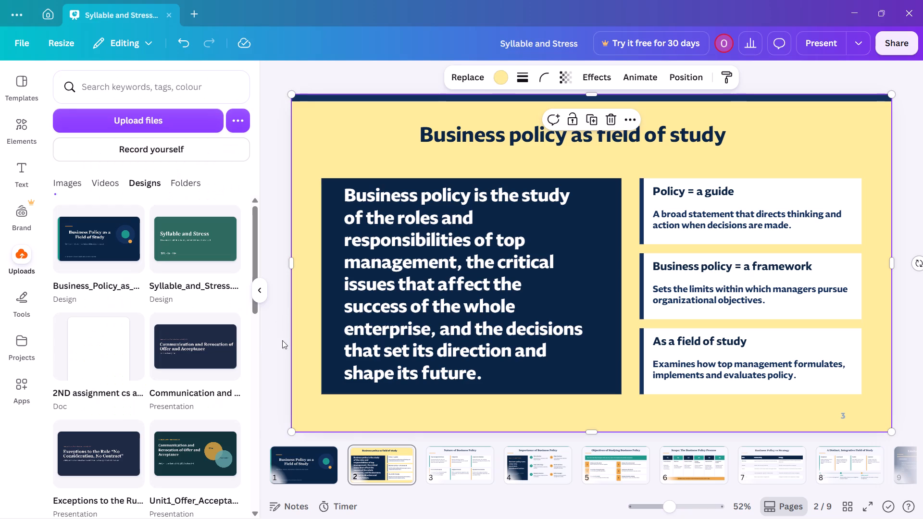
{"action": "left_click", "coordinate": [275, 403]}
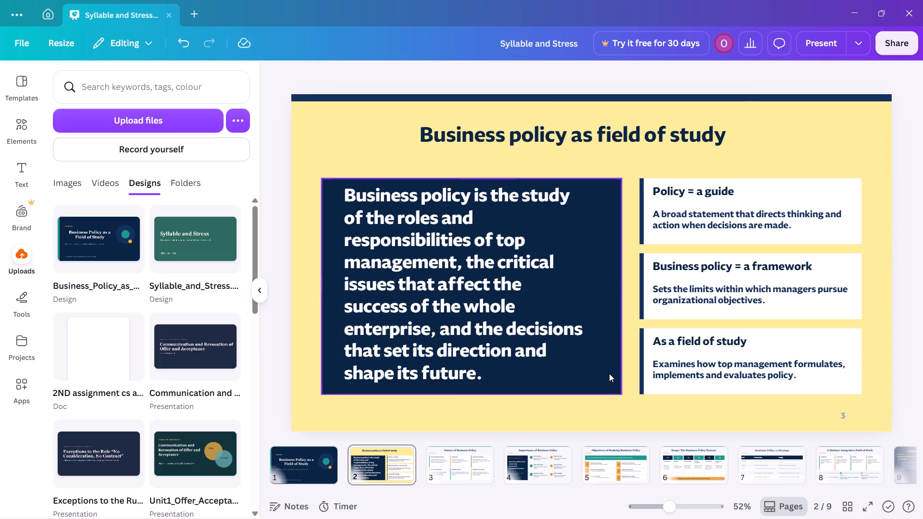
Make the navy panel behind the business policy definition partly transparent, giving it a softer slate tone.
{"action": "left_click", "coordinate": [609, 373]}
{"action": "left_click", "coordinate": [557, 81]}
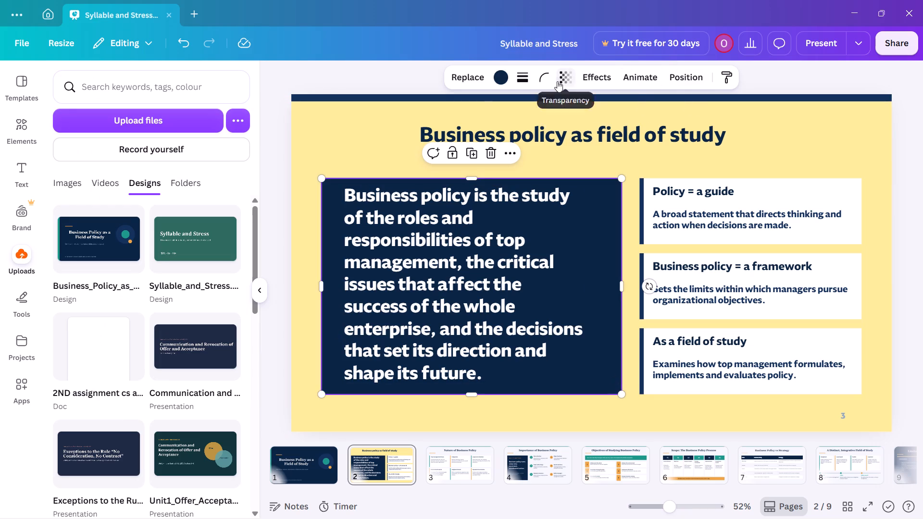
{"action": "left_click_drag", "start_coordinate": [569, 124], "coordinate": [566, 125]}
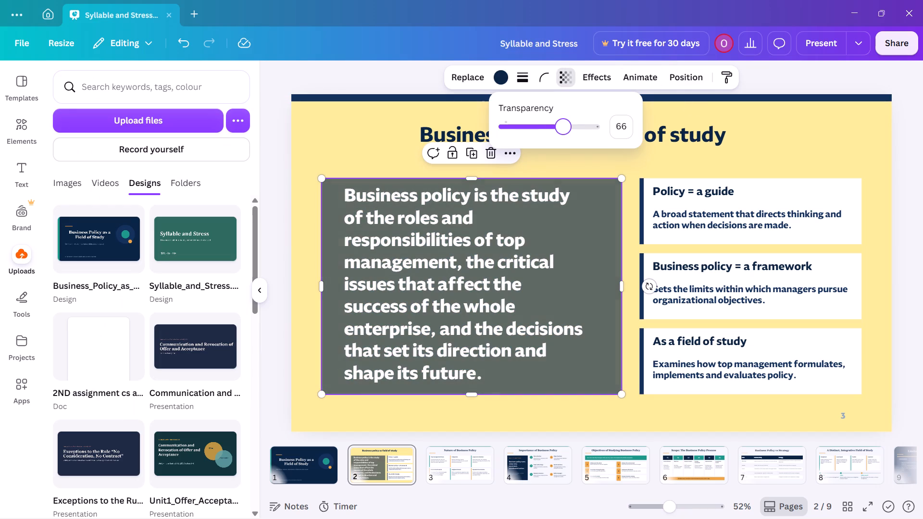
{"action": "left_click_drag", "start_coordinate": [566, 125], "coordinate": [574, 125]}
{"action": "double_click", "coordinate": [911, 191]}
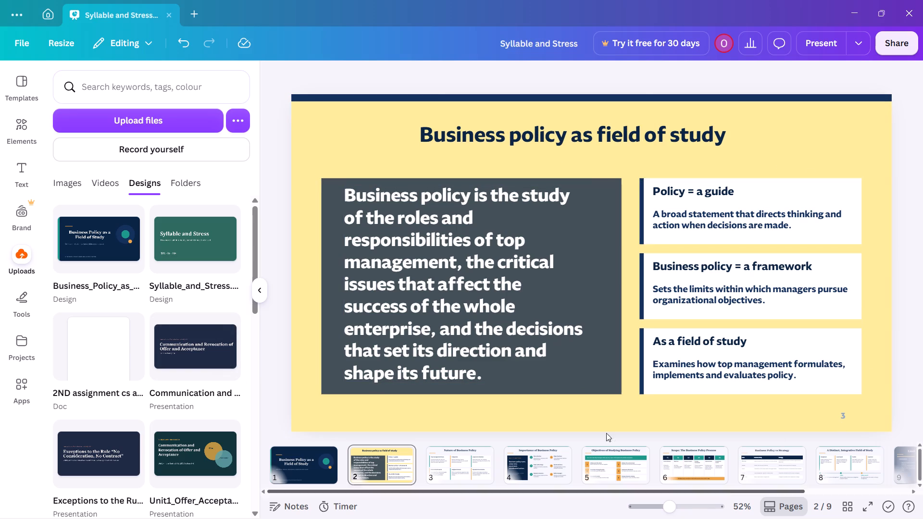
Apply Leksikal to the heading "Business policy as field of study" and enlarge it to span most of the content width.
{"action": "left_click", "coordinate": [644, 130]}
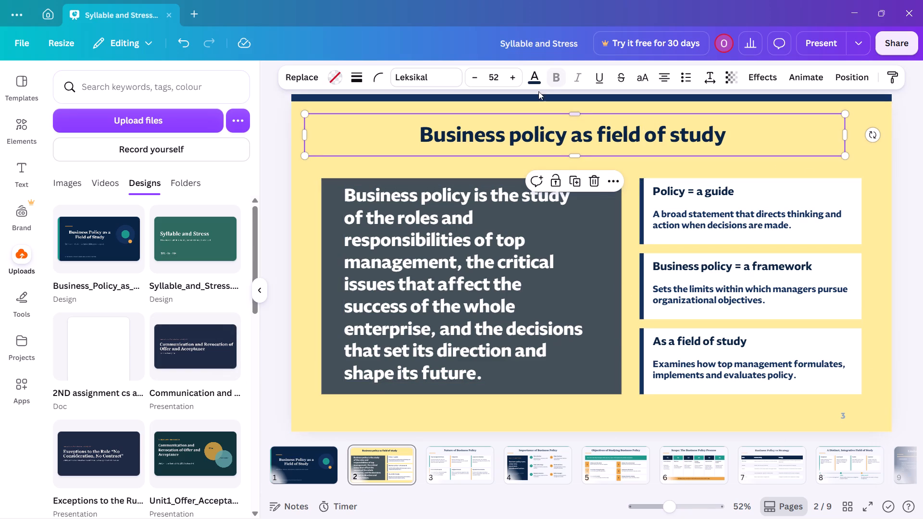
{"action": "left_click", "coordinate": [441, 78]}
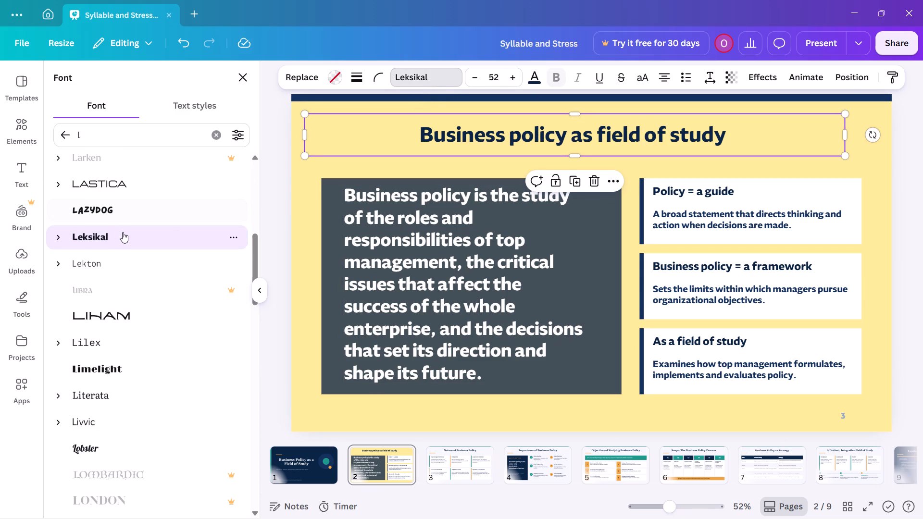
{"action": "left_click", "coordinate": [123, 232]}
{"action": "triple_click", "coordinate": [515, 79]}
{"action": "left_click_drag", "start_coordinate": [515, 79], "coordinate": [520, 75]}
{"action": "double_click", "coordinate": [908, 346]}
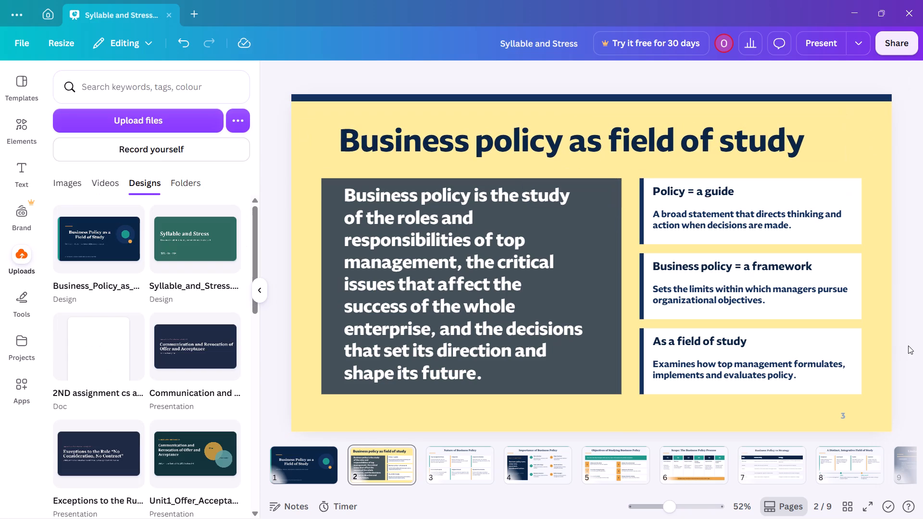
Duplicate the navy bar along the page's top edge and place the copy along the page's bottom edge.
{"action": "left_click", "coordinate": [609, 98]}
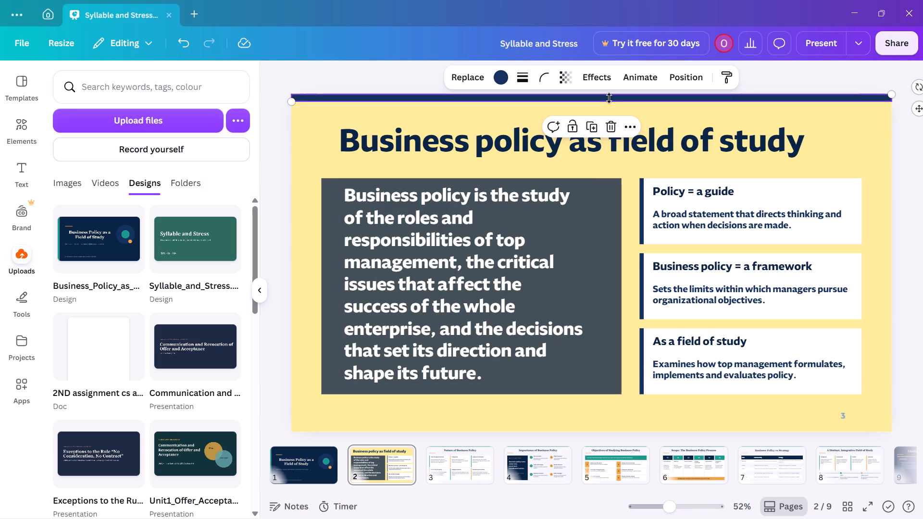
{"action": "key", "text": "ctrl+d"}
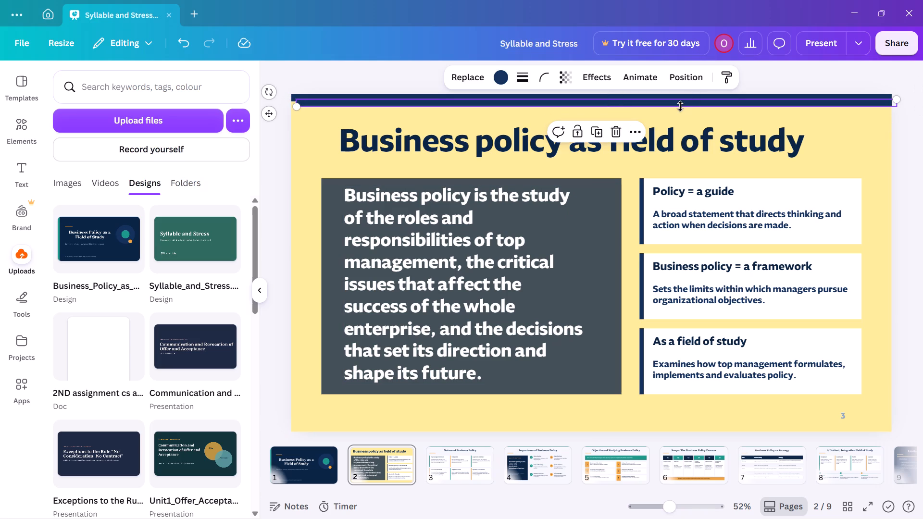
{"action": "left_click_drag", "start_coordinate": [268, 109], "coordinate": [259, 428]}
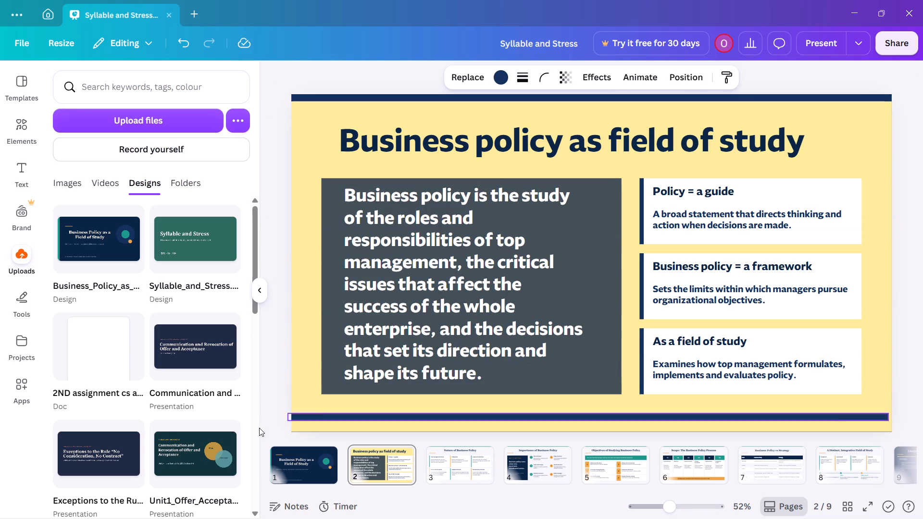
{"action": "left_click_drag", "start_coordinate": [259, 428], "coordinate": [263, 433]}
{"action": "left_click", "coordinate": [906, 337]}
{"action": "left_click", "coordinate": [922, 349]}
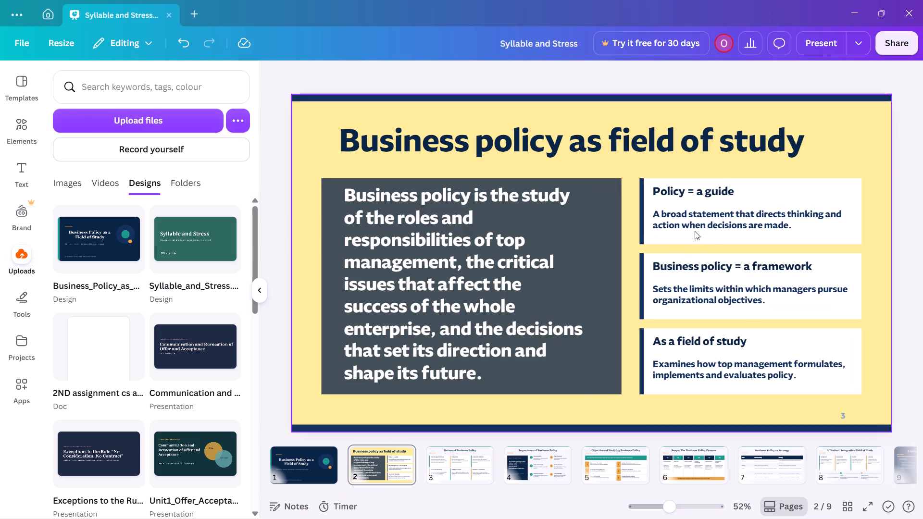
Remove the equals signs from the card headings "Policy = a guide" and "Business policy = a framework".
{"action": "left_click", "coordinate": [695, 193]}
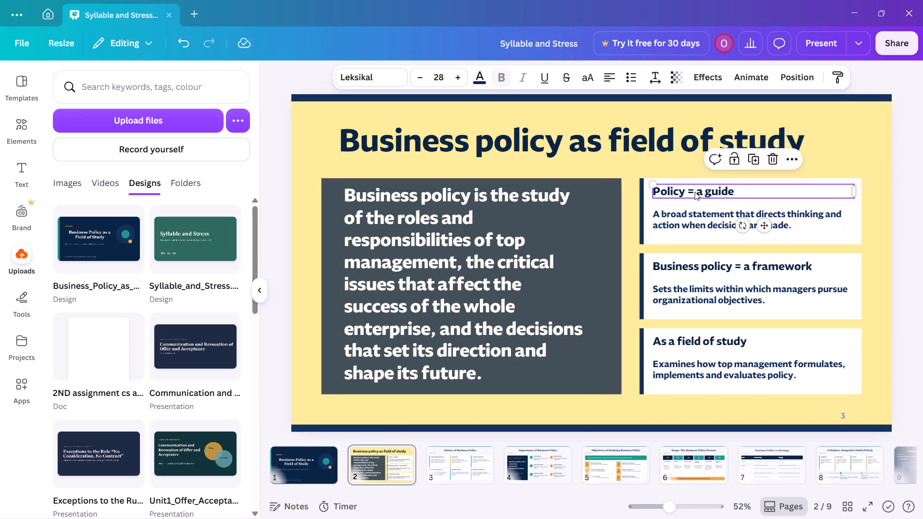
{"action": "left_click", "coordinate": [695, 192]}
{"action": "left_click", "coordinate": [695, 191]}
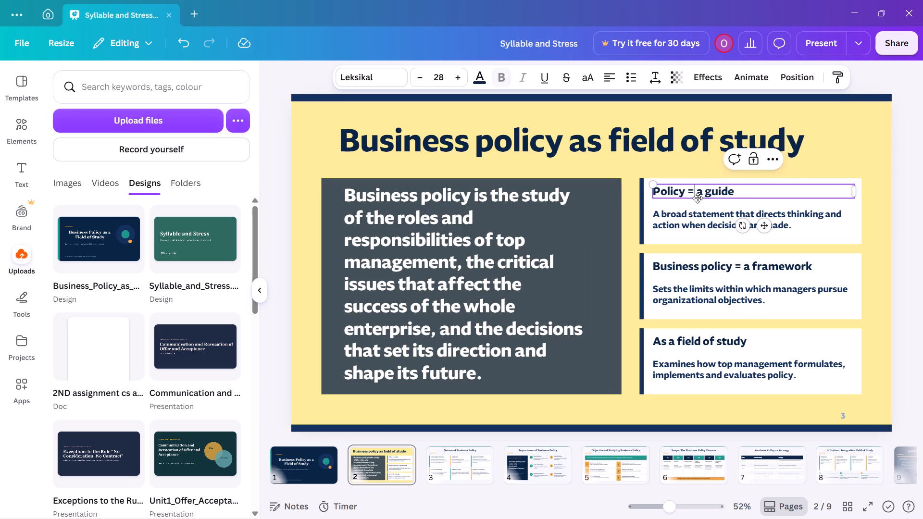
{"action": "key", "text": "BackSpace"}
{"action": "left_click", "coordinate": [737, 262]}
{"action": "left_click", "coordinate": [739, 265]}
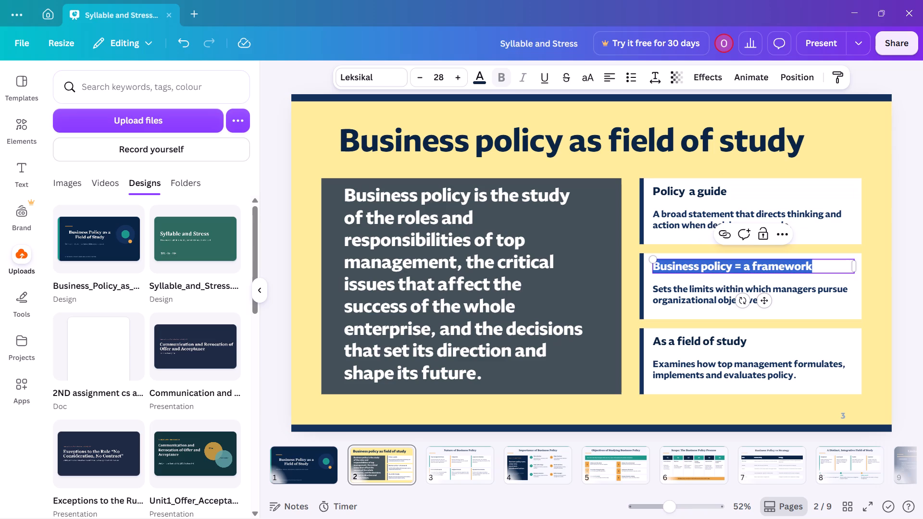
{"action": "left_click", "coordinate": [740, 265]}
{"action": "key", "text": "BackSpace"}
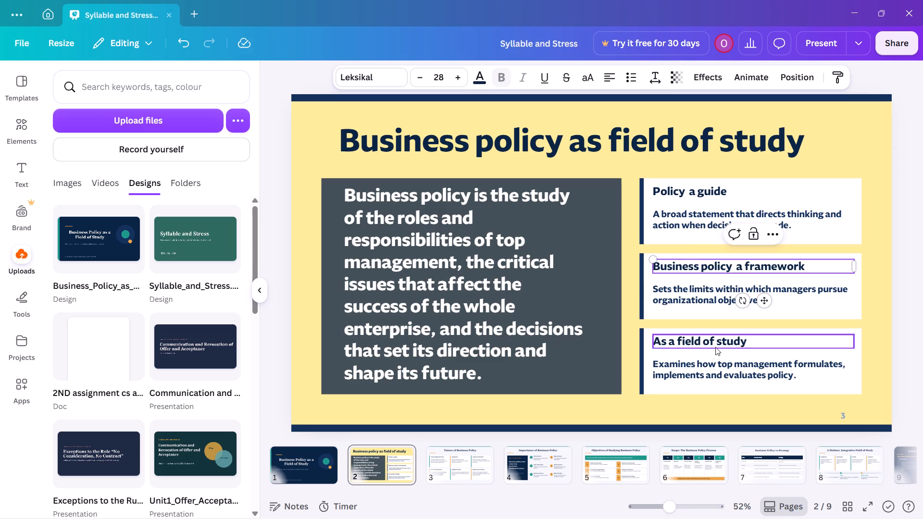
{"action": "left_click", "coordinate": [902, 352]}
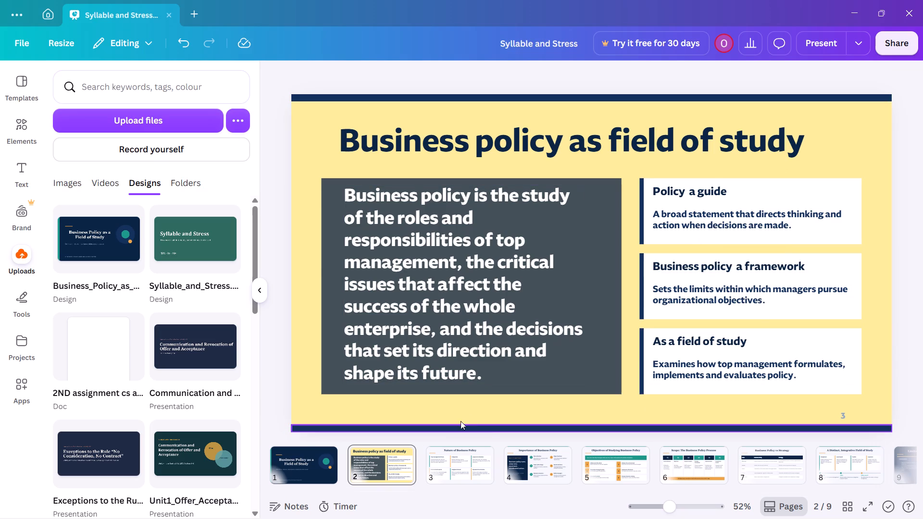
Delete the short orange accent line below the heading "Nature of Business Policy" on page 3.
{"action": "left_click", "coordinate": [479, 468]}
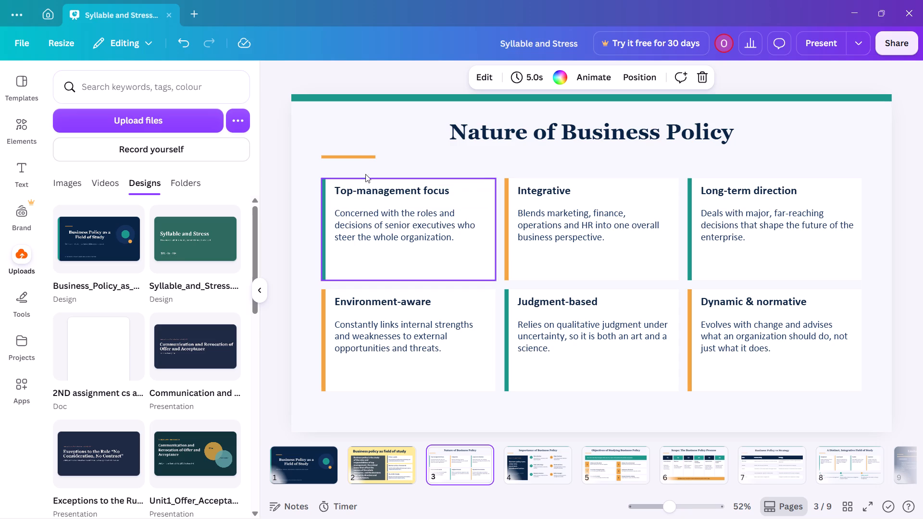
{"action": "left_click", "coordinate": [360, 156]}
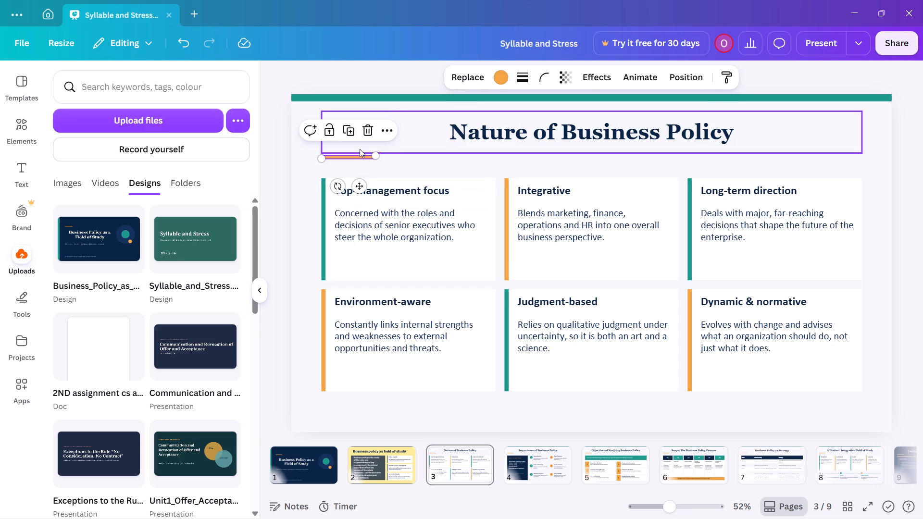
{"action": "key", "text": "Delete"}
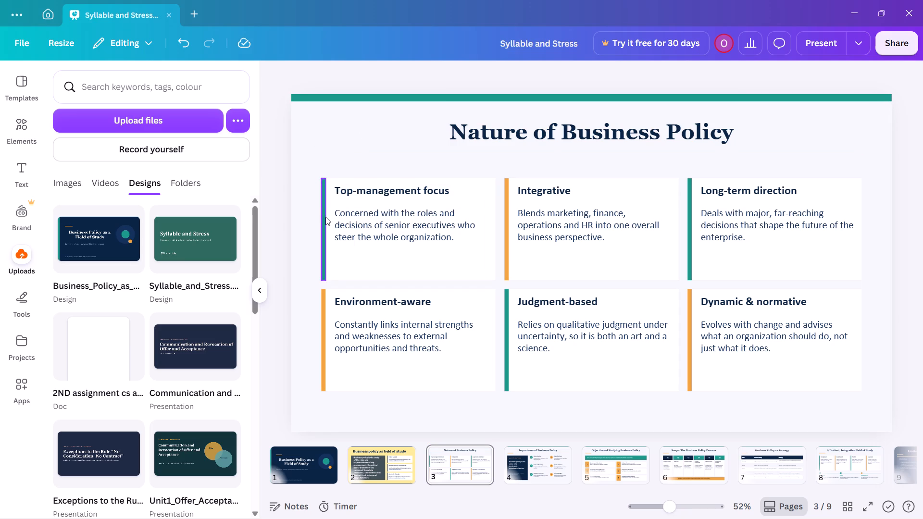
Apply the Leksikal font to all text on the "Nature of Business Policy" page.
{"action": "left_click", "coordinate": [325, 217]}
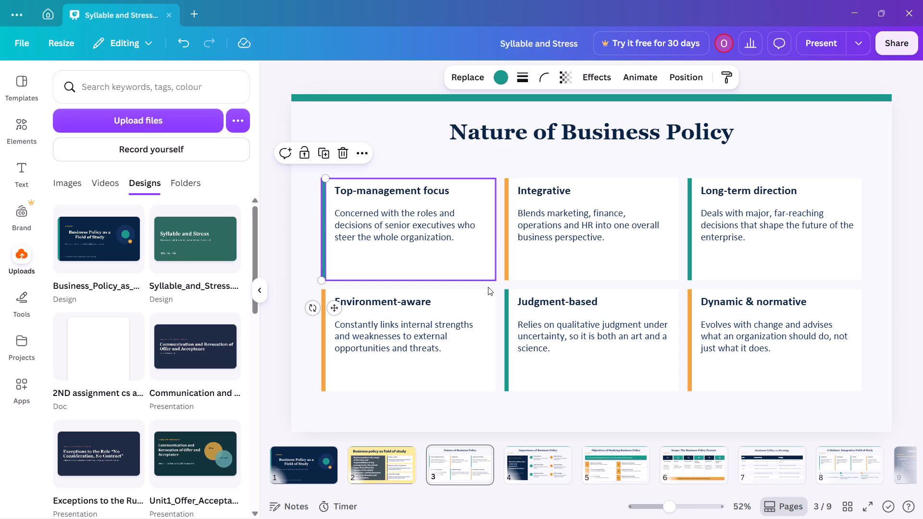
{"action": "key", "text": "ctrl+a"}
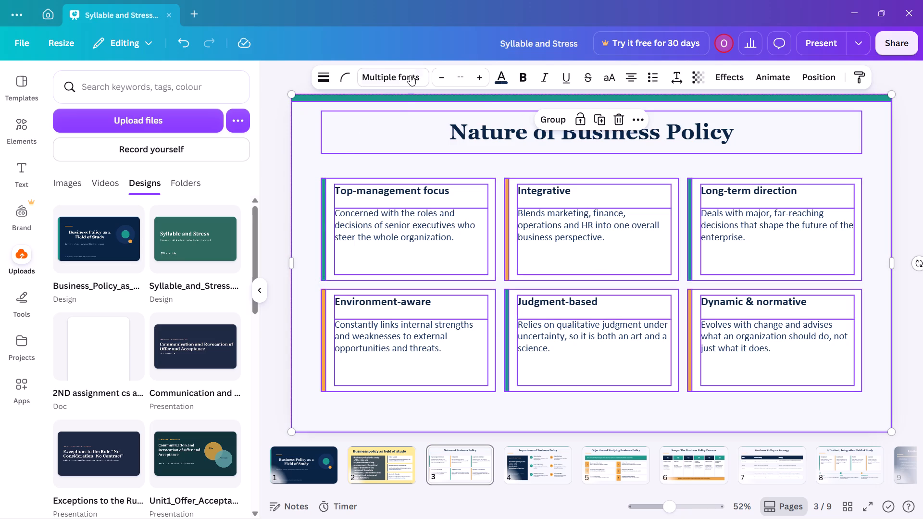
{"action": "left_click", "coordinate": [407, 73]}
{"action": "left_click", "coordinate": [136, 235]}
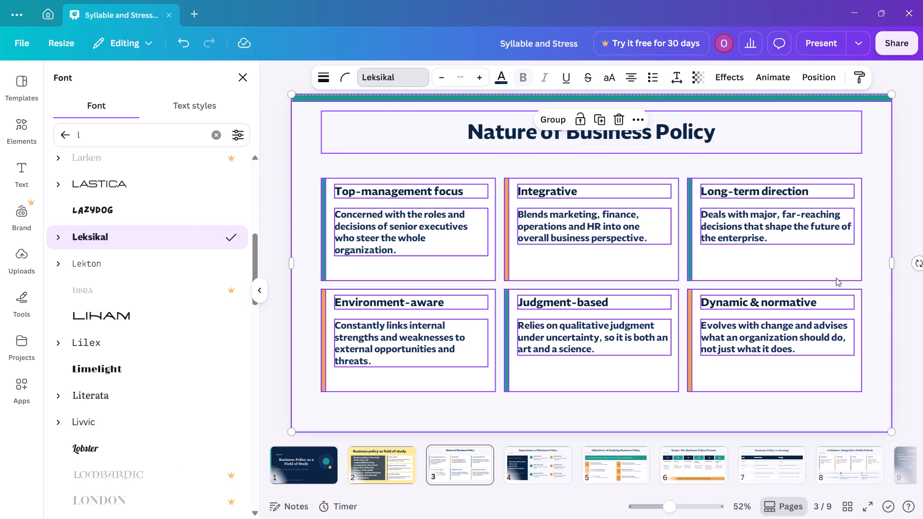
{"action": "left_click", "coordinate": [921, 290]}
{"action": "left_click", "coordinate": [913, 323]}
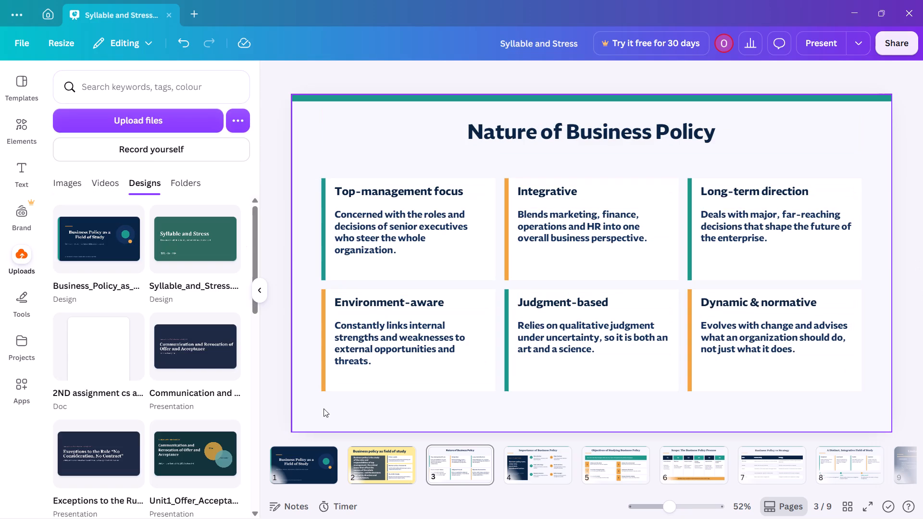
Recolour the background of the "Nature of Business Policy" page to the design's pale yellow, #ffeb99.
{"action": "left_click", "coordinate": [324, 408]}
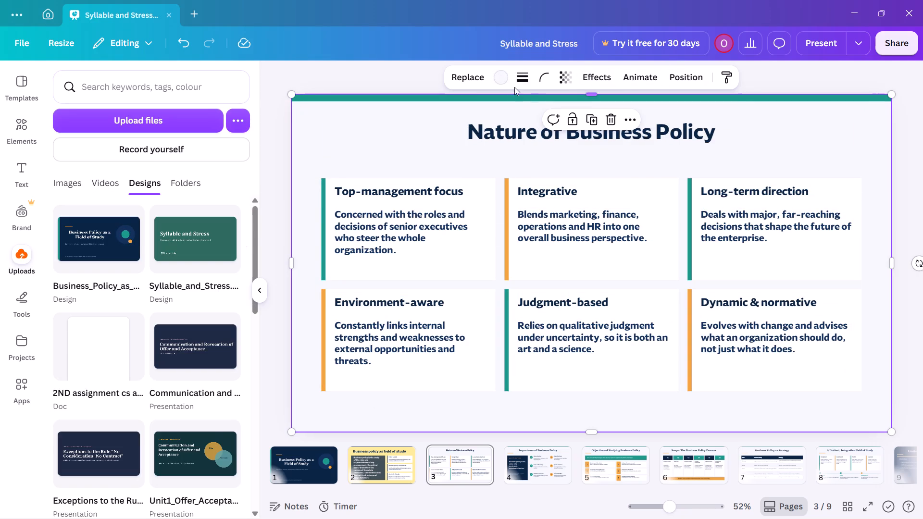
{"action": "left_click", "coordinate": [499, 82]}
{"action": "left_click", "coordinate": [185, 166]}
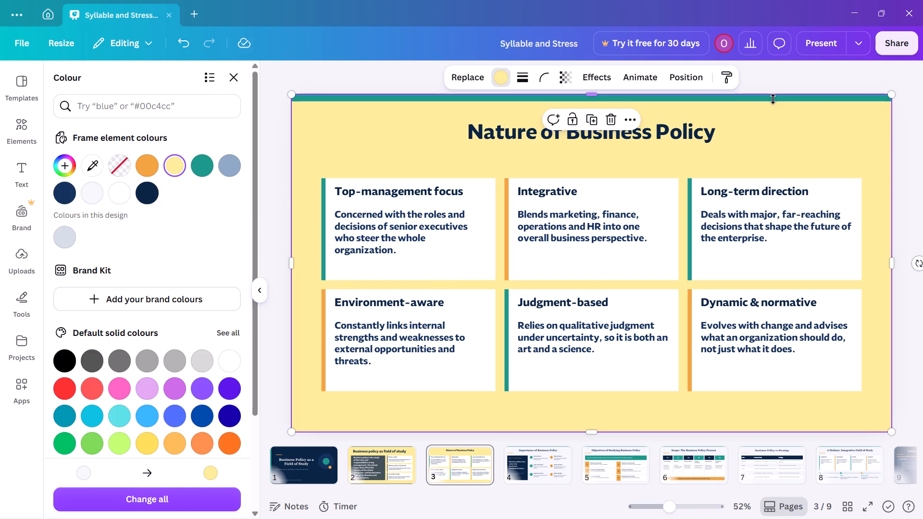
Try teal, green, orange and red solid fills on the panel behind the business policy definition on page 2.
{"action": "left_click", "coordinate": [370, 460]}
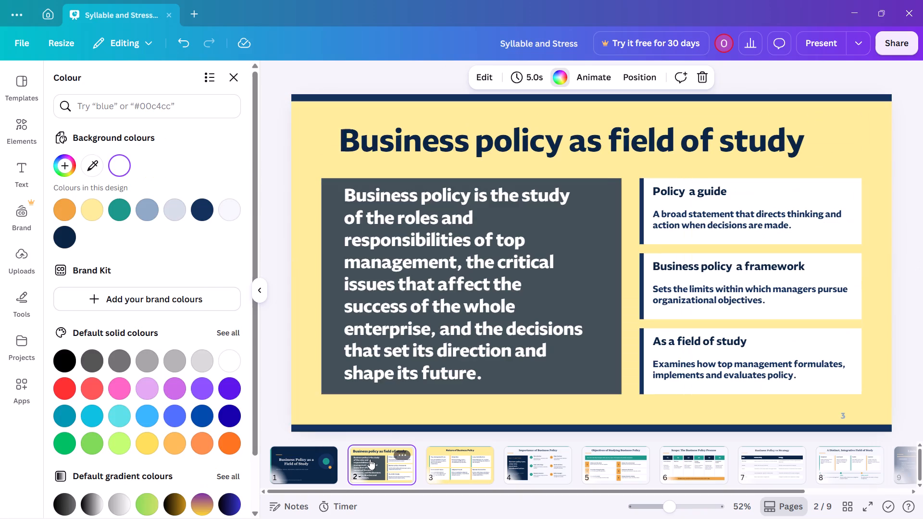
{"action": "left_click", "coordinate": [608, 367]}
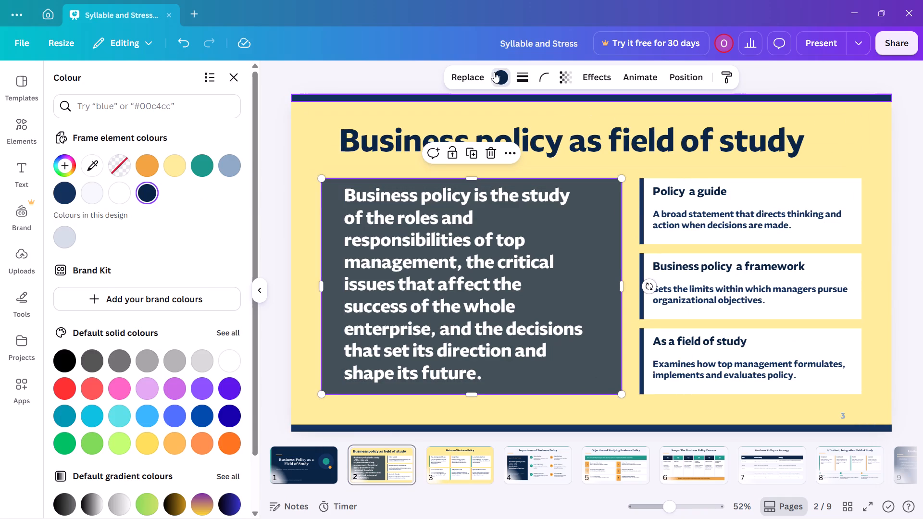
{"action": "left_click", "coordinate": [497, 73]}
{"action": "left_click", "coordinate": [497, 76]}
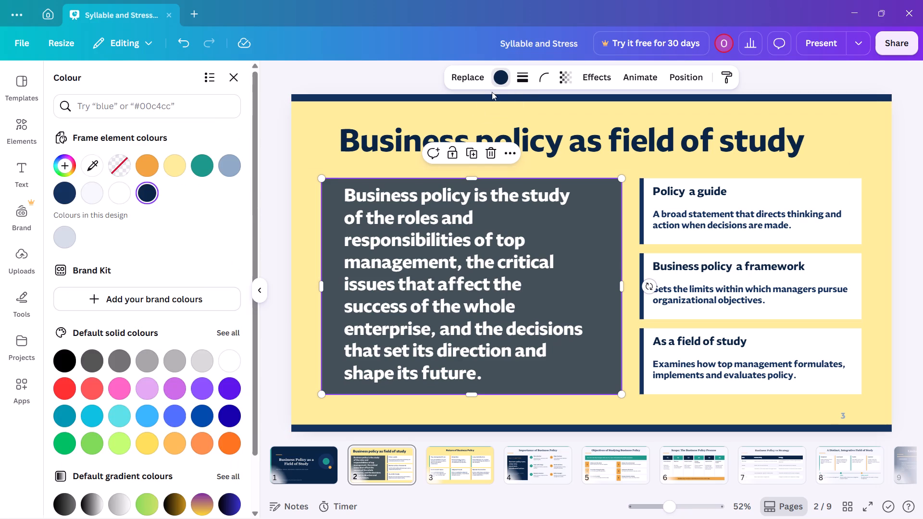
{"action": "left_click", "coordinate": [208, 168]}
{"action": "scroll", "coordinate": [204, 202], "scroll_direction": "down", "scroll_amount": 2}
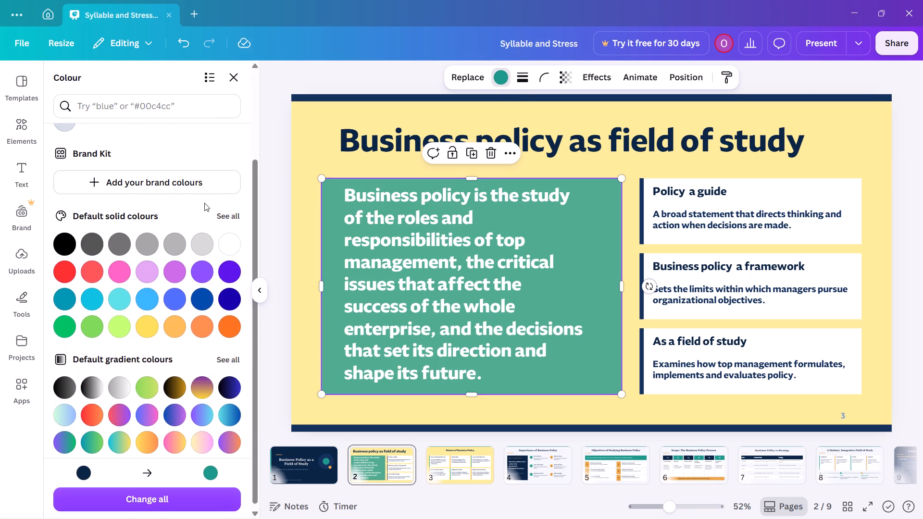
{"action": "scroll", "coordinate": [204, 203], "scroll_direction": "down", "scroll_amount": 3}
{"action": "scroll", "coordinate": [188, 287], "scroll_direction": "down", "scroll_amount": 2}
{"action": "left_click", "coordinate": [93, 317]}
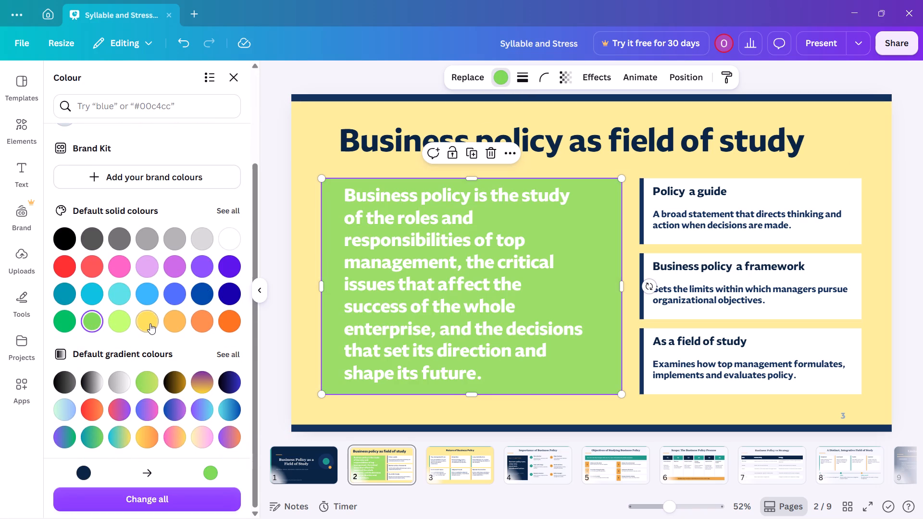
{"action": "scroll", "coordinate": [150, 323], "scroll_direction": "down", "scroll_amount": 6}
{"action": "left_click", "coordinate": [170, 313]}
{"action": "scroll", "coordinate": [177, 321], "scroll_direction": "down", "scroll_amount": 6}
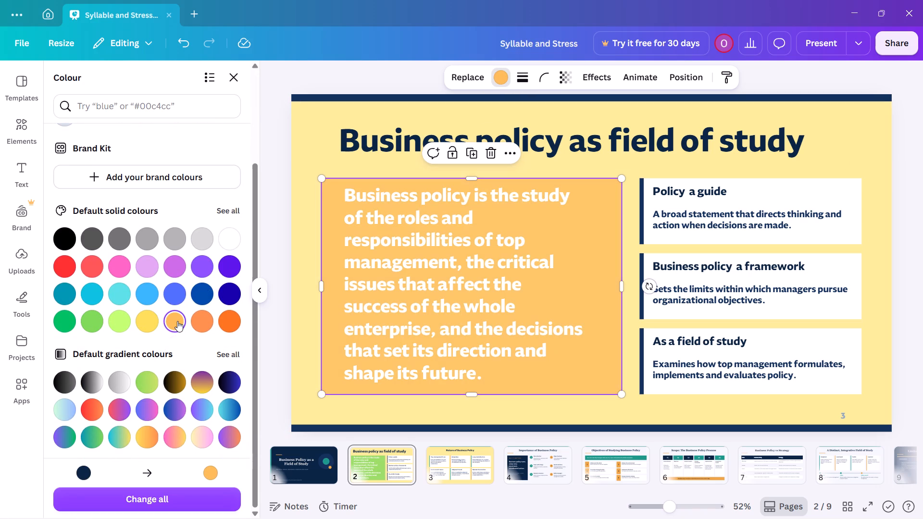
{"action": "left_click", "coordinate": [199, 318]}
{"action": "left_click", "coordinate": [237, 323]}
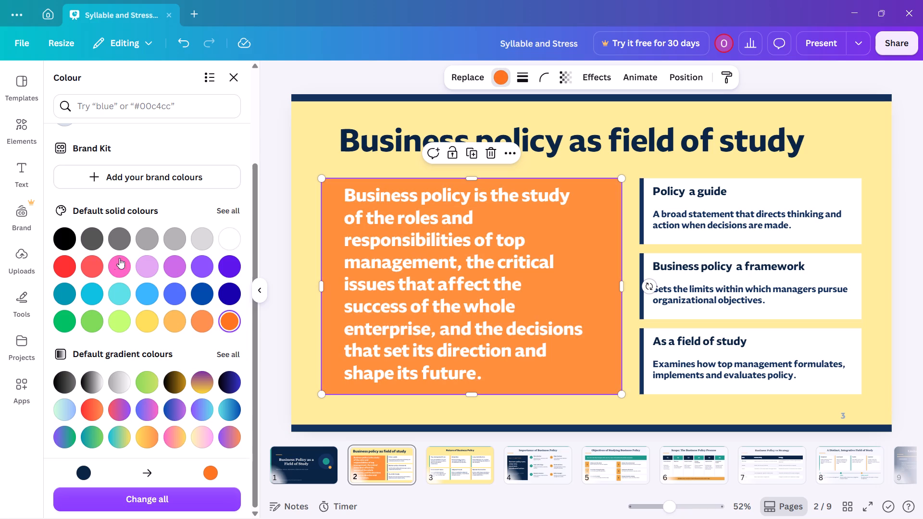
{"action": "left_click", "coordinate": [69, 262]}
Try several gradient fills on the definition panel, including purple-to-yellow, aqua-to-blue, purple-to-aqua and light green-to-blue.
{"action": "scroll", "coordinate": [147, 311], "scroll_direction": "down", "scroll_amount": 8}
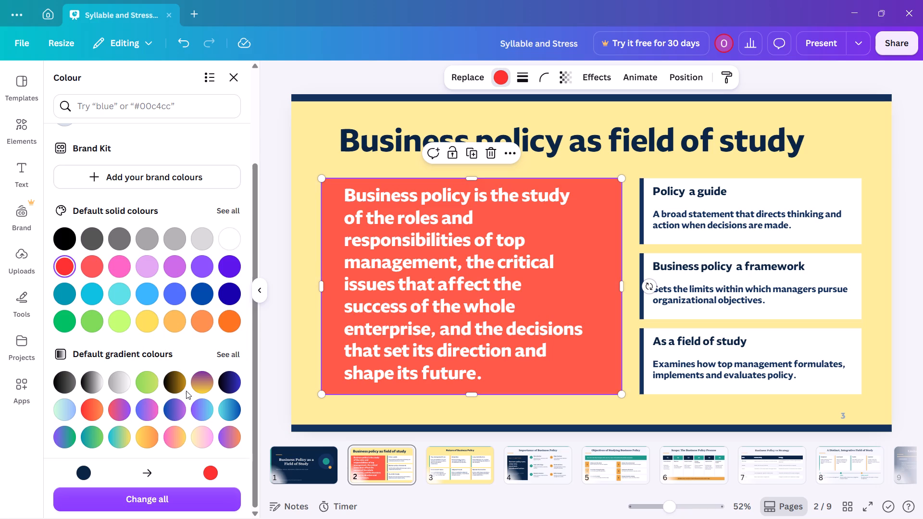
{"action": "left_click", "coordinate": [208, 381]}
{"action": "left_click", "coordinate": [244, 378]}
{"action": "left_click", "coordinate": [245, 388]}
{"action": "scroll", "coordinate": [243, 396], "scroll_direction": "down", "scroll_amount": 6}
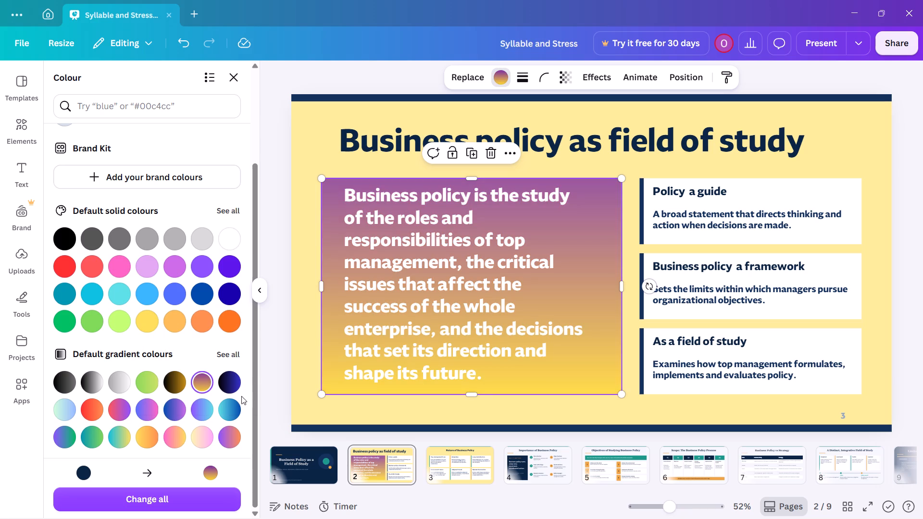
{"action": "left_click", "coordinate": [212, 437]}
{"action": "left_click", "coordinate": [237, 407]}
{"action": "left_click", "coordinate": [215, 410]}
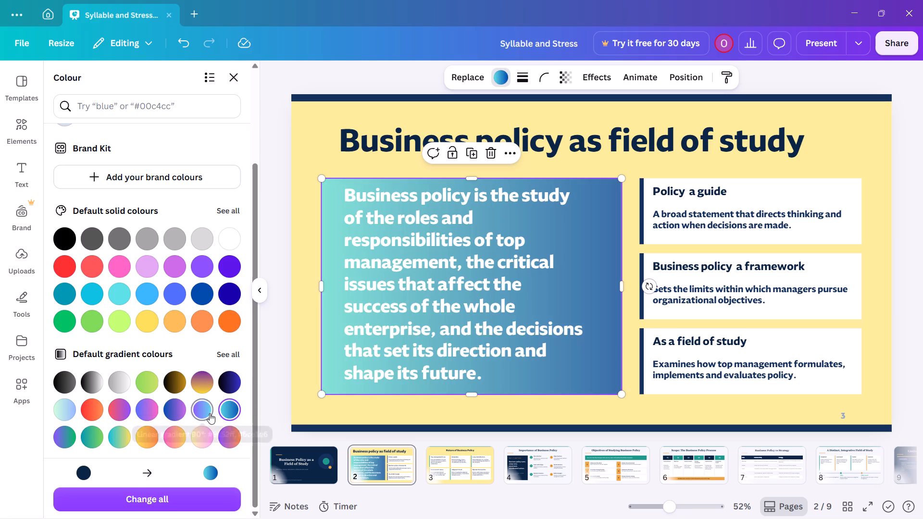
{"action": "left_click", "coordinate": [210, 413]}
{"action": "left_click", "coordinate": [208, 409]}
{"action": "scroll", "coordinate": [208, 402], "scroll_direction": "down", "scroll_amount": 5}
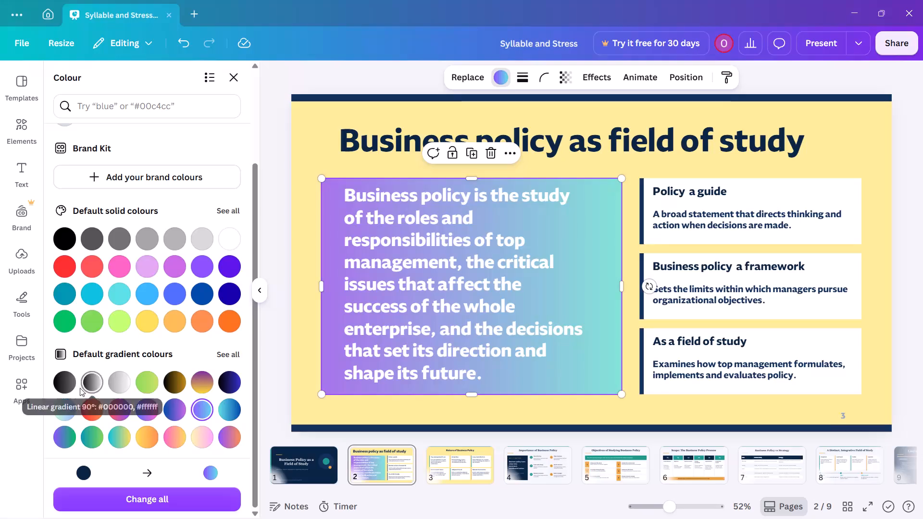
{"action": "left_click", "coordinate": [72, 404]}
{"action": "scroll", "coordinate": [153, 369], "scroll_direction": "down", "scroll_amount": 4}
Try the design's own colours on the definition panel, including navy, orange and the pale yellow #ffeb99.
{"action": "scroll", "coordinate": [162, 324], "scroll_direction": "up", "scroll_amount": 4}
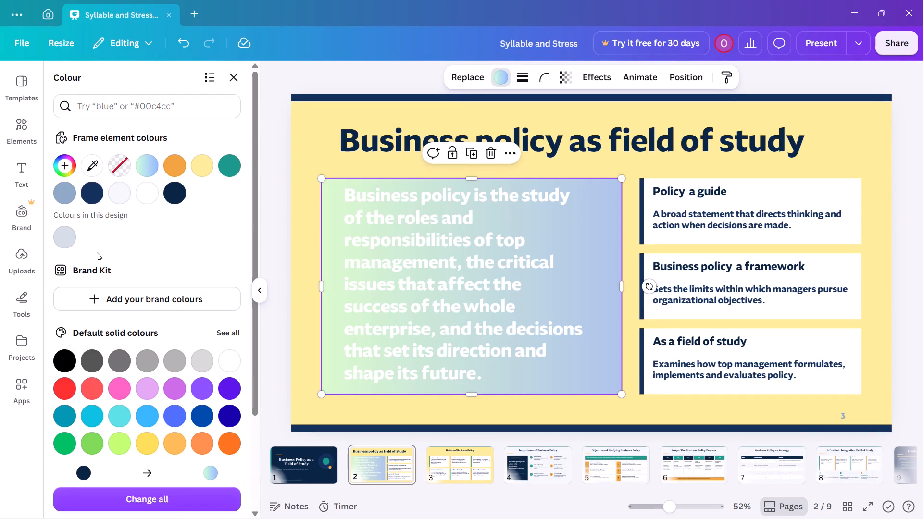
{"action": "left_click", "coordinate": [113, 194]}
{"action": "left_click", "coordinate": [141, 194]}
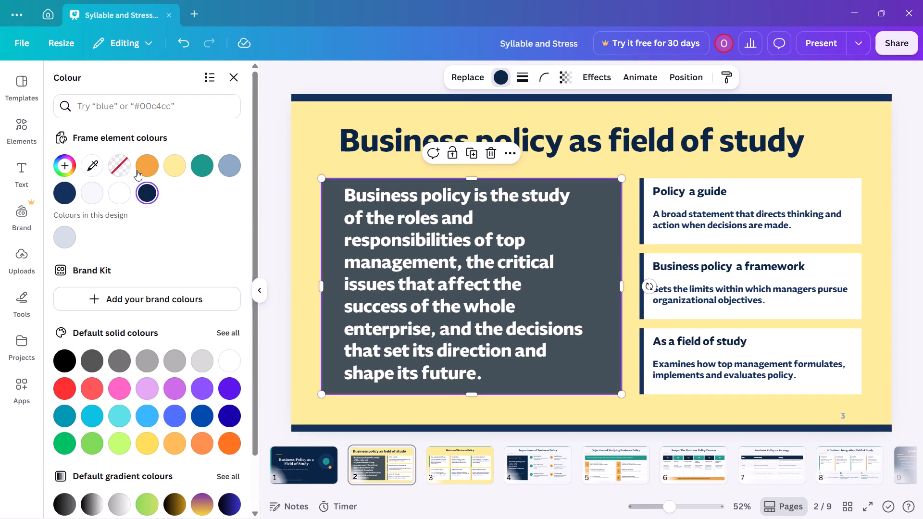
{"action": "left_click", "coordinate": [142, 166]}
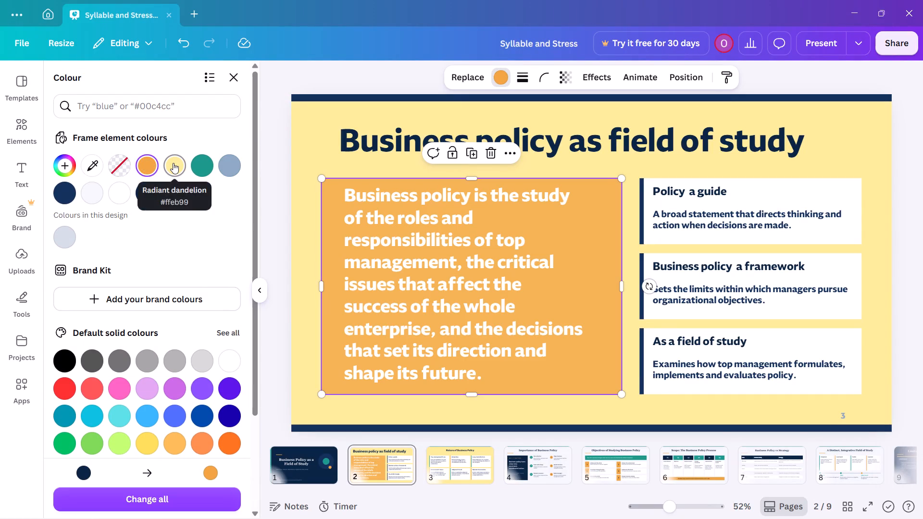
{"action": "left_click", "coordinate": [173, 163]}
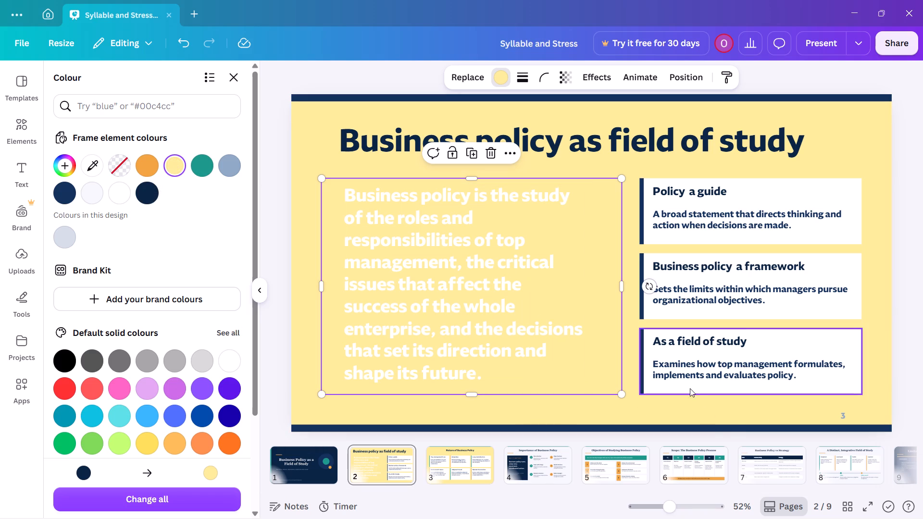
Delete the panel behind the business policy definition on page 2.
{"action": "left_click_drag", "start_coordinate": [606, 296], "coordinate": [609, 335]}
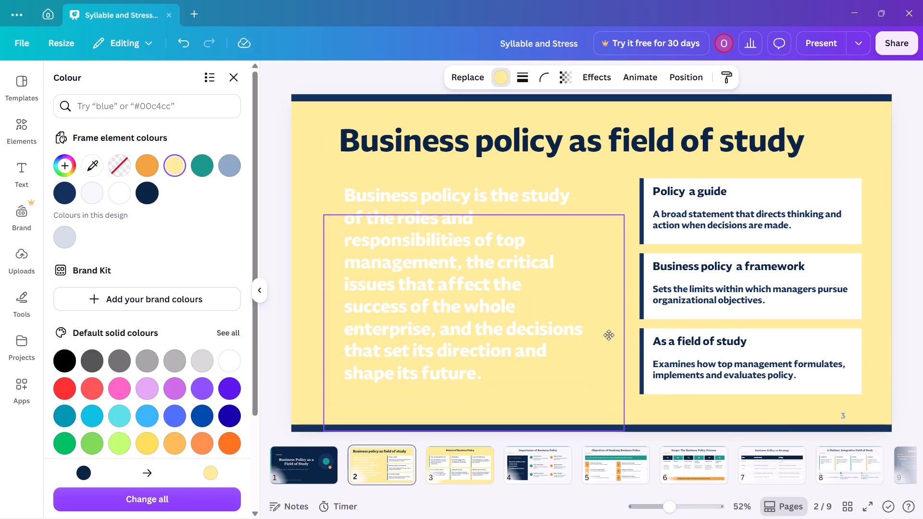
{"action": "left_click_drag", "start_coordinate": [609, 335], "coordinate": [610, 335]}
{"action": "key", "text": "Delete"}
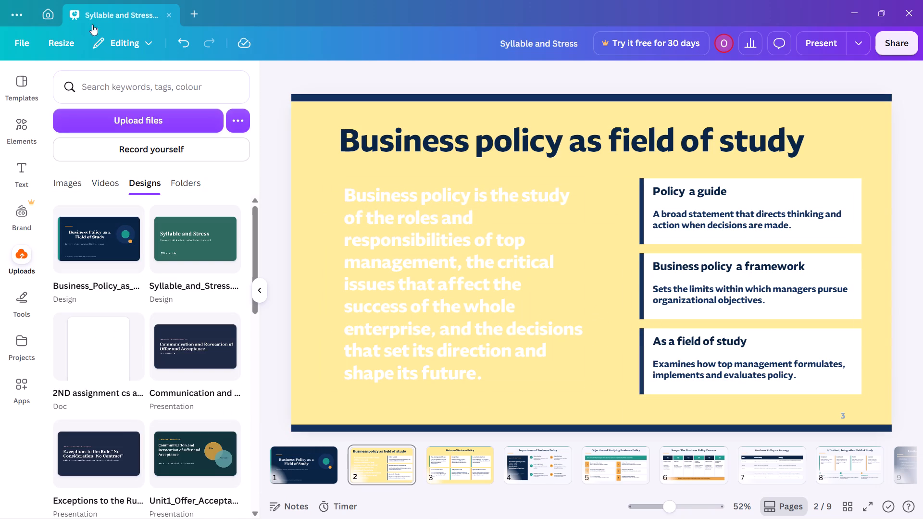
Add the blueberry graphic from the illustration results to page 2 and position it behind the business policy definition text.
{"action": "left_click", "coordinate": [17, 130]}
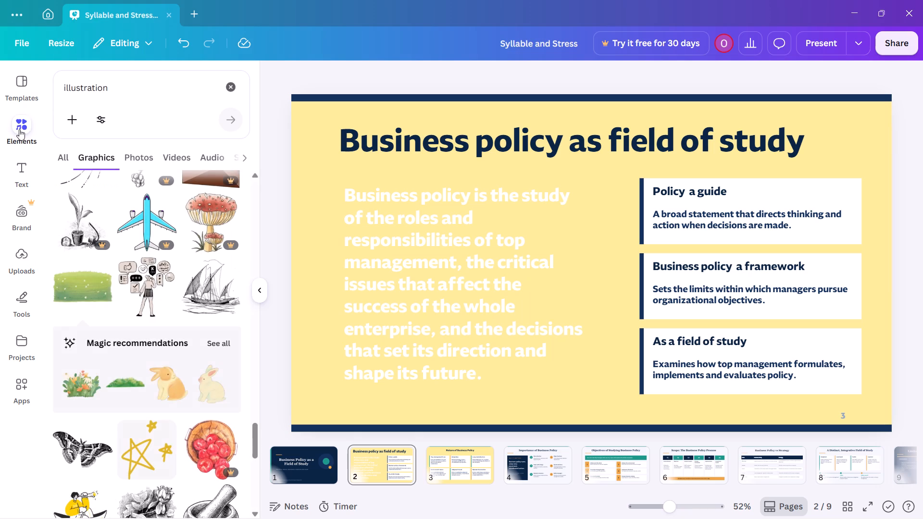
{"action": "scroll", "coordinate": [143, 217], "scroll_direction": "up", "scroll_amount": 2}
{"action": "scroll", "coordinate": [200, 269], "scroll_direction": "up", "scroll_amount": 2}
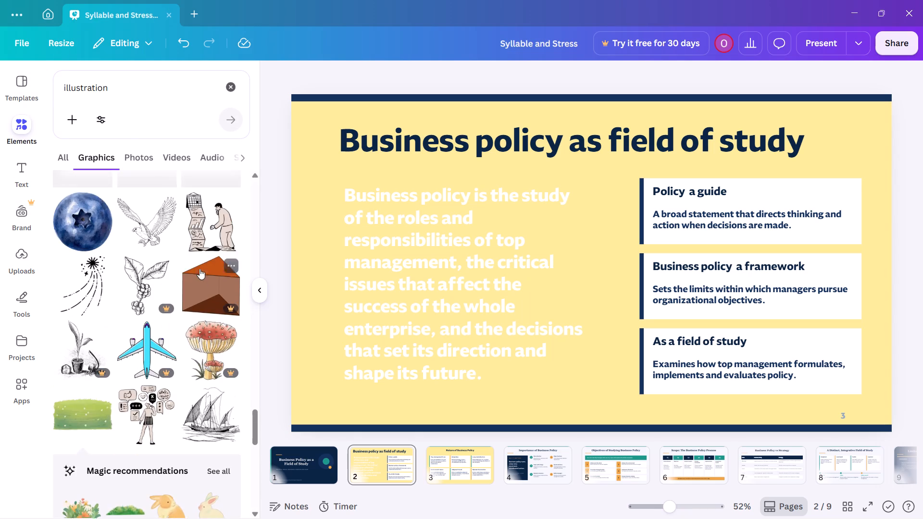
{"action": "scroll", "coordinate": [200, 269], "scroll_direction": "up", "scroll_amount": 1}
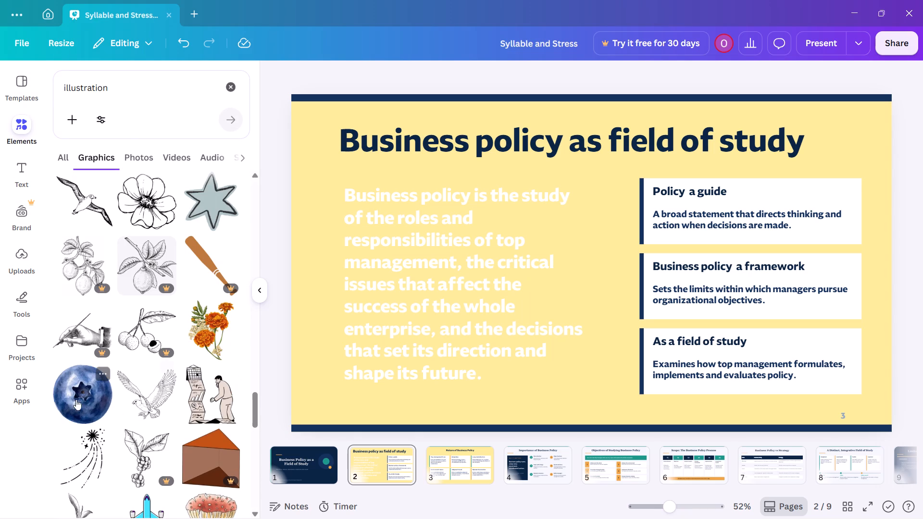
{"action": "left_click_drag", "start_coordinate": [76, 399], "coordinate": [394, 307]}
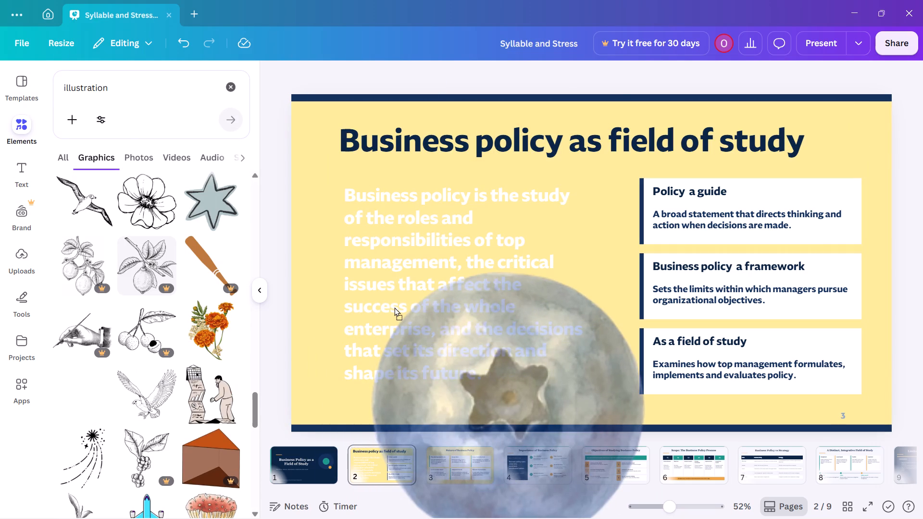
{"action": "left_click_drag", "start_coordinate": [394, 307], "coordinate": [339, 199]}
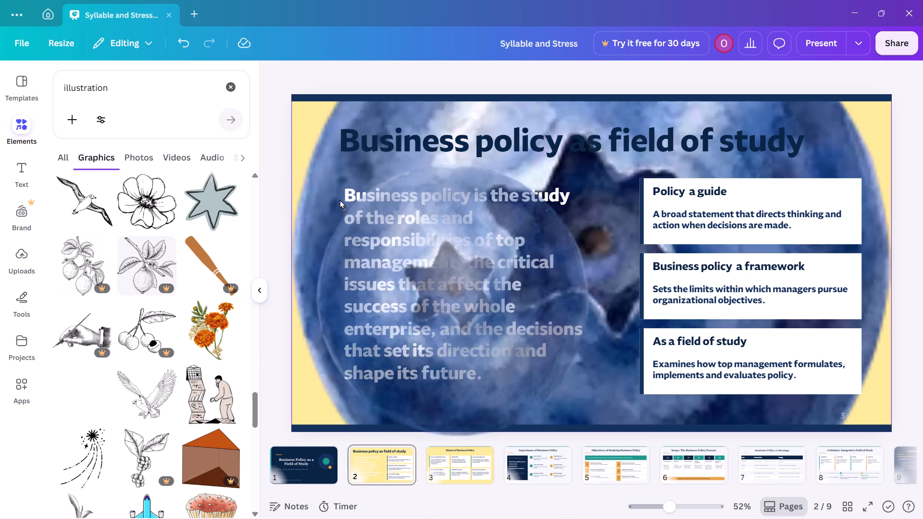
{"action": "left_click_drag", "start_coordinate": [339, 199], "coordinate": [336, 267]}
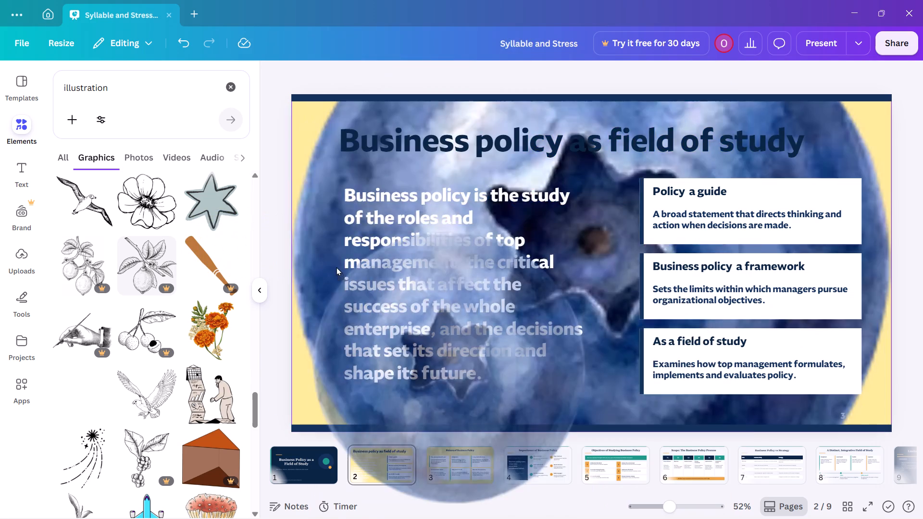
{"action": "left_click_drag", "start_coordinate": [336, 267], "coordinate": [367, 301]}
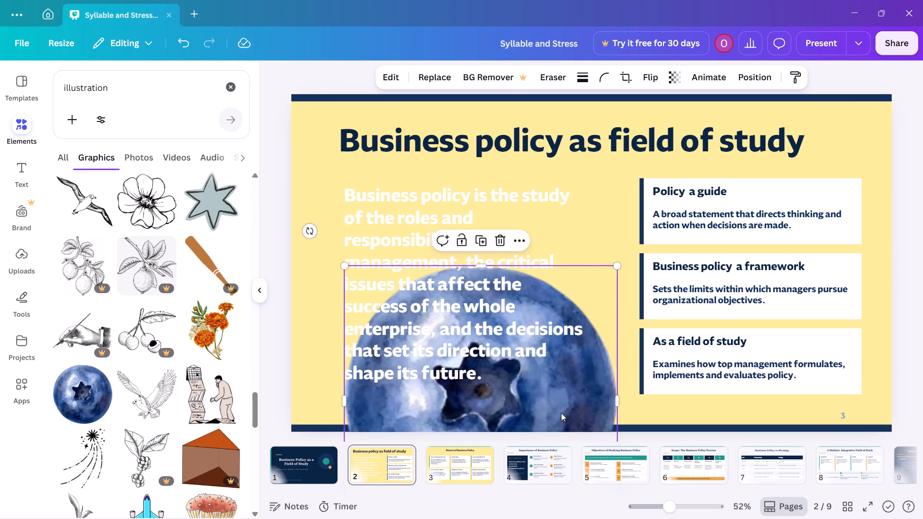
{"action": "left_click_drag", "start_coordinate": [585, 417], "coordinate": [561, 312], "text": "ctrl"}
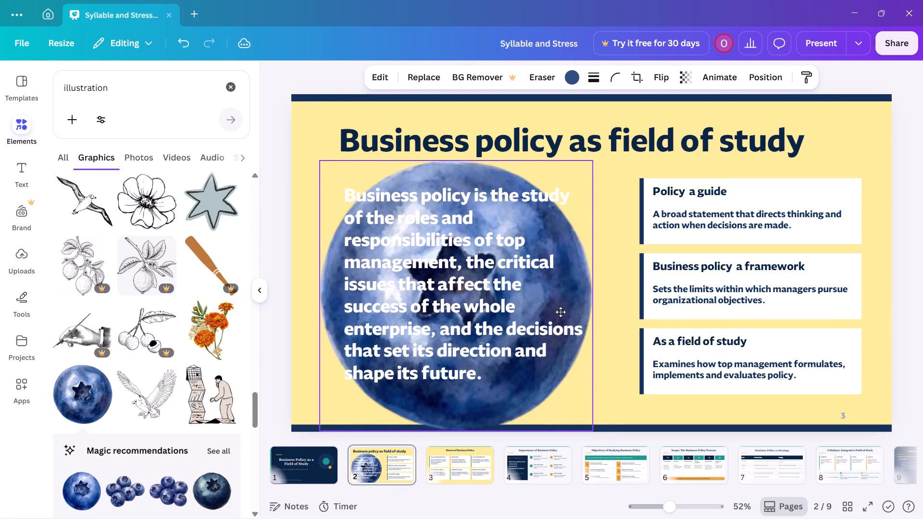
{"action": "left_click_drag", "start_coordinate": [561, 312], "coordinate": [561, 309], "text": "ctrl"}
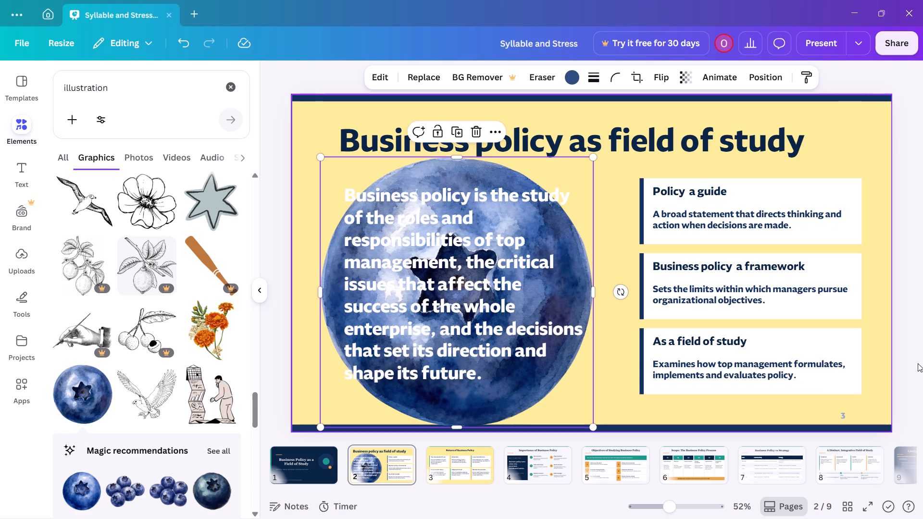
Undo the addition of the blueberry graphic behind the business policy definition on page 2.
{"action": "left_click", "coordinate": [918, 362]}
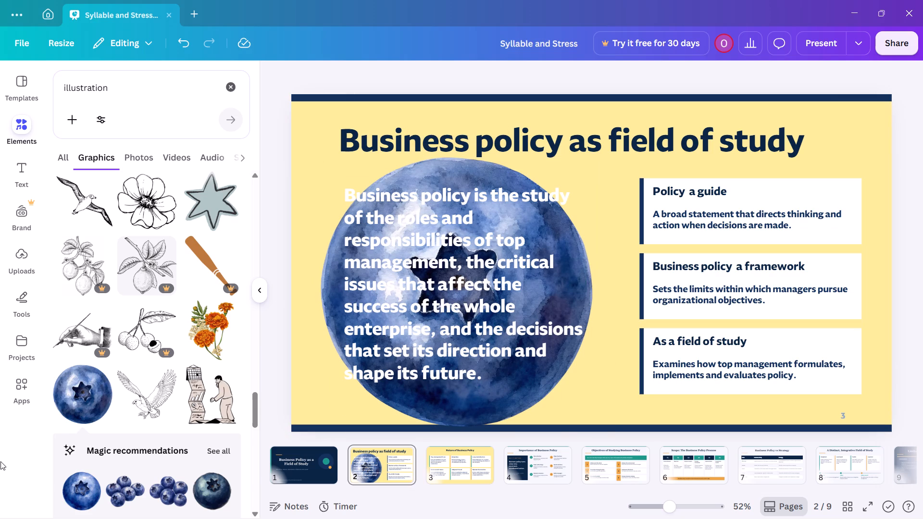
{"action": "key", "text": "ctrl+z"}
{"action": "key", "text": "ctrl+z"}
Browse further through the illustration graphics for something suitable to place behind the business policy definition.
{"action": "scroll", "coordinate": [69, 392], "scroll_direction": "down", "scroll_amount": 5}
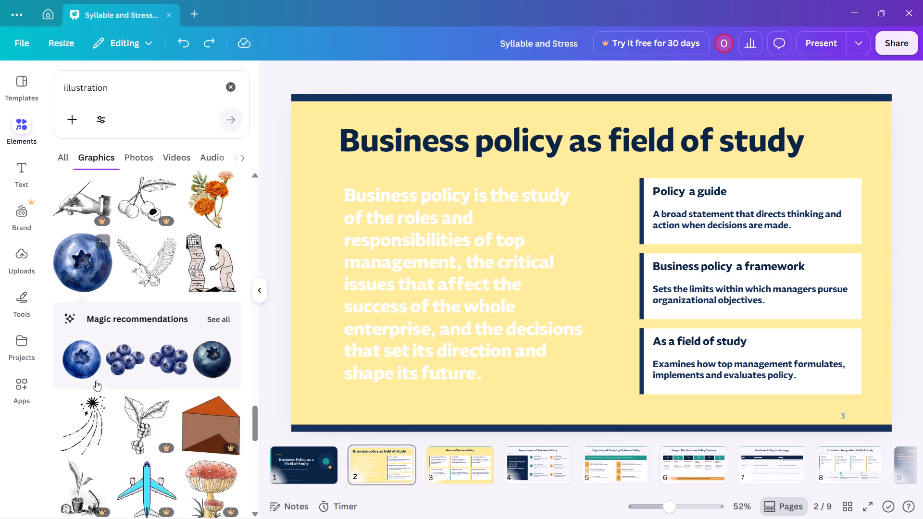
{"action": "scroll", "coordinate": [169, 356], "scroll_direction": "down", "scroll_amount": 5}
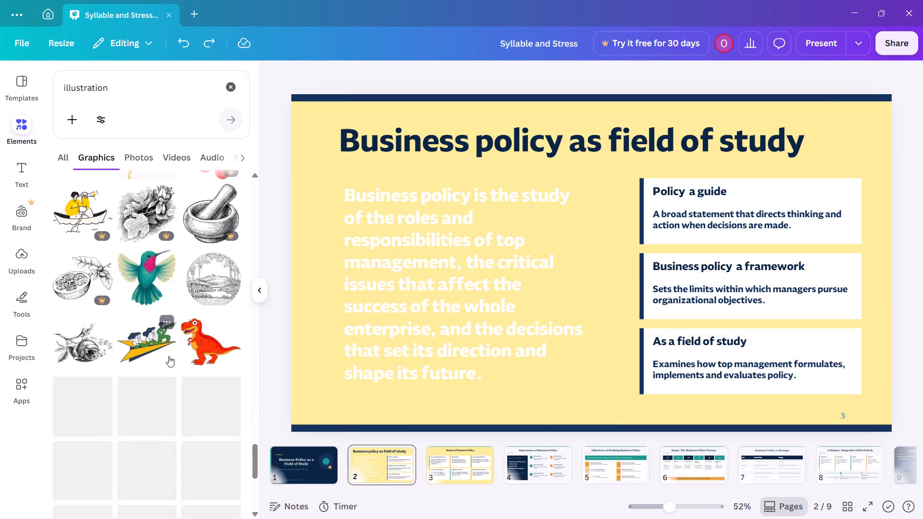
{"action": "scroll", "coordinate": [169, 354], "scroll_direction": "down", "scroll_amount": 10}
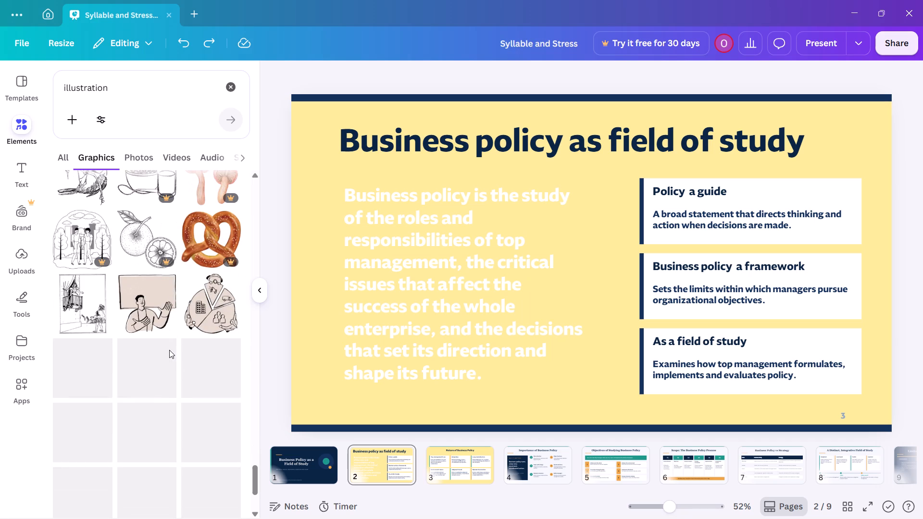
{"action": "scroll", "coordinate": [169, 350], "scroll_direction": "down", "scroll_amount": 9}
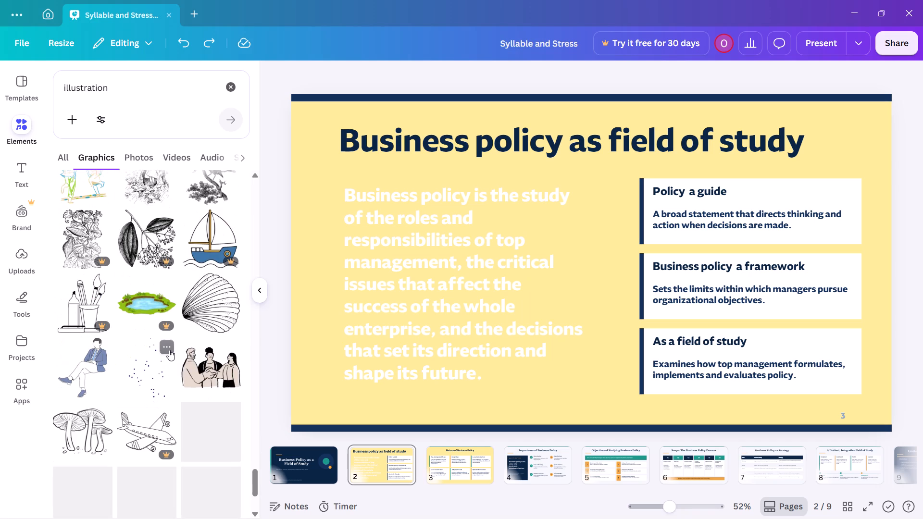
{"action": "scroll", "coordinate": [169, 350], "scroll_direction": "down", "scroll_amount": 3}
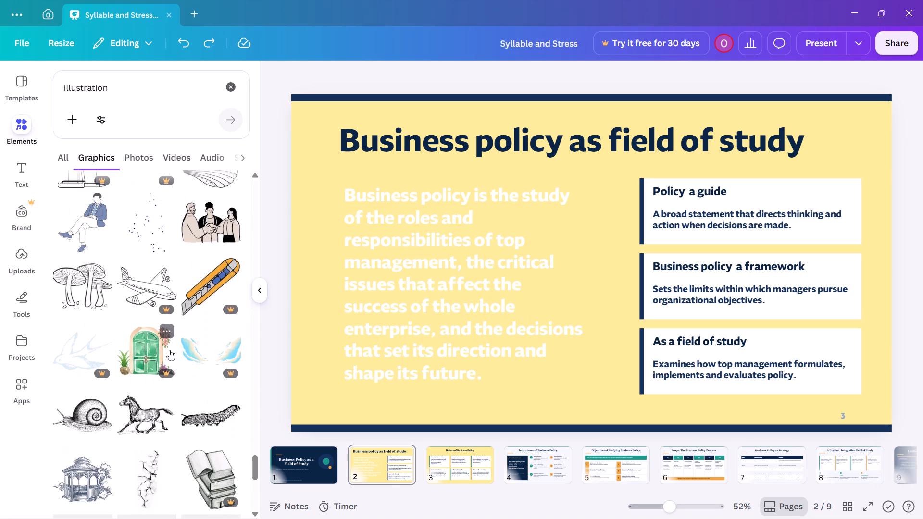
{"action": "scroll", "coordinate": [169, 350], "scroll_direction": "down", "scroll_amount": 3}
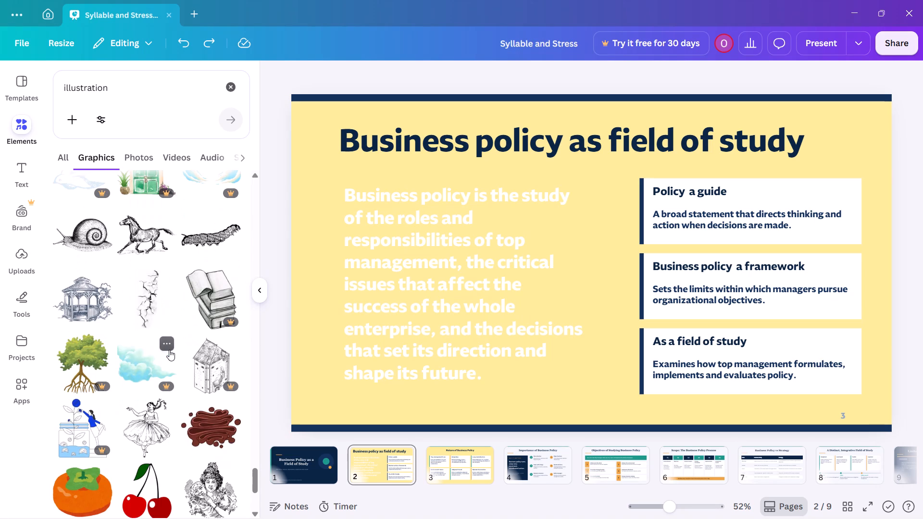
{"action": "scroll", "coordinate": [169, 350], "scroll_direction": "down", "scroll_amount": 3}
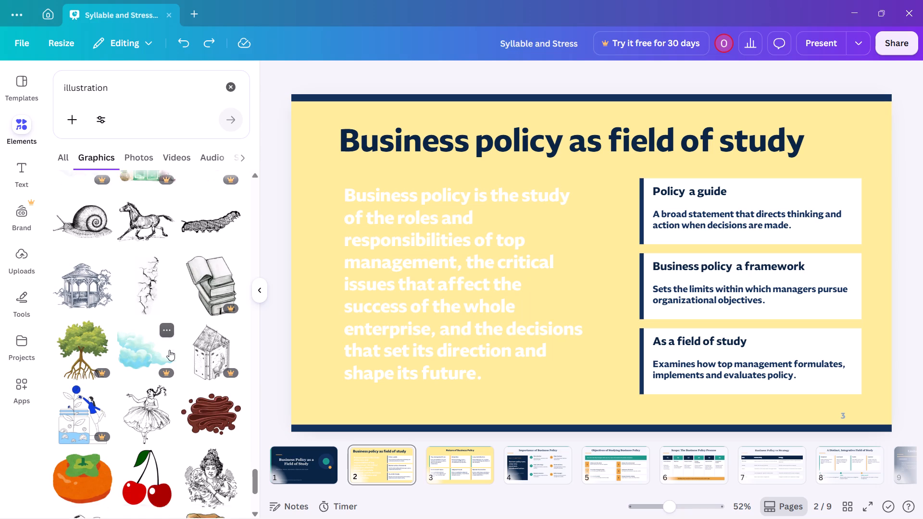
{"action": "scroll", "coordinate": [169, 350], "scroll_direction": "down", "scroll_amount": 5}
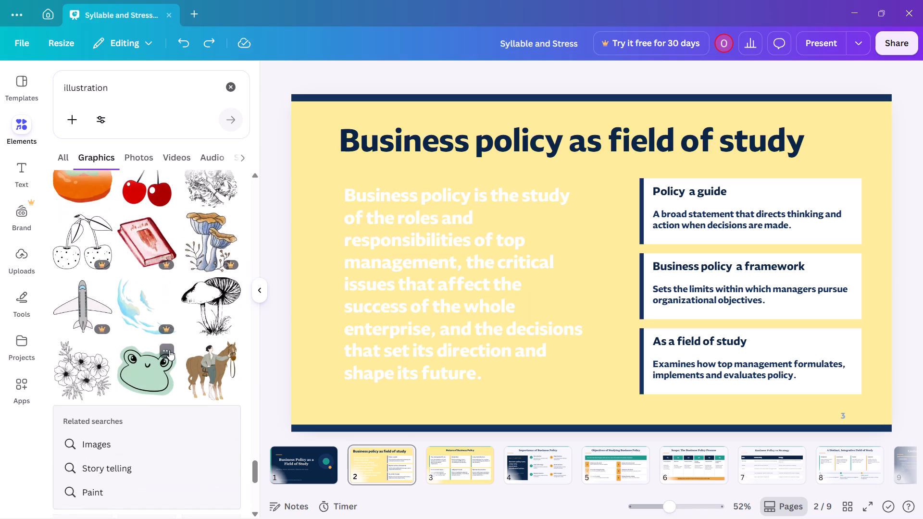
{"action": "scroll", "coordinate": [169, 350], "scroll_direction": "down", "scroll_amount": 4}
{"action": "scroll", "coordinate": [169, 350], "scroll_direction": "up", "scroll_amount": 2}
{"action": "scroll", "coordinate": [169, 350], "scroll_direction": "down", "scroll_amount": 2}
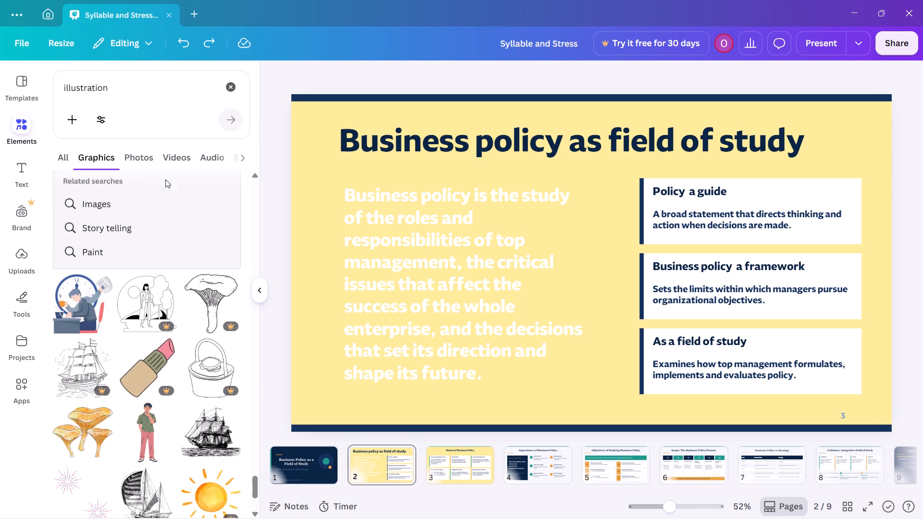
{"action": "scroll", "coordinate": [166, 271], "scroll_direction": "down", "scroll_amount": 8}
{"action": "scroll", "coordinate": [130, 364], "scroll_direction": "down", "scroll_amount": 3}
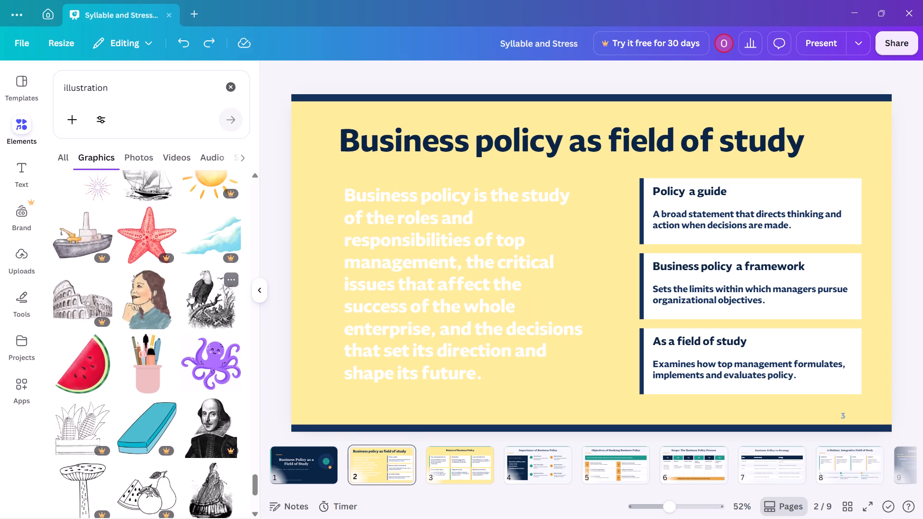
{"action": "scroll", "coordinate": [189, 292], "scroll_direction": "down", "scroll_amount": 6}
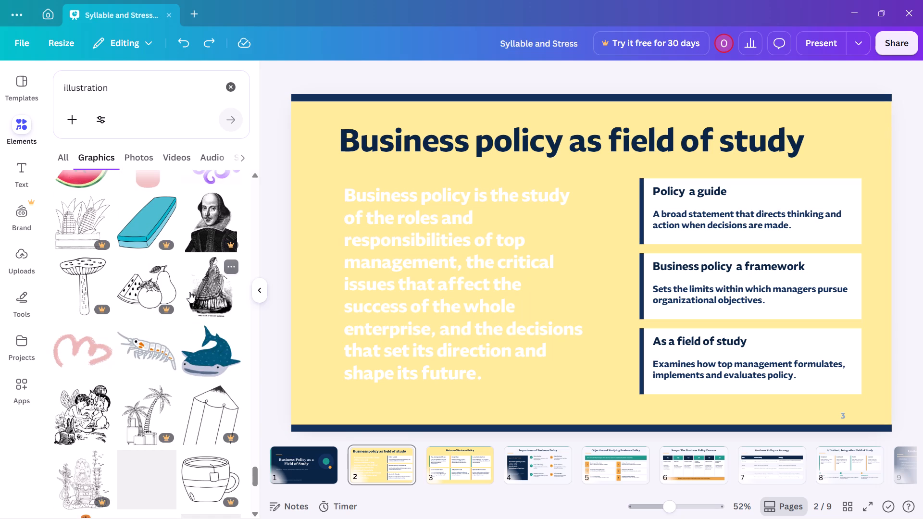
{"action": "scroll", "coordinate": [189, 292], "scroll_direction": "down", "scroll_amount": 9}
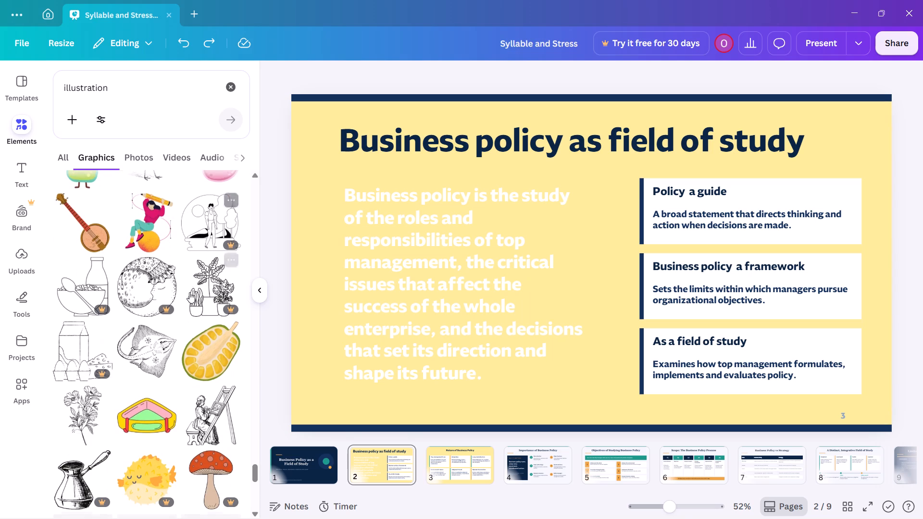
Replace the illustration search with a graphics search for "scribble" and look through the results.
{"action": "left_click_drag", "start_coordinate": [167, 84], "coordinate": [0, 118]}
{"action": "left_click", "coordinate": [0, 118]}
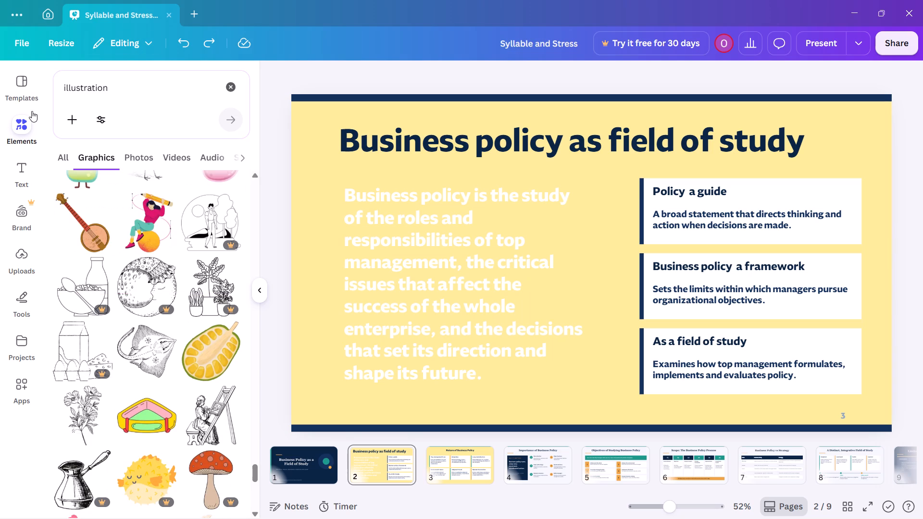
{"action": "left_click_drag", "start_coordinate": [127, 80], "coordinate": [10, 101]}
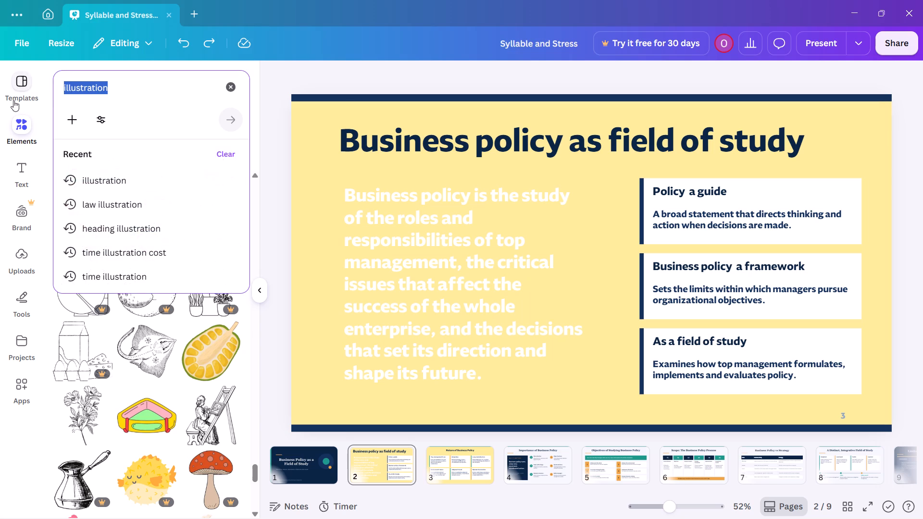
{"action": "key", "text": "BackSpace"}
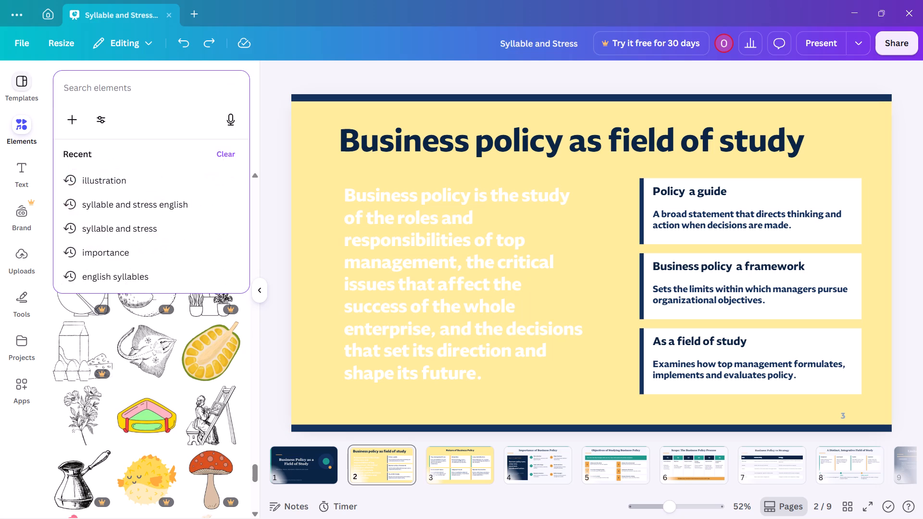
{"action": "key", "text": "s"}
{"action": "type", "text": "cribbe"}
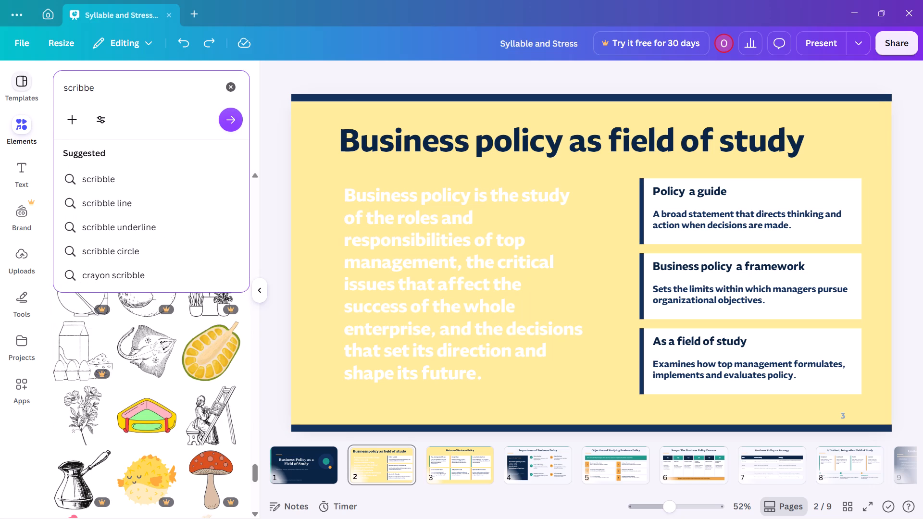
{"action": "key", "text": "BackSpace"}
{"action": "type", "text": "le"}
{"action": "key", "text": "Return"}
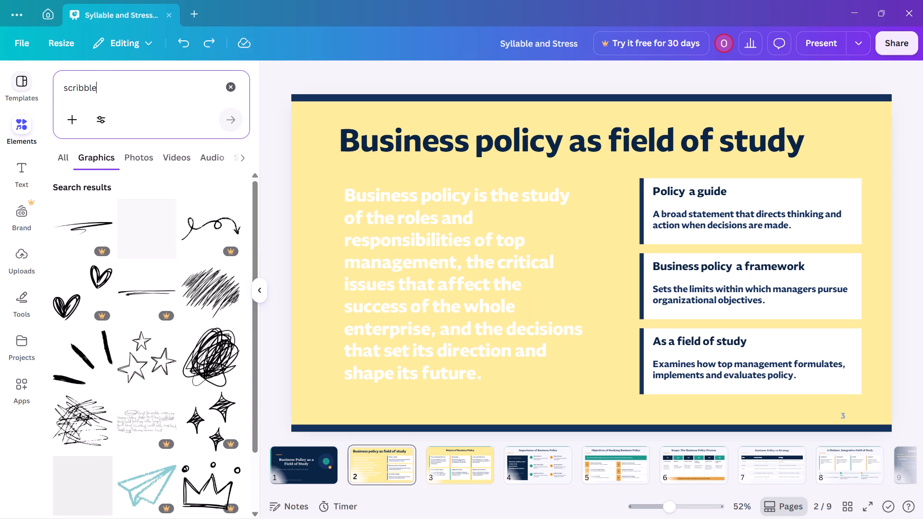
{"action": "scroll", "coordinate": [148, 366], "scroll_direction": "down", "scroll_amount": 4}
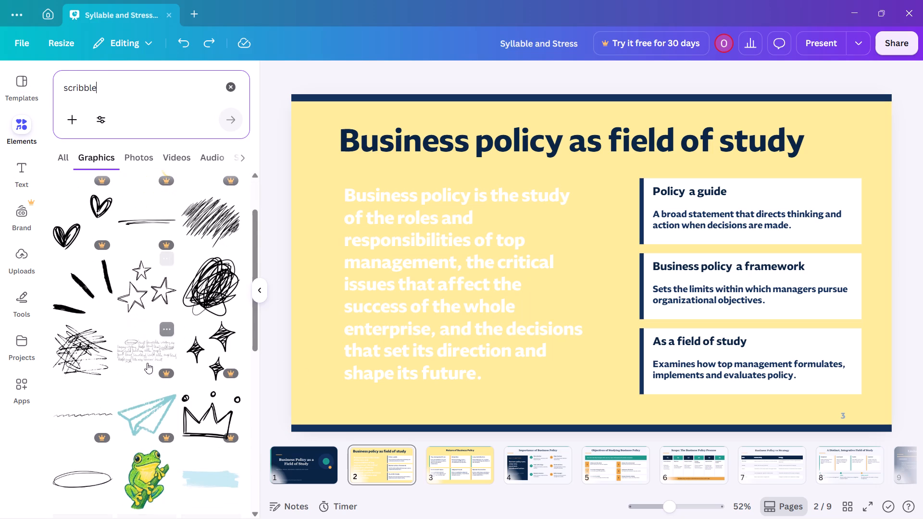
{"action": "scroll", "coordinate": [149, 358], "scroll_direction": "down", "scroll_amount": 4}
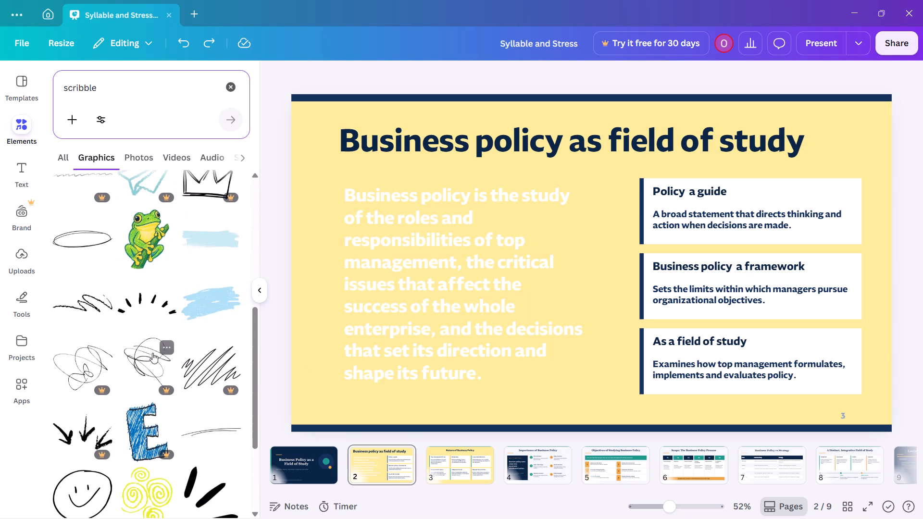
Add the light blue brush stroke to page 2 and show all of its Magic recommendations.
{"action": "left_click", "coordinate": [213, 249]}
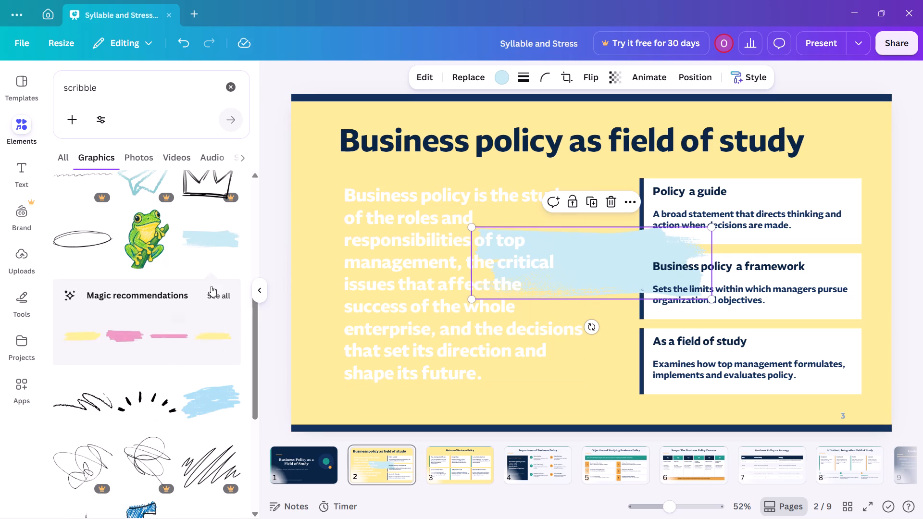
{"action": "left_click", "coordinate": [223, 291]}
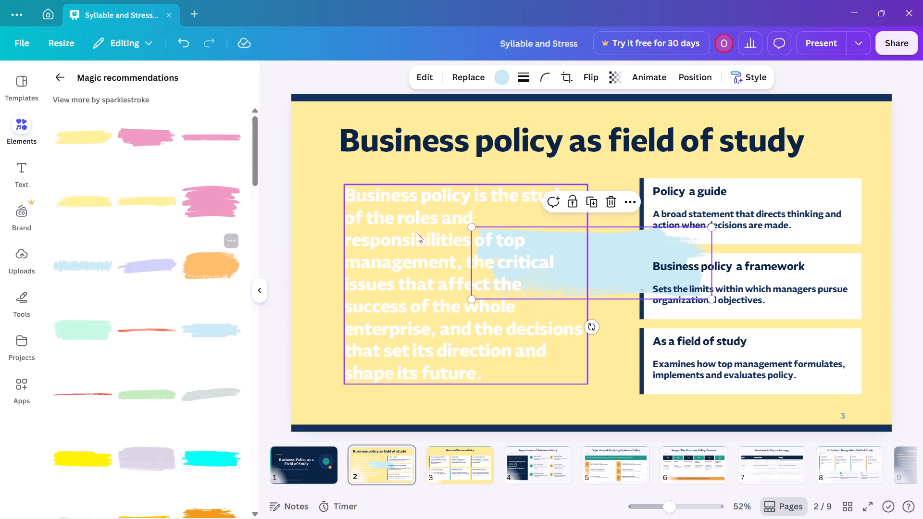
Delete the light blue brush stroke from page 2.
{"action": "left_click", "coordinate": [631, 258]}
{"action": "key", "text": "Delete"}
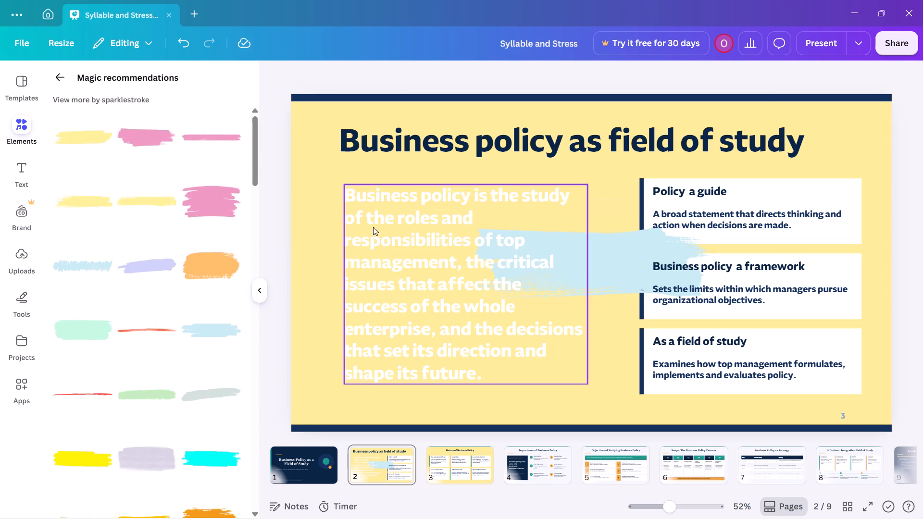
{"action": "left_click", "coordinate": [612, 262]}
{"action": "key", "text": "Delete"}
Add the large pink brush scribble from the recommendations to page 2 and enlarge it behind the business policy definition text.
{"action": "scroll", "coordinate": [217, 317], "scroll_direction": "down", "scroll_amount": 4}
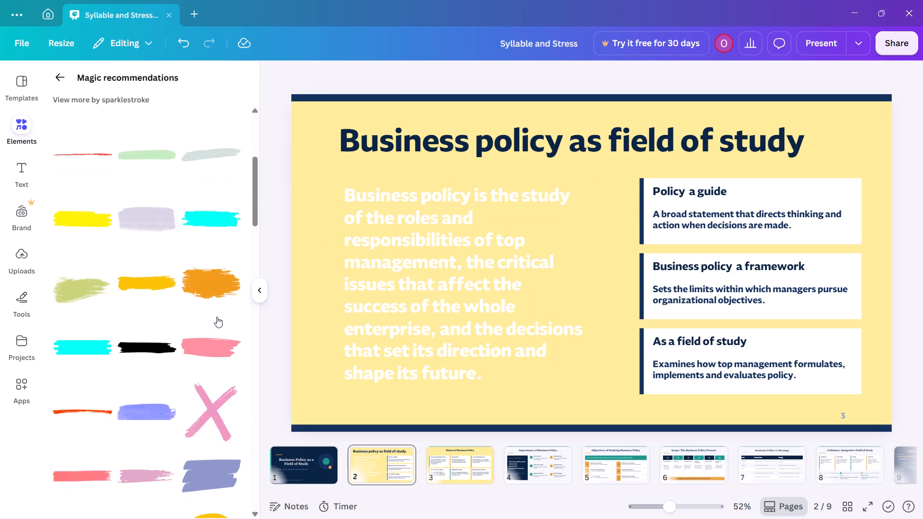
{"action": "scroll", "coordinate": [217, 316], "scroll_direction": "up", "scroll_amount": 4}
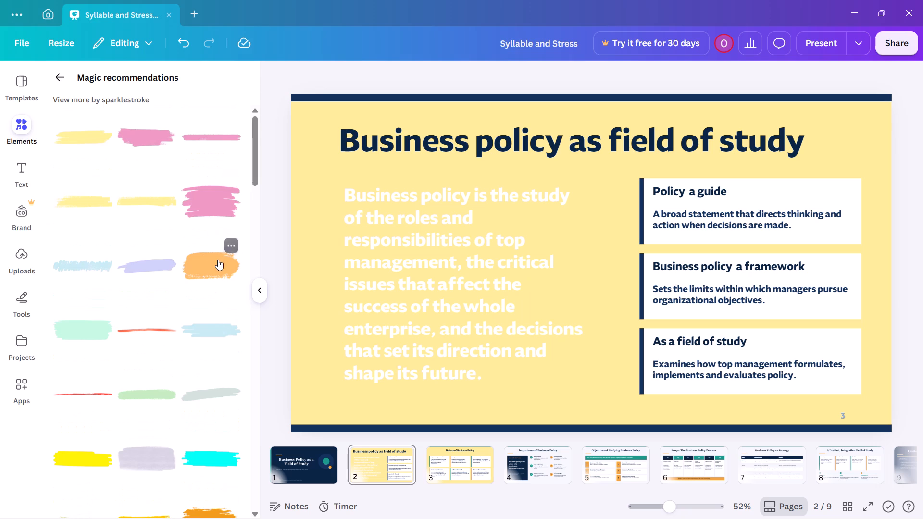
{"action": "left_click", "coordinate": [209, 206]}
{"action": "left_click_drag", "start_coordinate": [620, 278], "coordinate": [482, 257]}
{"action": "left_click_drag", "start_coordinate": [574, 306], "coordinate": [693, 401]}
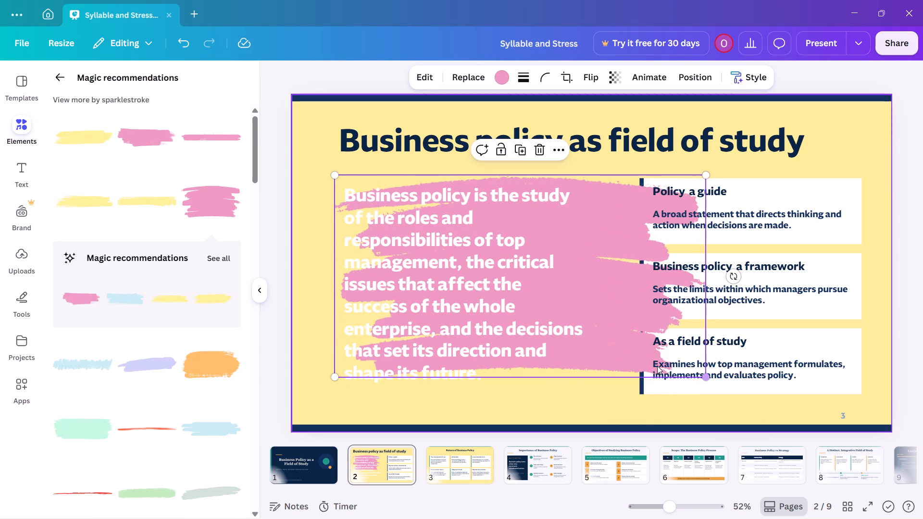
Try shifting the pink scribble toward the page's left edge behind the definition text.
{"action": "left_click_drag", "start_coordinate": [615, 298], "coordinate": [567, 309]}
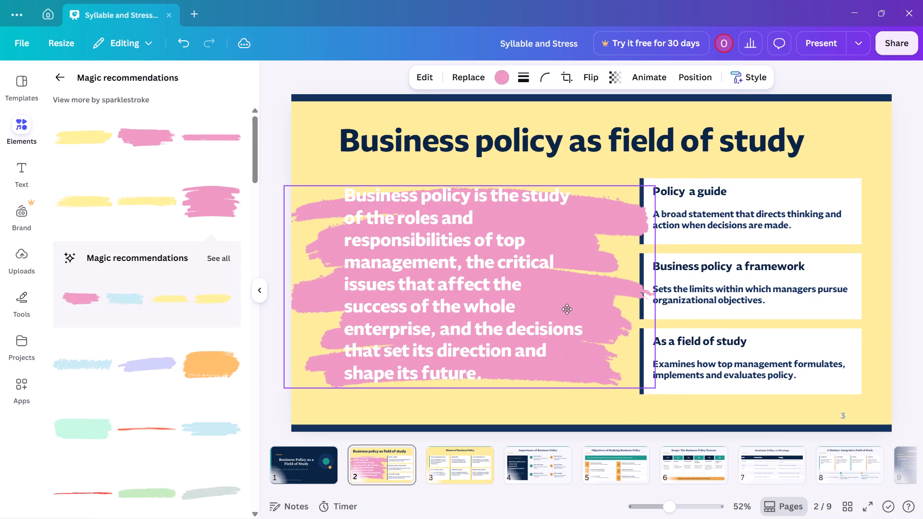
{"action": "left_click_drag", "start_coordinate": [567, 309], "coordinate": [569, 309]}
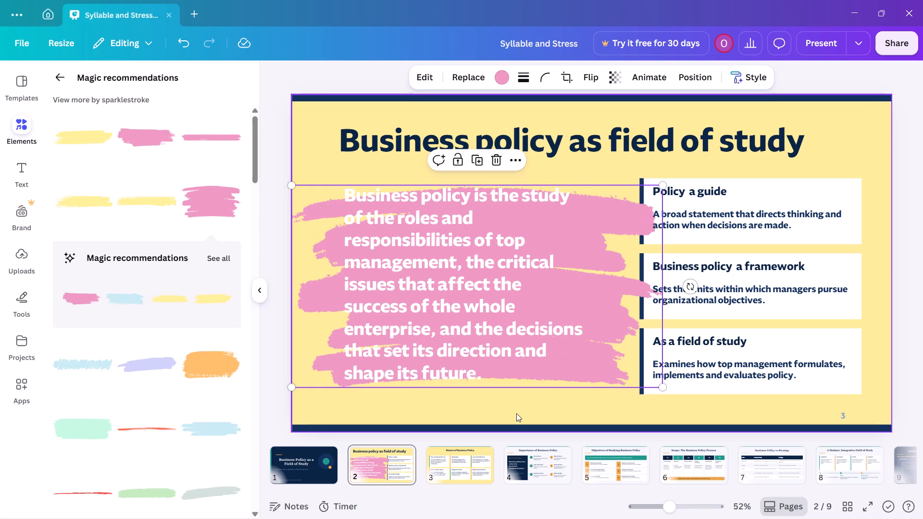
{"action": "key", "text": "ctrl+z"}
Add the blue-violet brush scribble from the recommendations to page 2 and position it behind the upper part of the definition text.
{"action": "scroll", "coordinate": [75, 391], "scroll_direction": "down", "scroll_amount": 4}
{"action": "scroll", "coordinate": [210, 444], "scroll_direction": "down", "scroll_amount": 4}
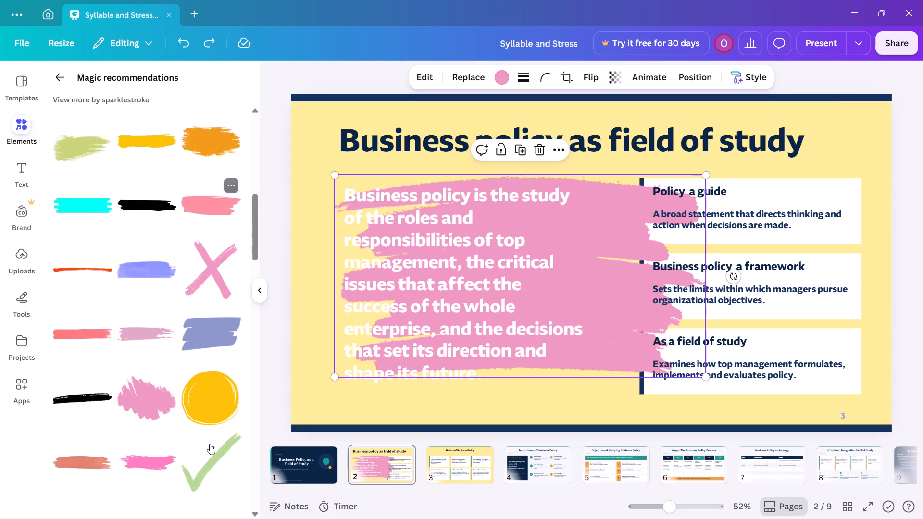
{"action": "scroll", "coordinate": [208, 437], "scroll_direction": "down", "scroll_amount": 4}
{"action": "scroll", "coordinate": [208, 437], "scroll_direction": "up", "scroll_amount": 3}
{"action": "scroll", "coordinate": [208, 437], "scroll_direction": "down", "scroll_amount": 5}
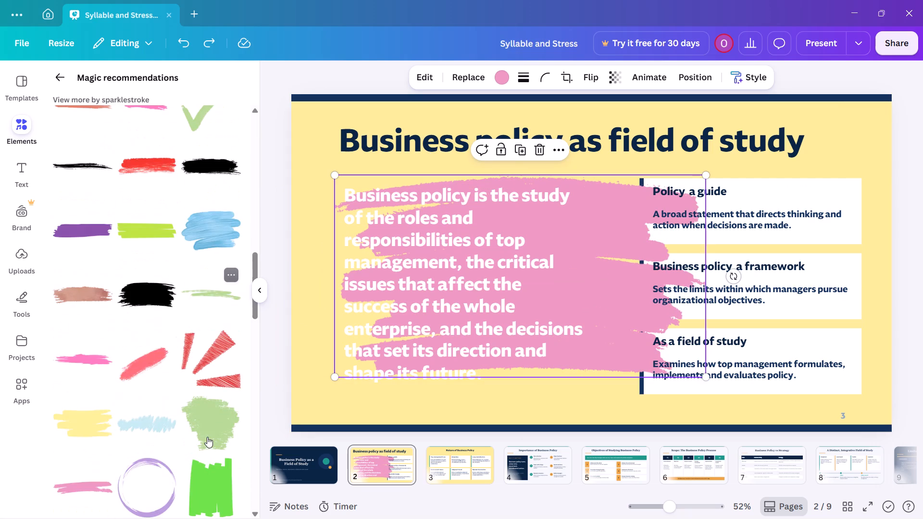
{"action": "scroll", "coordinate": [207, 437], "scroll_direction": "down", "scroll_amount": 7}
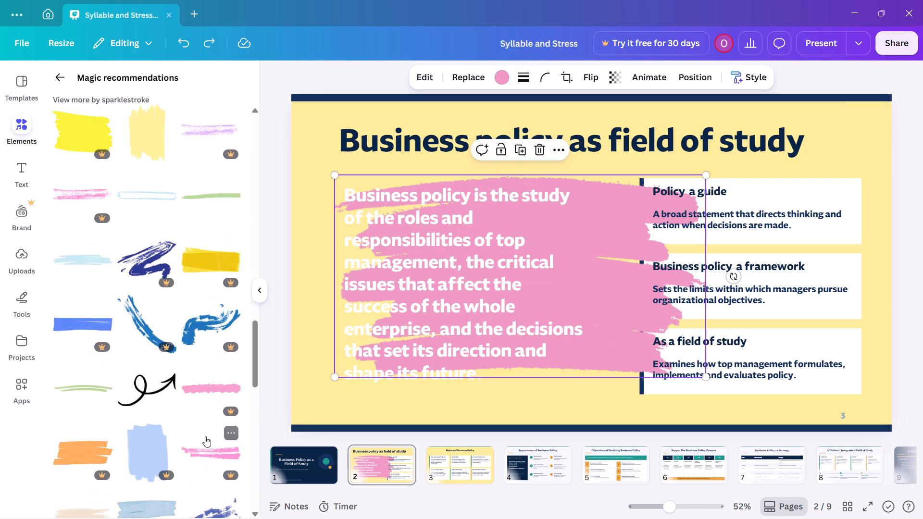
{"action": "scroll", "coordinate": [205, 436], "scroll_direction": "down", "scroll_amount": 3}
{"action": "scroll", "coordinate": [205, 436], "scroll_direction": "up", "scroll_amount": 12}
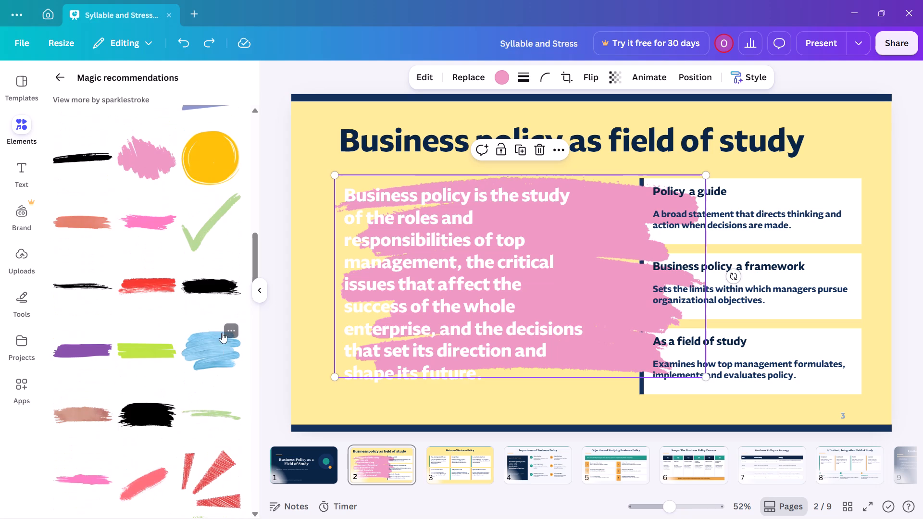
{"action": "scroll", "coordinate": [220, 247], "scroll_direction": "up", "scroll_amount": 3}
{"action": "left_click", "coordinate": [213, 279]}
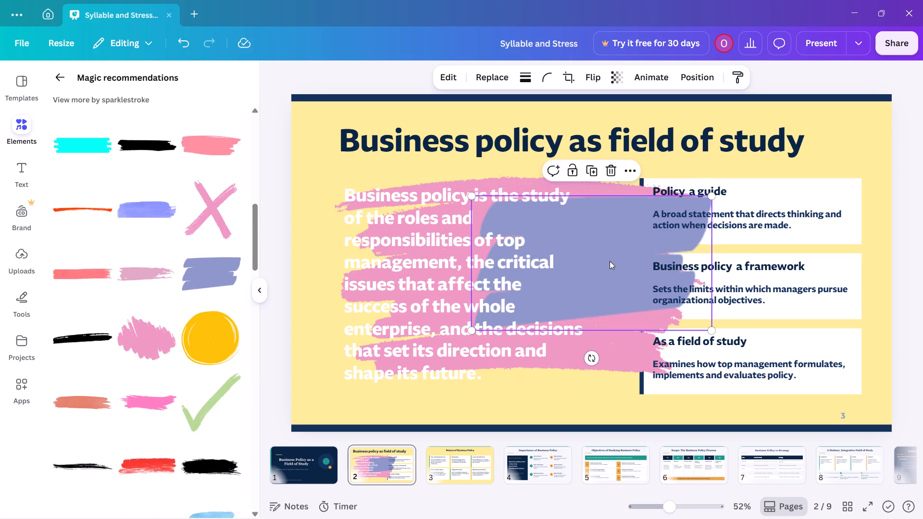
{"action": "left_click_drag", "start_coordinate": [624, 260], "coordinate": [478, 242]}
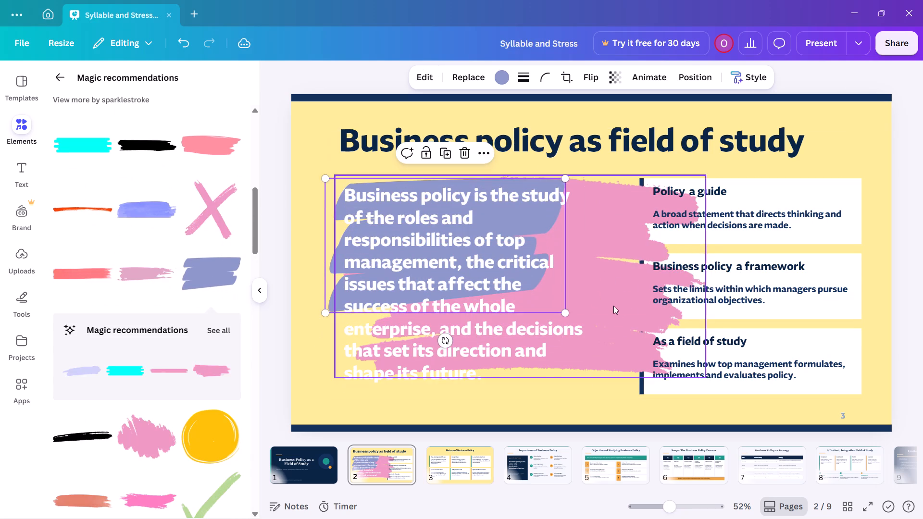
Move the pink scribble toward the page's left edge so it lies behind the whole business policy definition.
{"action": "left_click_drag", "start_coordinate": [619, 308], "coordinate": [567, 315]}
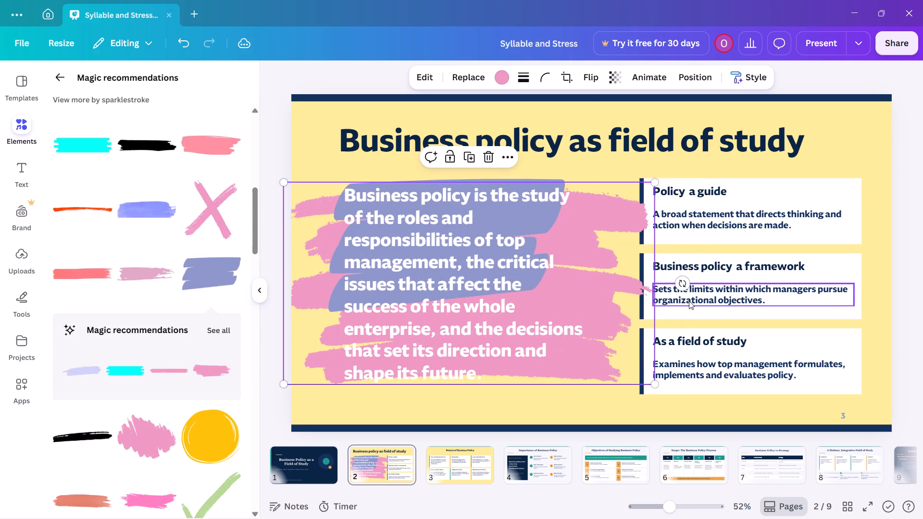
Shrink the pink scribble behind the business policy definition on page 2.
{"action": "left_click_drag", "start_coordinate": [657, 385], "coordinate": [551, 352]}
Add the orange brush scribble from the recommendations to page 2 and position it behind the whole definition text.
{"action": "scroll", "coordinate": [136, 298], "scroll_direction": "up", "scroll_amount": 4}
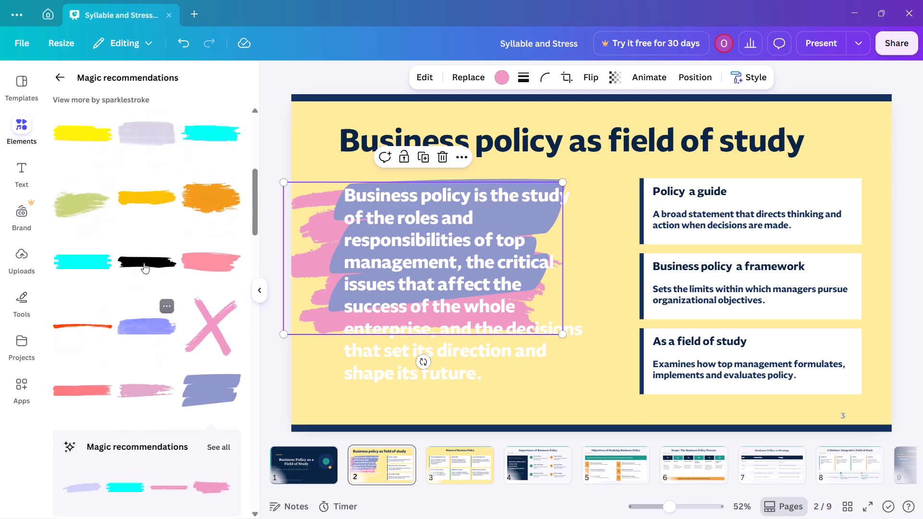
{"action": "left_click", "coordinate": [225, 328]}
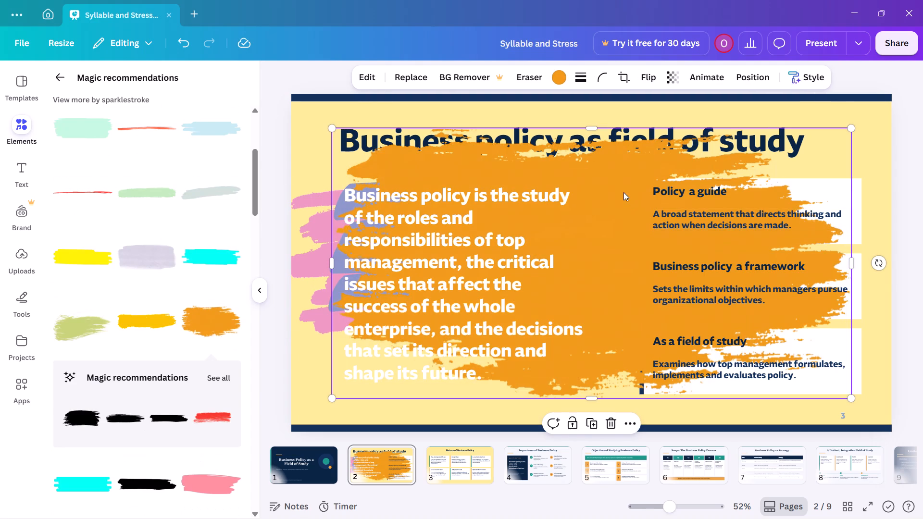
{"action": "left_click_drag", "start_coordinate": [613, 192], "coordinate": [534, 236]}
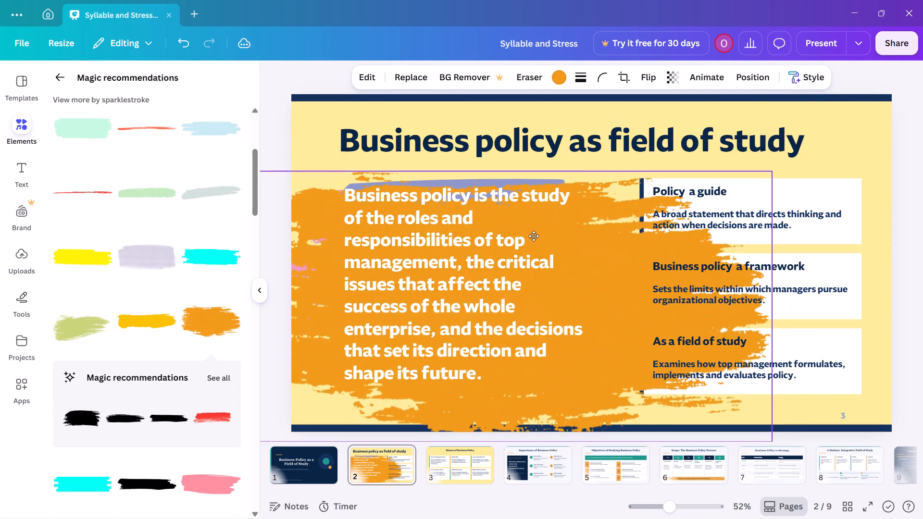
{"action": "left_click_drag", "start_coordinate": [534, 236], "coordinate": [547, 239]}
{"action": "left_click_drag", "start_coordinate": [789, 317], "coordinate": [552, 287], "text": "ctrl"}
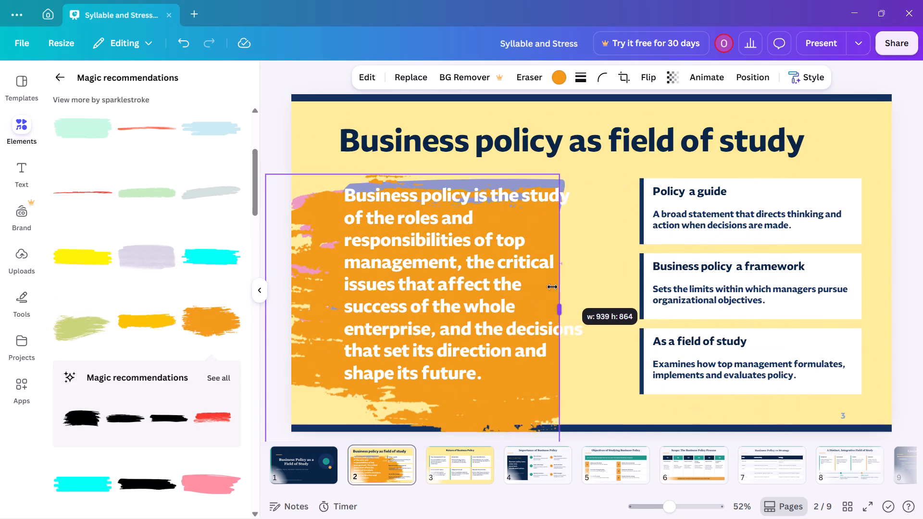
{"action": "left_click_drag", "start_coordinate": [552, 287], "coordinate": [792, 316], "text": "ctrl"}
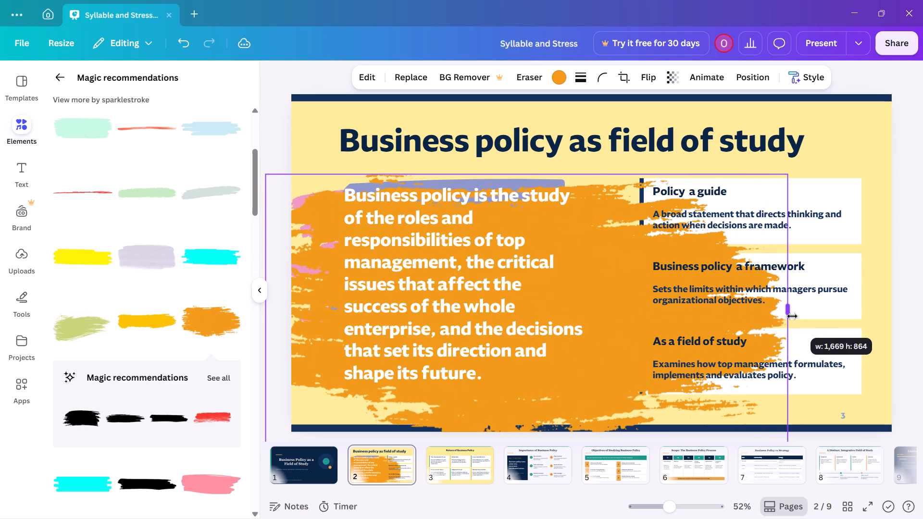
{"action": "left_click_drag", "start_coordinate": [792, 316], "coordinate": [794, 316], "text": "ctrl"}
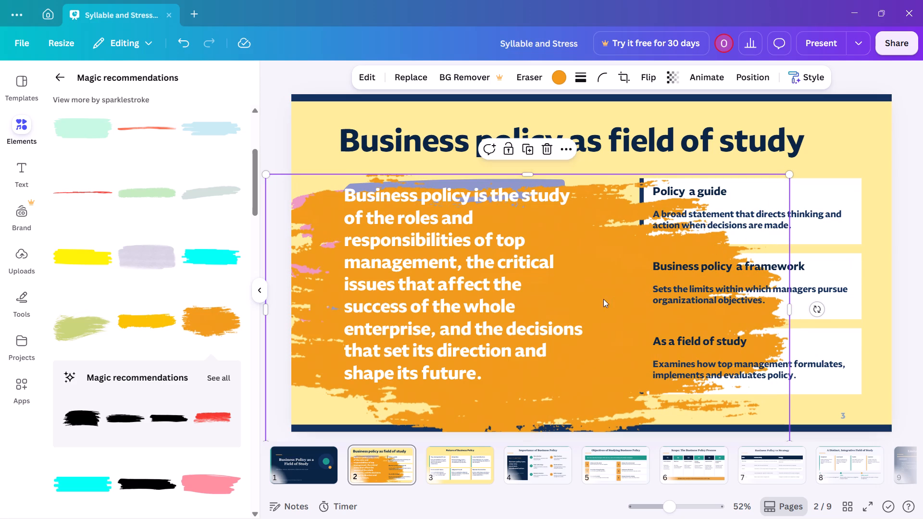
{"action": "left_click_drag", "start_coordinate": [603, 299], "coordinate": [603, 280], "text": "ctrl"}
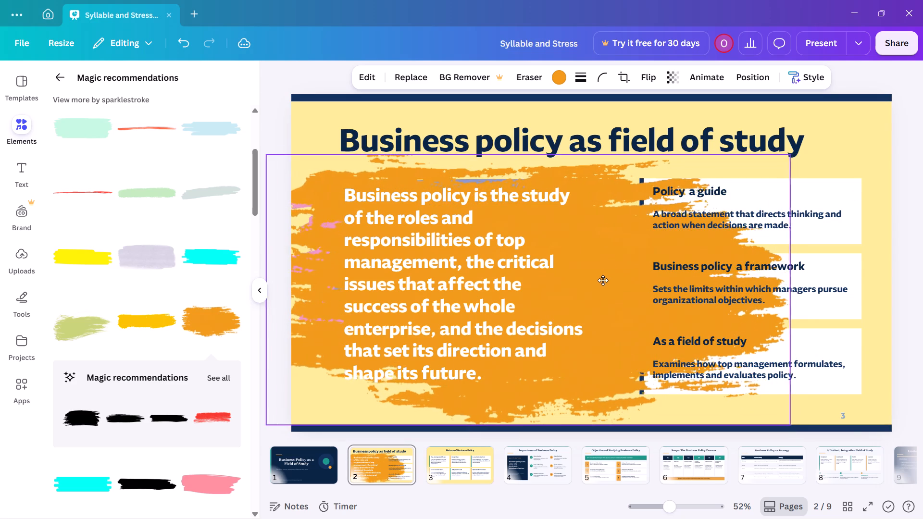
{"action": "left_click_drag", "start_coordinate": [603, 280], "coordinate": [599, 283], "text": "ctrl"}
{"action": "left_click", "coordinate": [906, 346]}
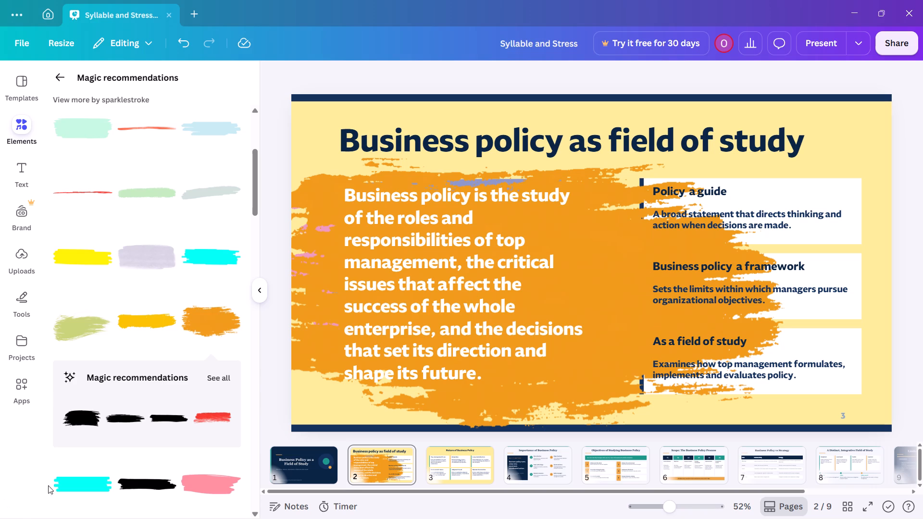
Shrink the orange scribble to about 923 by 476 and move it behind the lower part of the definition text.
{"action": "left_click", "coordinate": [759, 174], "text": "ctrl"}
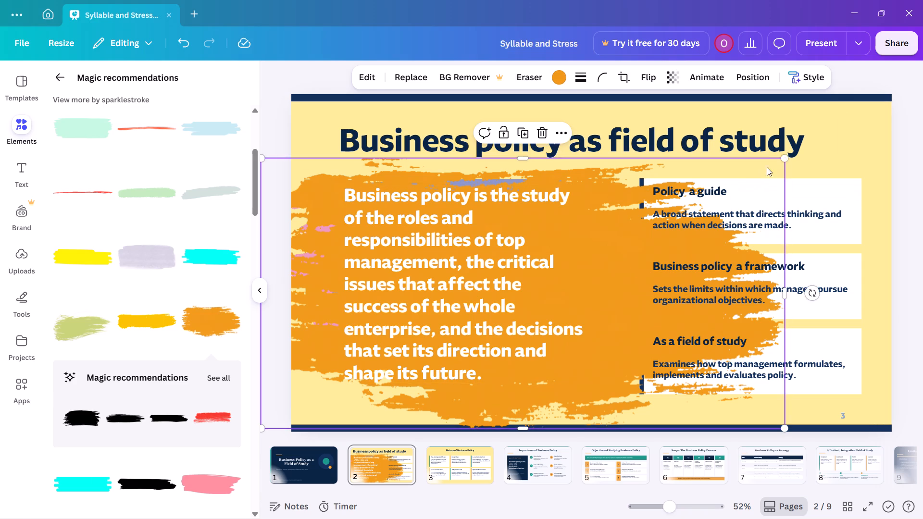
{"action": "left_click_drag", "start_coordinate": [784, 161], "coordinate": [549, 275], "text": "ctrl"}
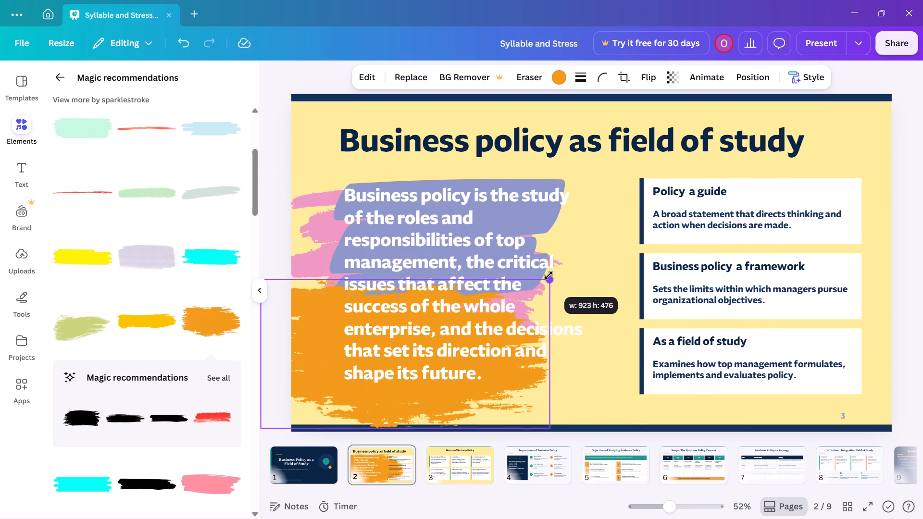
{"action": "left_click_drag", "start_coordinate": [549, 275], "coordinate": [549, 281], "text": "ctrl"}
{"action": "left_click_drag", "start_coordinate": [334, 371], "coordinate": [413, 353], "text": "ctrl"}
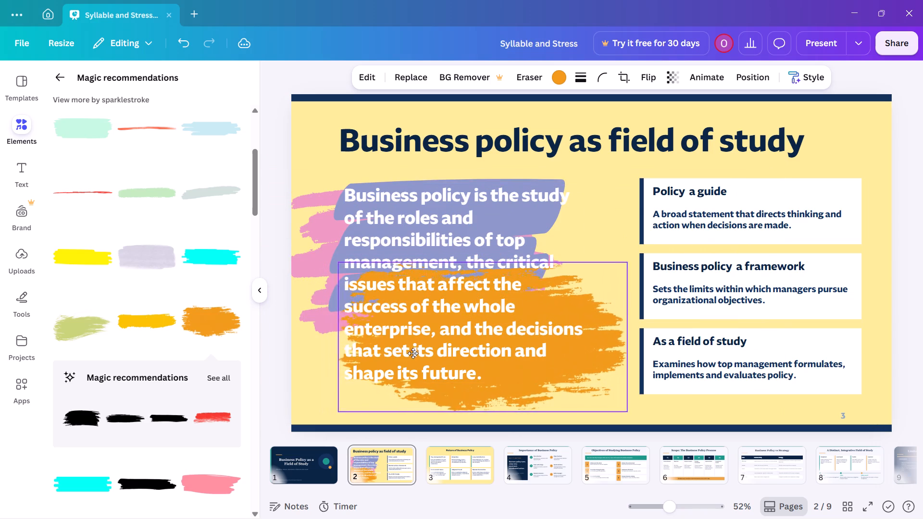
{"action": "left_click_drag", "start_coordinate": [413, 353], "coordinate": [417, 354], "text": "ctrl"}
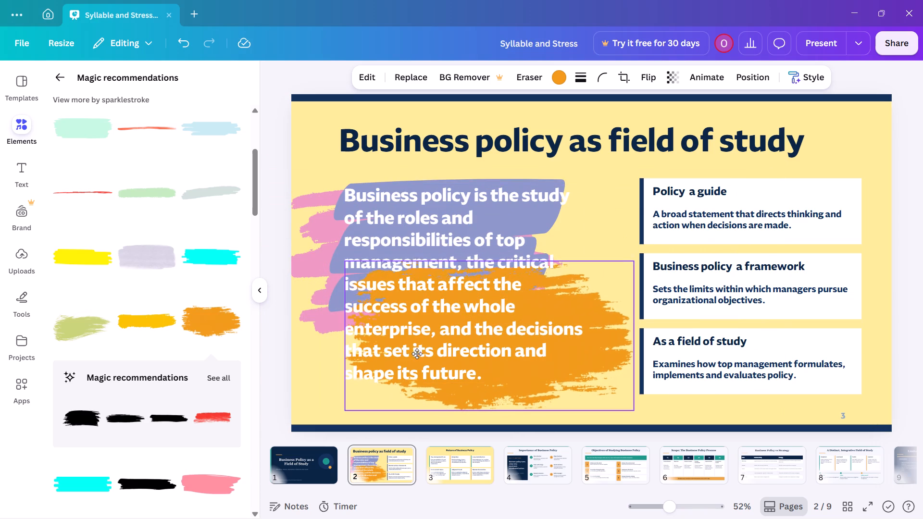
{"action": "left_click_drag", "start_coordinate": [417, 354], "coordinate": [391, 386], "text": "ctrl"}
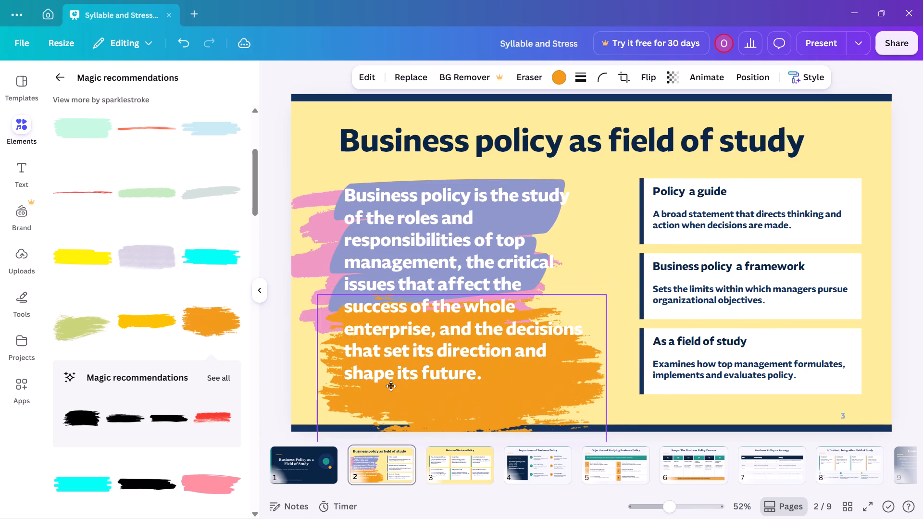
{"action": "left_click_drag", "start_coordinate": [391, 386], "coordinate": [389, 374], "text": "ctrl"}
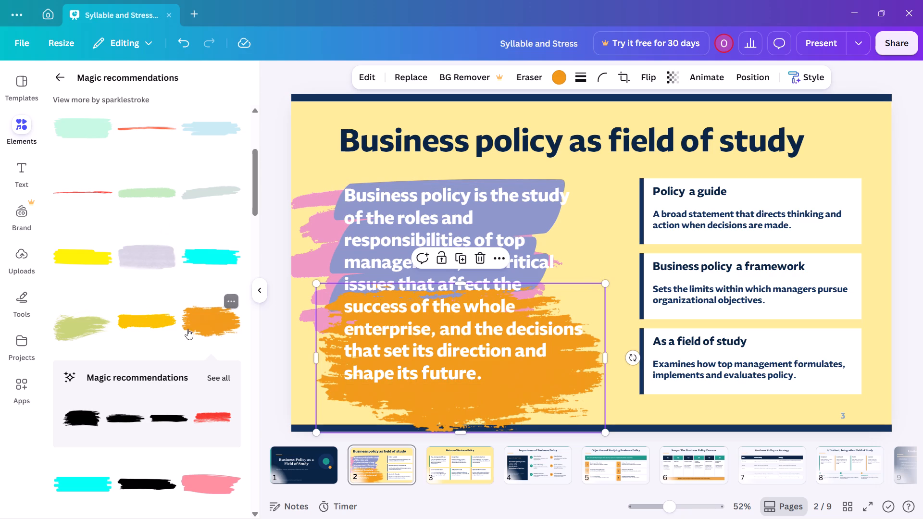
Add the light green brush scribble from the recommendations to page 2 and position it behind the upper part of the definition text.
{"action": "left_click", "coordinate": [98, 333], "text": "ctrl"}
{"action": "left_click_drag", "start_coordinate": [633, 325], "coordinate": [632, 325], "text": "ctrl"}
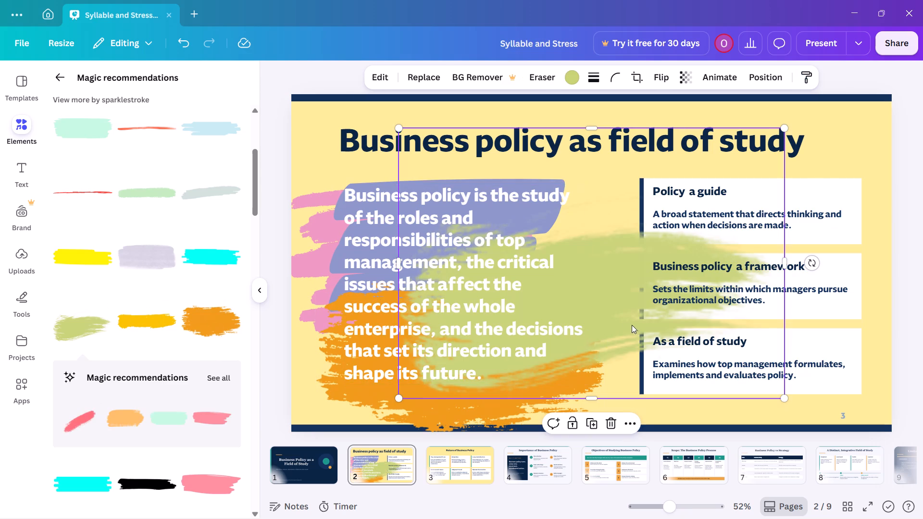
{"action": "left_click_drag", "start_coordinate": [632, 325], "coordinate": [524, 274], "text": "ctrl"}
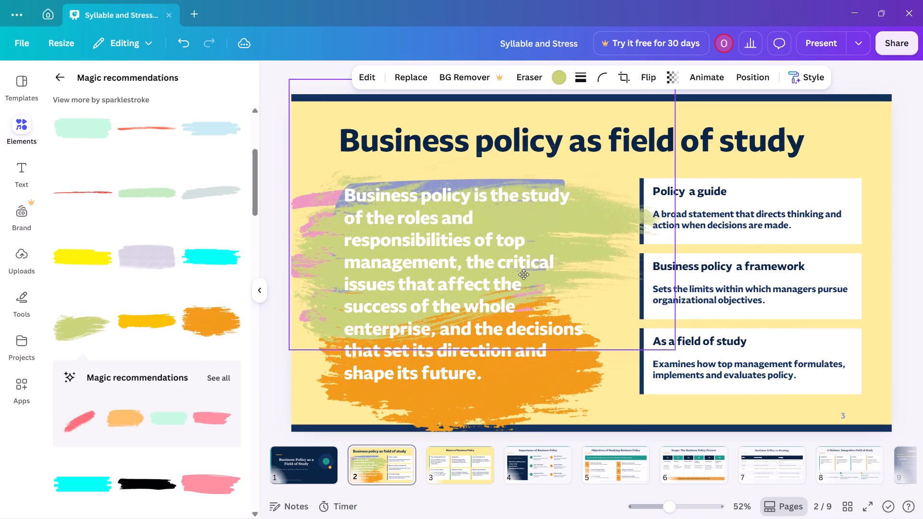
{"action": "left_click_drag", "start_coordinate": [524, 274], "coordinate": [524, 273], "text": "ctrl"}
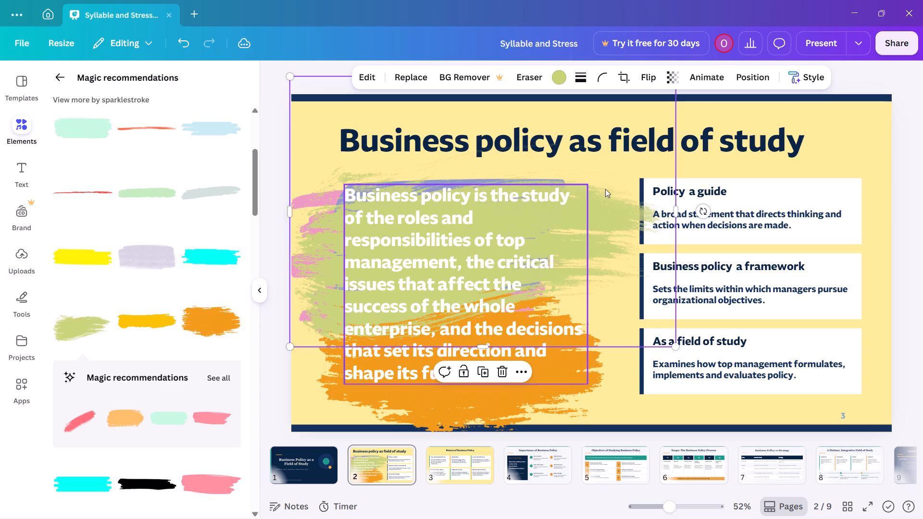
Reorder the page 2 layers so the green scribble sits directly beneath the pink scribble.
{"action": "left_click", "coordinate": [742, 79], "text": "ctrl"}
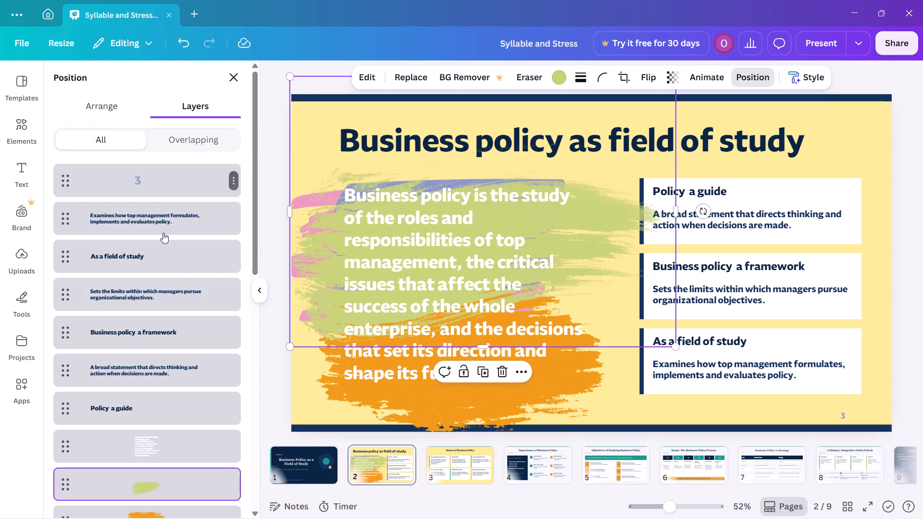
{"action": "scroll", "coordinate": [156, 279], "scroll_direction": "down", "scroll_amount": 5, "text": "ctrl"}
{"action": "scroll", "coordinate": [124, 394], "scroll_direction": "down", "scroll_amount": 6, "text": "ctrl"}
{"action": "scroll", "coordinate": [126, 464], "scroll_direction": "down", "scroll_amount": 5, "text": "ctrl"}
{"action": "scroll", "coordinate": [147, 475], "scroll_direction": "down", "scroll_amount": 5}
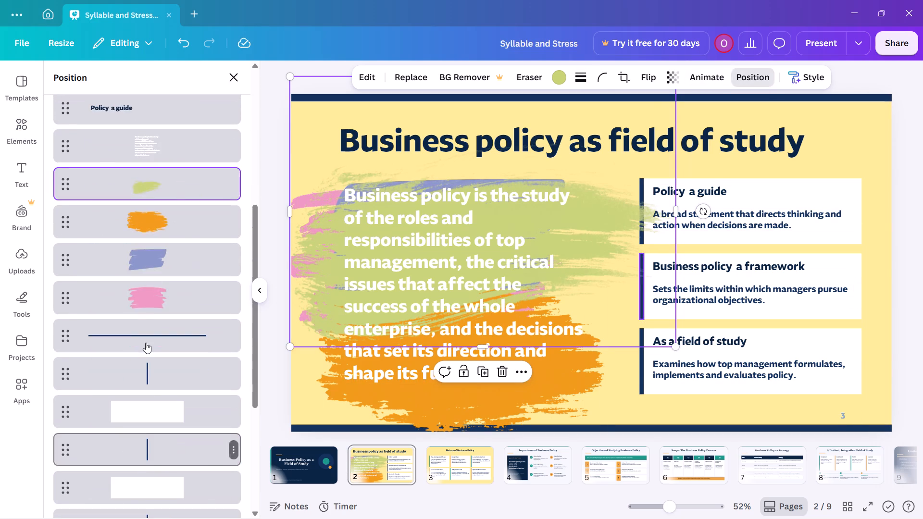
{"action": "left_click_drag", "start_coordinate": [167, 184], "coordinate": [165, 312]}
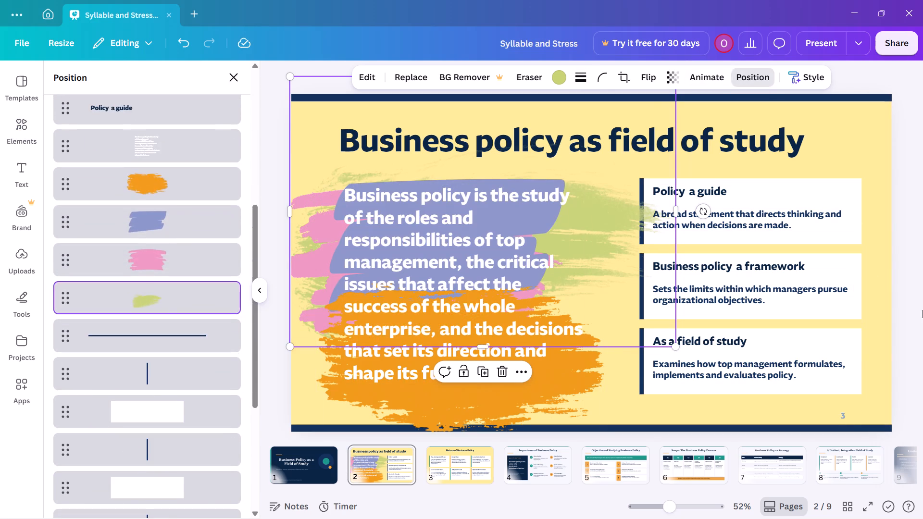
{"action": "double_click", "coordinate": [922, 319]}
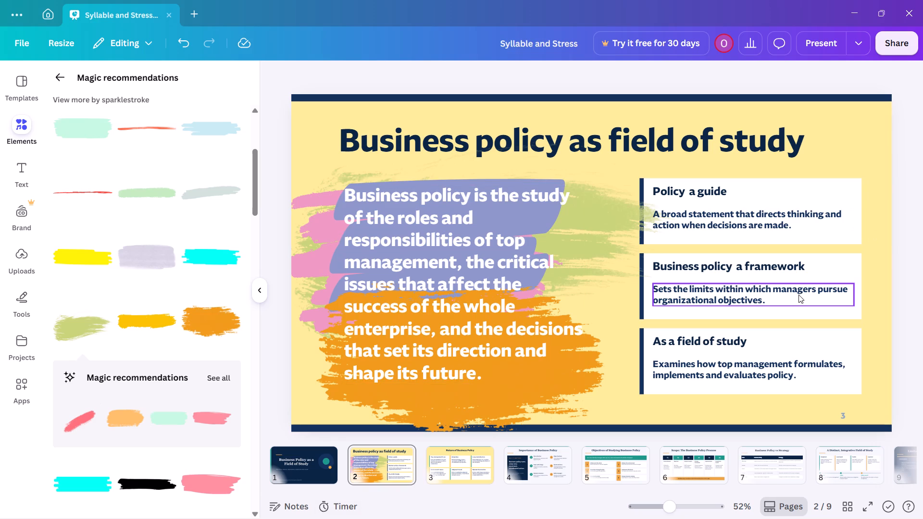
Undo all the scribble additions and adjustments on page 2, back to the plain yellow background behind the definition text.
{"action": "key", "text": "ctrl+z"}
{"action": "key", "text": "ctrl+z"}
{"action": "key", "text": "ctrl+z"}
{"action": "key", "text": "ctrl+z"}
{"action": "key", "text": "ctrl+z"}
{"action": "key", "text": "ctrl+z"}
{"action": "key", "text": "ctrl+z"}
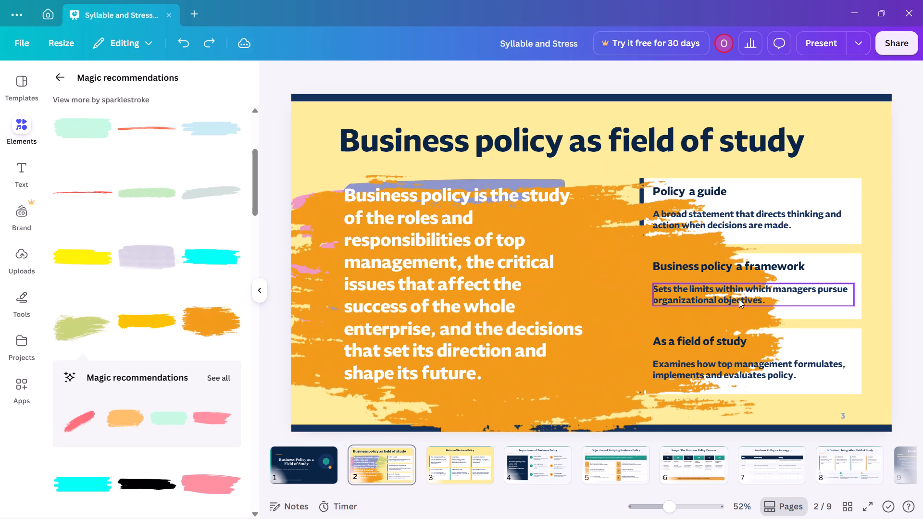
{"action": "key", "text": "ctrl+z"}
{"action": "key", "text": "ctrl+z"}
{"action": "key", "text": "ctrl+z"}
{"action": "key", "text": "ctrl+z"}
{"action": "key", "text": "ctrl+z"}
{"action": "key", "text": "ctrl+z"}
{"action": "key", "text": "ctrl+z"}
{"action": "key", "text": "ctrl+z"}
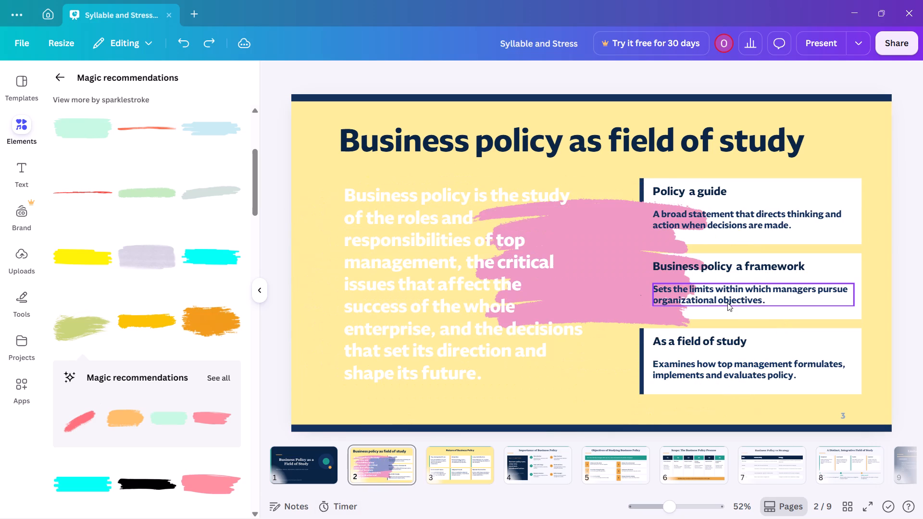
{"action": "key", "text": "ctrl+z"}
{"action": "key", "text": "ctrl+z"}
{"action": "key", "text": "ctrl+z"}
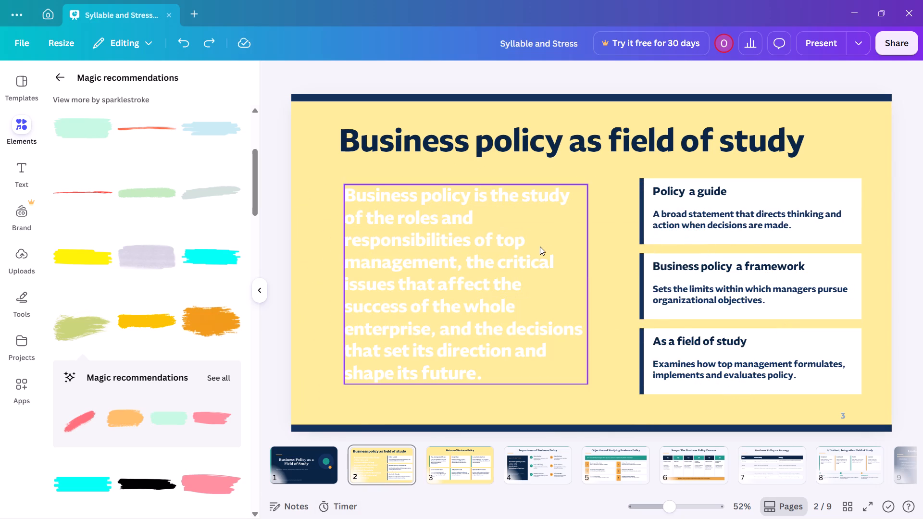
Add the light blue square brush frame from the recommendations to page 2 and enlarge it to about 1,097 by 955.
{"action": "scroll", "coordinate": [207, 324], "scroll_direction": "down", "scroll_amount": 19}
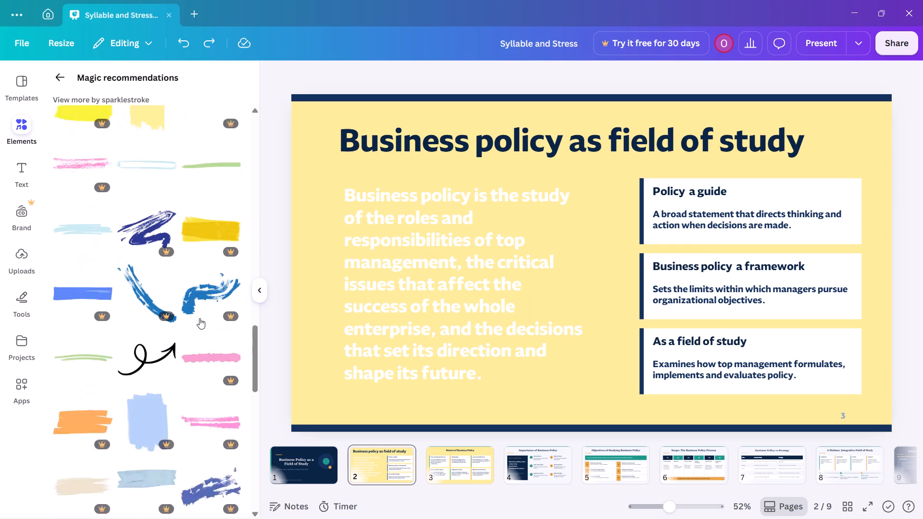
{"action": "scroll", "coordinate": [206, 313], "scroll_direction": "down", "scroll_amount": 4}
{"action": "scroll", "coordinate": [206, 313], "scroll_direction": "up", "scroll_amount": 6}
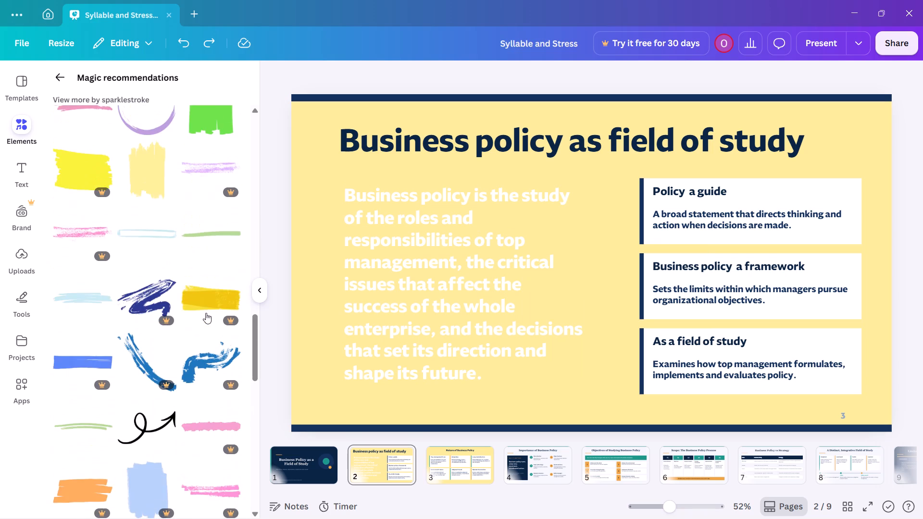
{"action": "scroll", "coordinate": [207, 309], "scroll_direction": "down", "scroll_amount": 4}
{"action": "scroll", "coordinate": [207, 311], "scroll_direction": "up", "scroll_amount": 4}
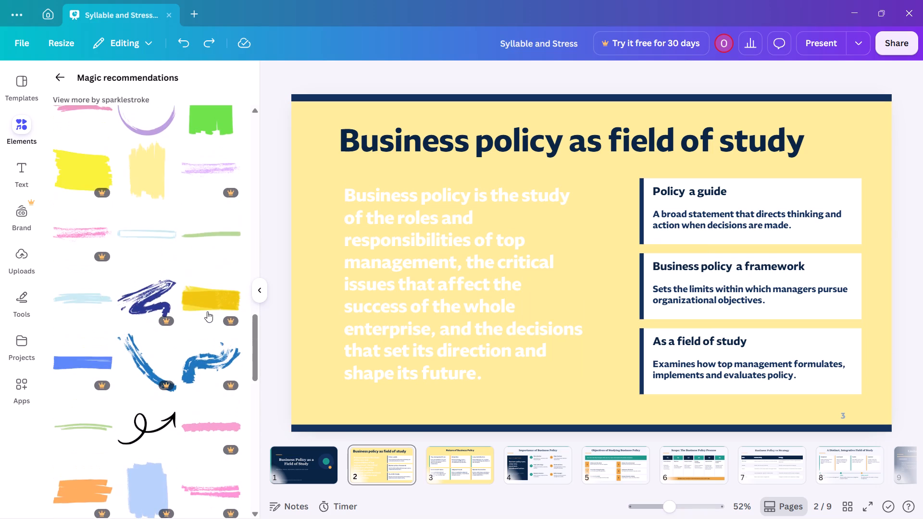
{"action": "scroll", "coordinate": [207, 311], "scroll_direction": "down", "scroll_amount": 13}
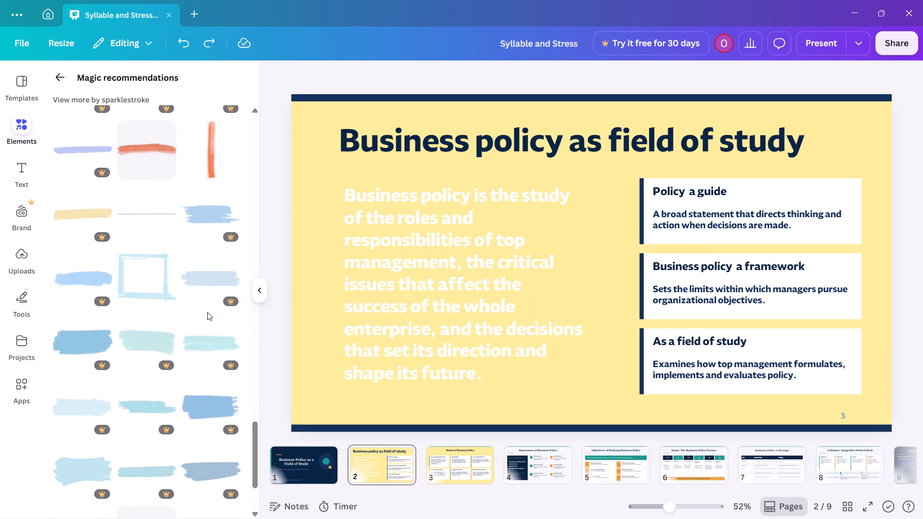
{"action": "scroll", "coordinate": [207, 312], "scroll_direction": "down", "scroll_amount": 3}
{"action": "left_click", "coordinate": [159, 157]}
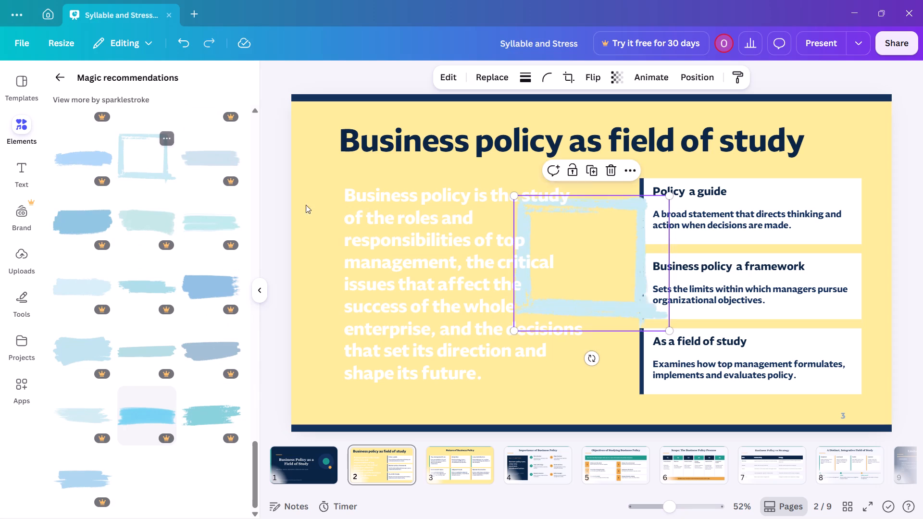
{"action": "left_click_drag", "start_coordinate": [611, 307], "coordinate": [426, 286]}
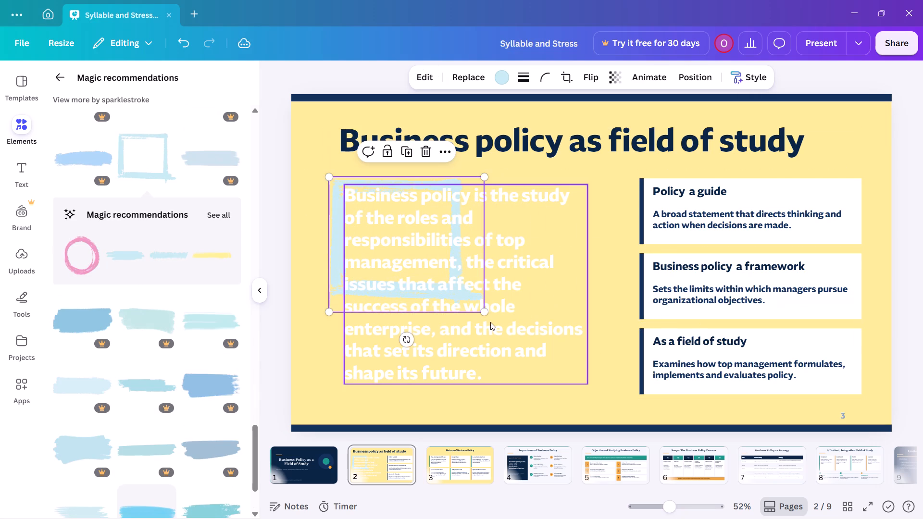
{"action": "left_click_drag", "start_coordinate": [482, 309], "coordinate": [722, 414]}
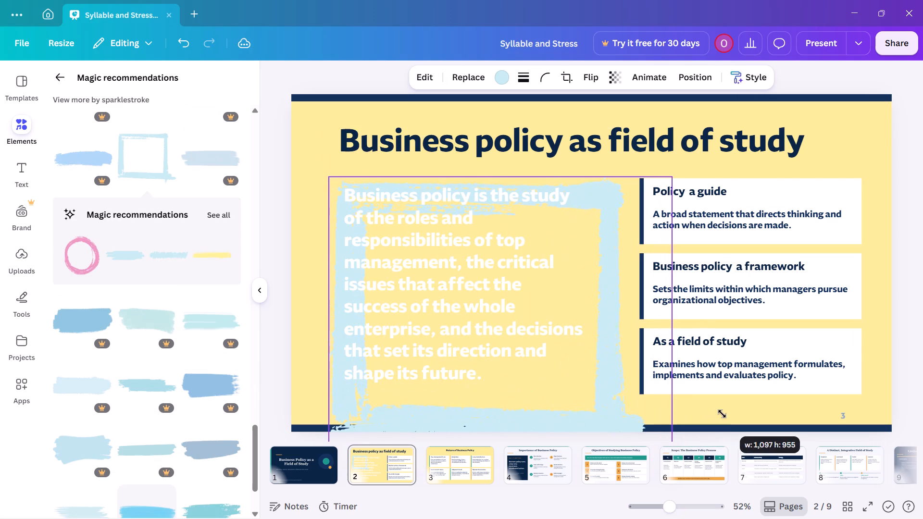
{"action": "left_click_drag", "start_coordinate": [722, 414], "coordinate": [722, 415]}
Position the light blue brush frame around the business policy definition text on page 2.
{"action": "left_click_drag", "start_coordinate": [629, 422], "coordinate": [617, 397]}
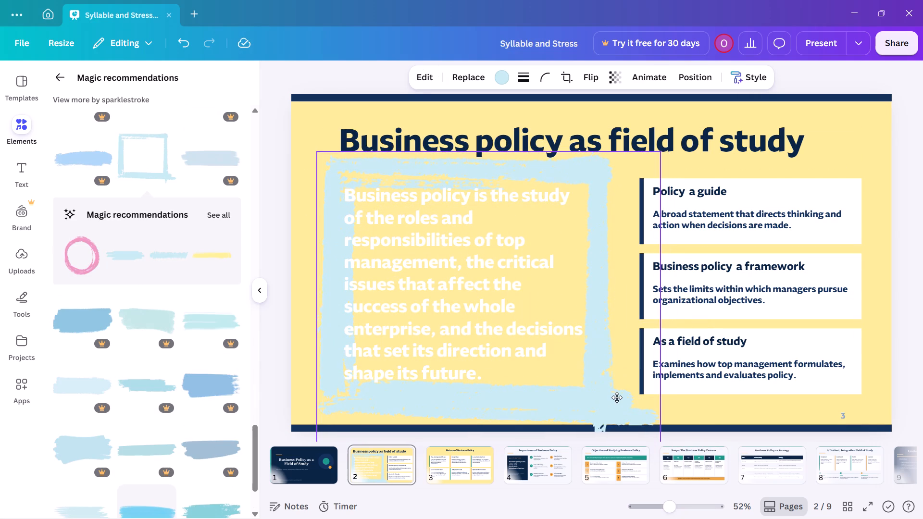
{"action": "left_click_drag", "start_coordinate": [617, 397], "coordinate": [616, 411]}
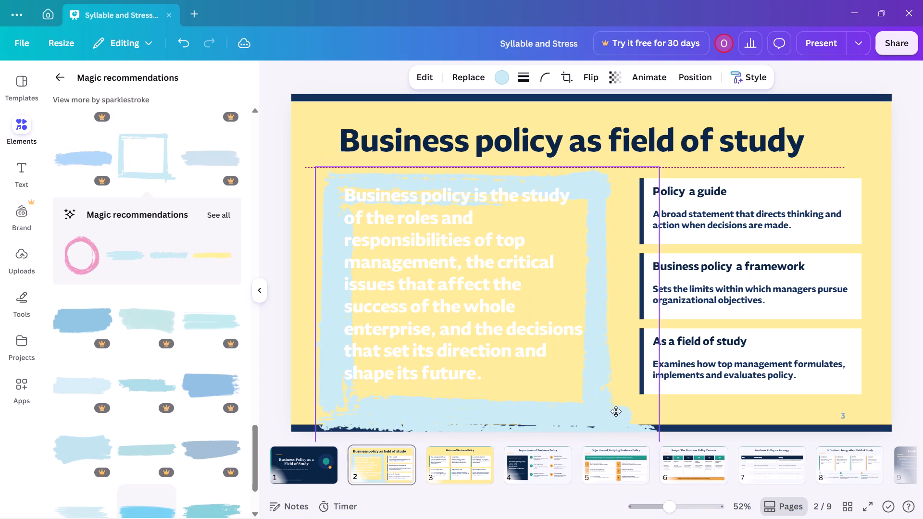
{"action": "left_click_drag", "start_coordinate": [616, 411], "coordinate": [611, 417]}
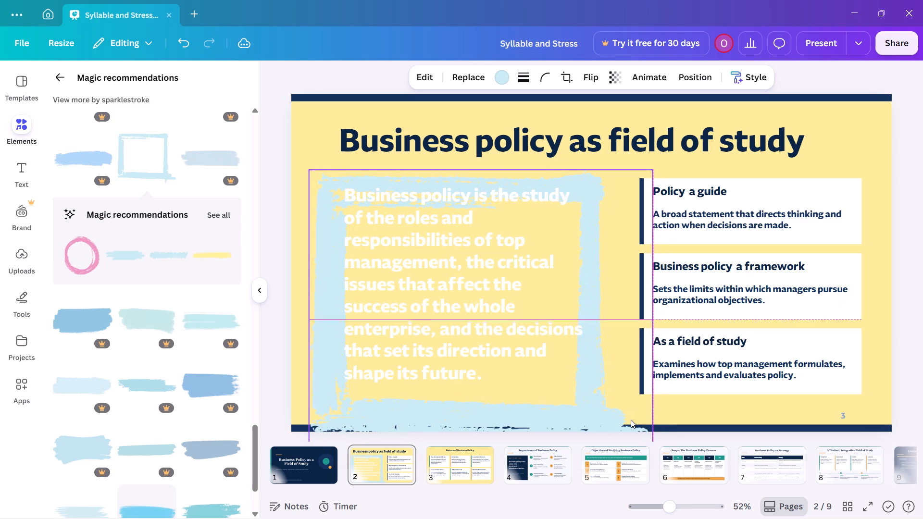
{"action": "left_click", "coordinate": [911, 215]}
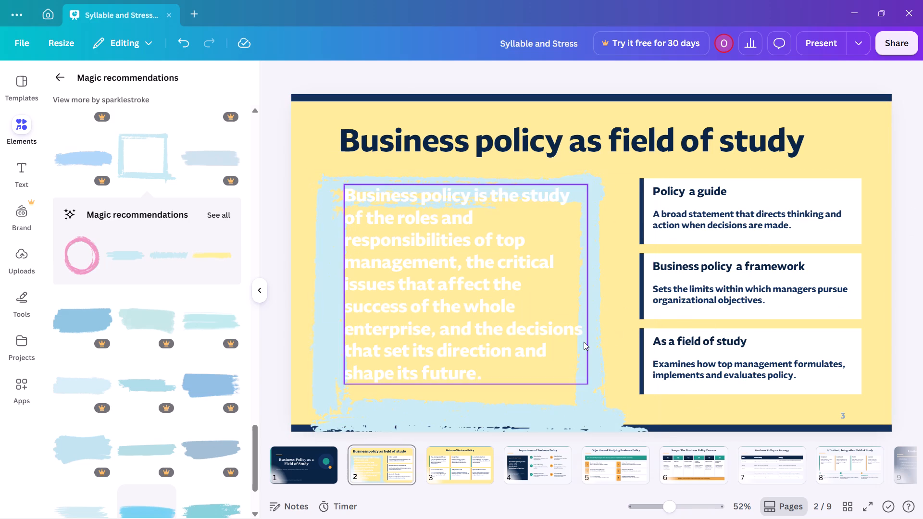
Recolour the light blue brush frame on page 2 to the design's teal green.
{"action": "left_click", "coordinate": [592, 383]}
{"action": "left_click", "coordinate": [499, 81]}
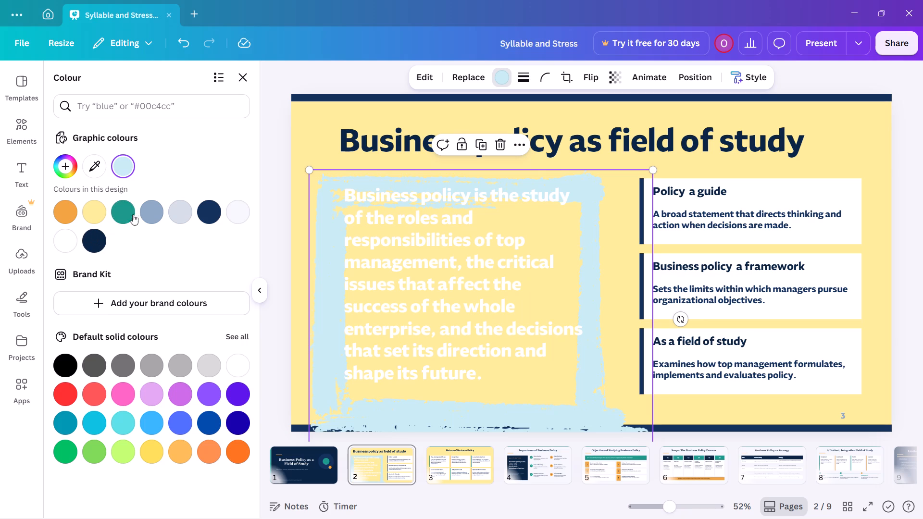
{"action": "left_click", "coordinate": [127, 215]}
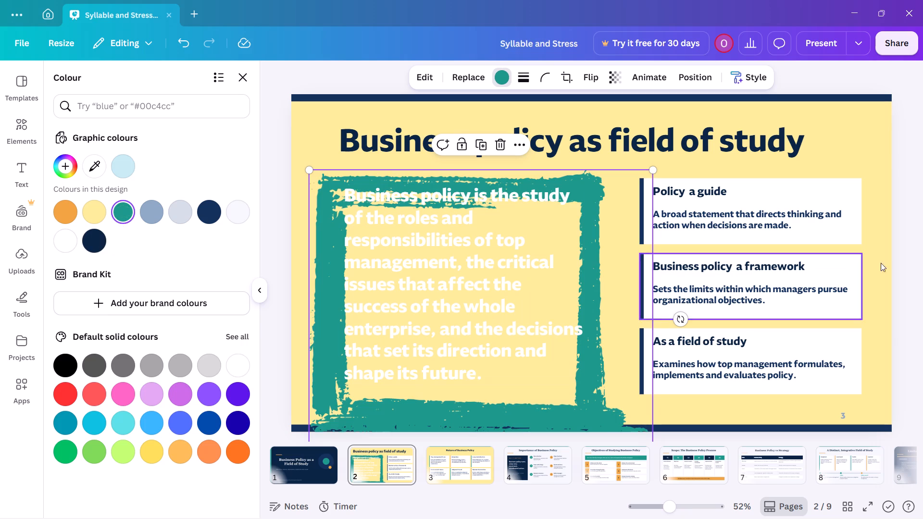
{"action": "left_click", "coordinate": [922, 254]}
Shrink the page 2 definition text to a size of about 39.9 and fit it inside the brush frame.
{"action": "left_click_drag", "start_coordinate": [480, 264], "coordinate": [486, 278]}
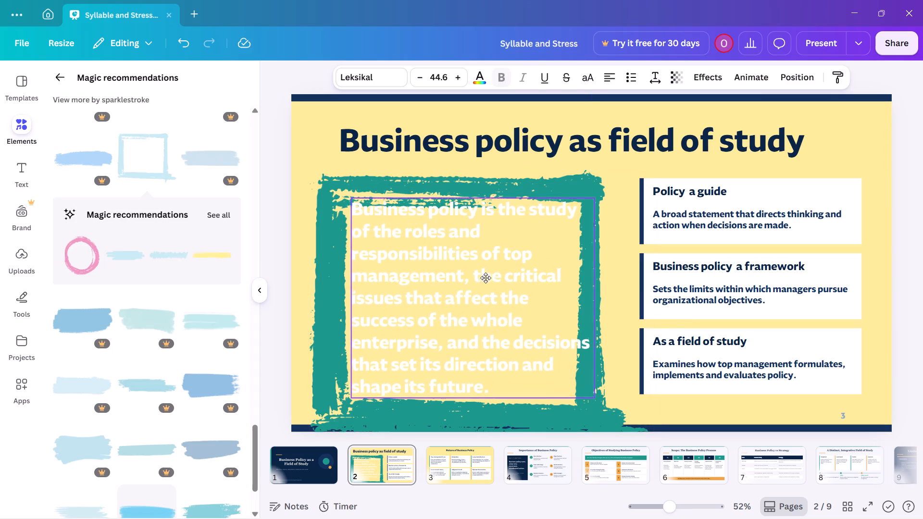
{"action": "left_click_drag", "start_coordinate": [486, 278], "coordinate": [484, 276]}
{"action": "left_click_drag", "start_coordinate": [591, 198], "coordinate": [575, 230]}
{"action": "left_click_drag", "start_coordinate": [490, 286], "coordinate": [499, 282]}
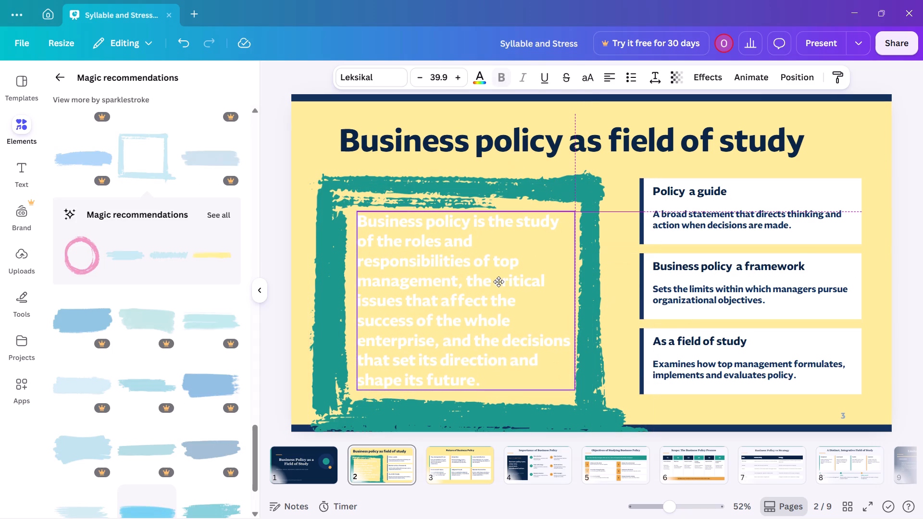
{"action": "left_click_drag", "start_coordinate": [499, 282], "coordinate": [497, 284]}
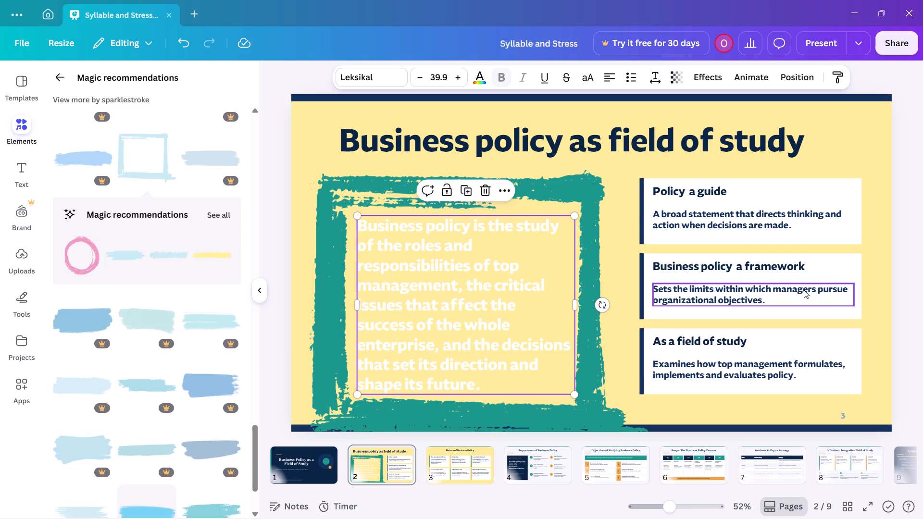
{"action": "left_click", "coordinate": [922, 286]}
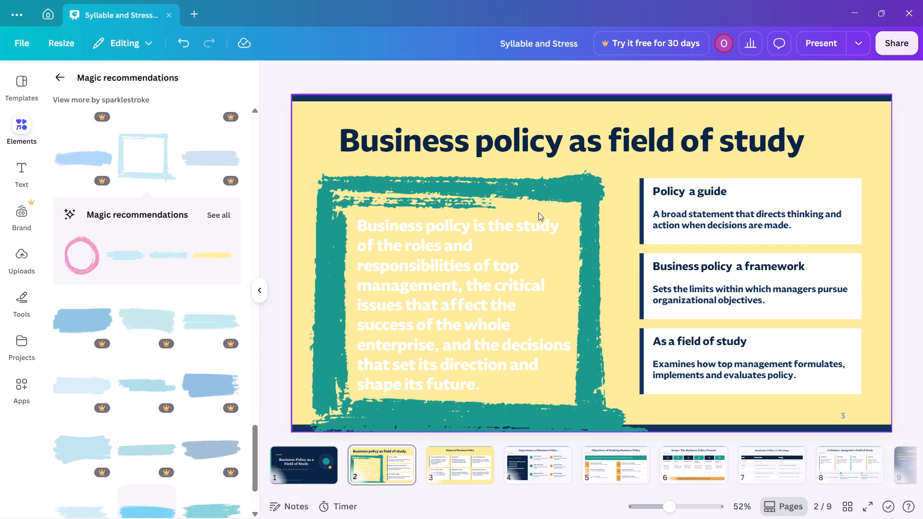
Change the definition text on page 2 from white to the design's dark navy.
{"action": "left_click", "coordinate": [627, 150]}
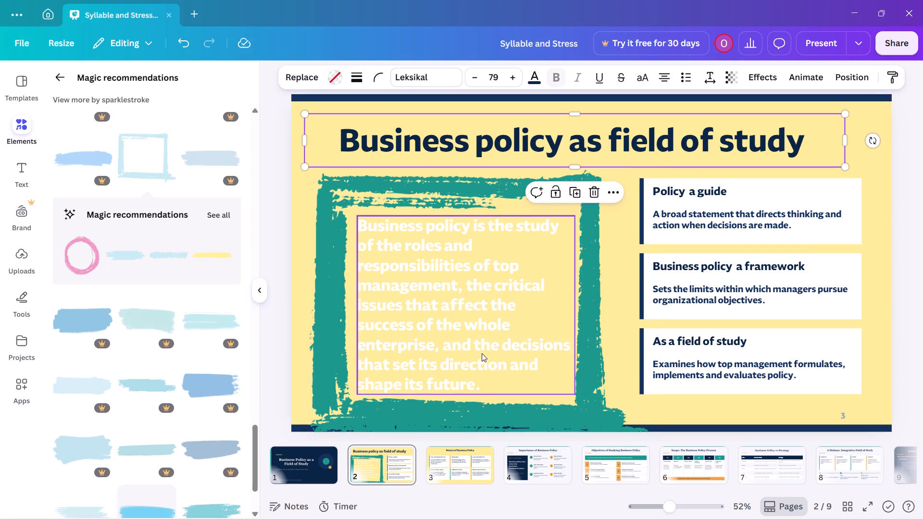
{"action": "left_click", "coordinate": [486, 354]}
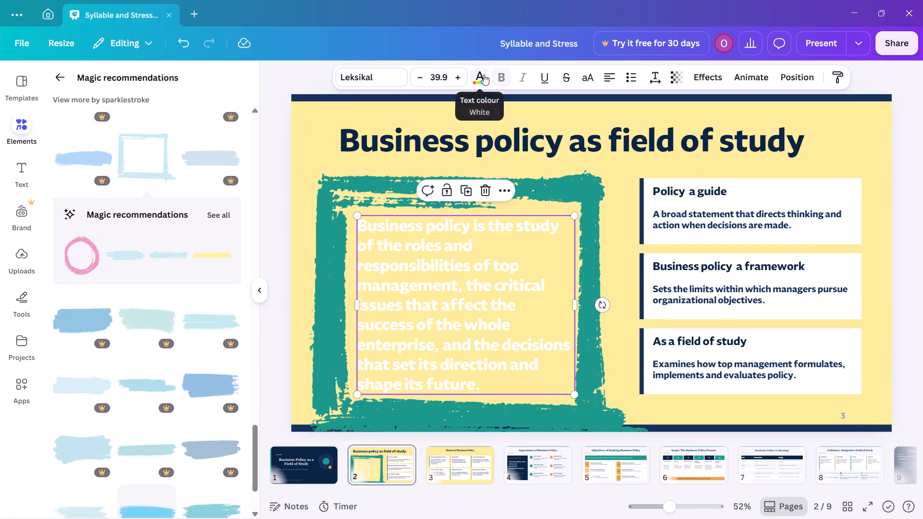
{"action": "left_click", "coordinate": [484, 74]}
{"action": "left_click", "coordinate": [68, 197]}
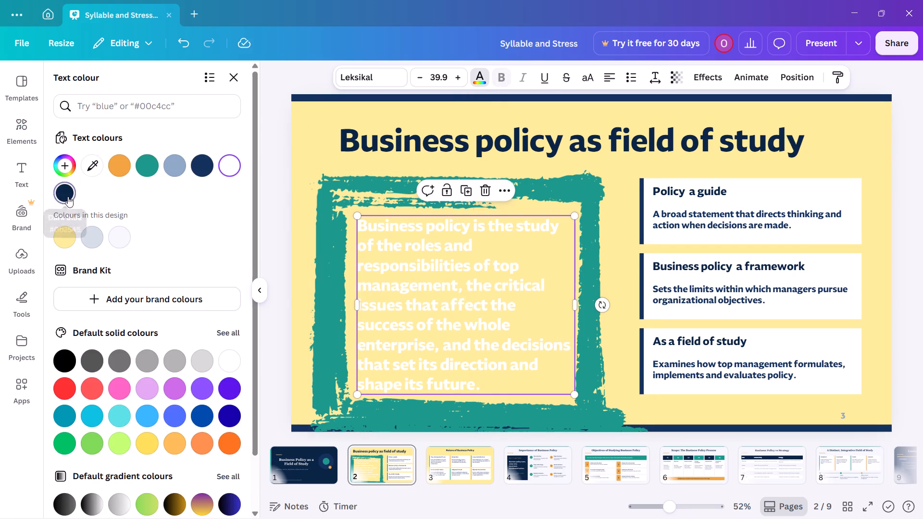
{"action": "scroll", "coordinate": [249, 310], "scroll_direction": "down", "scroll_amount": 4}
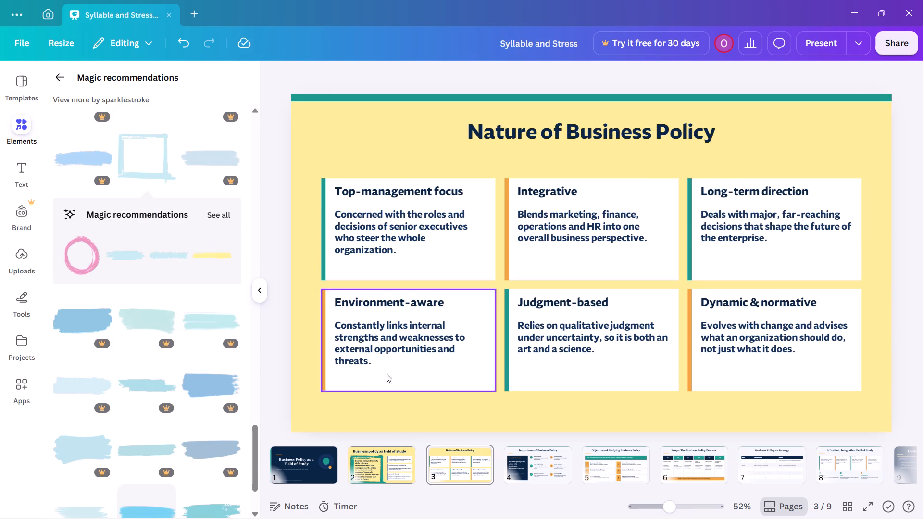
{"action": "left_click", "coordinate": [402, 460]}
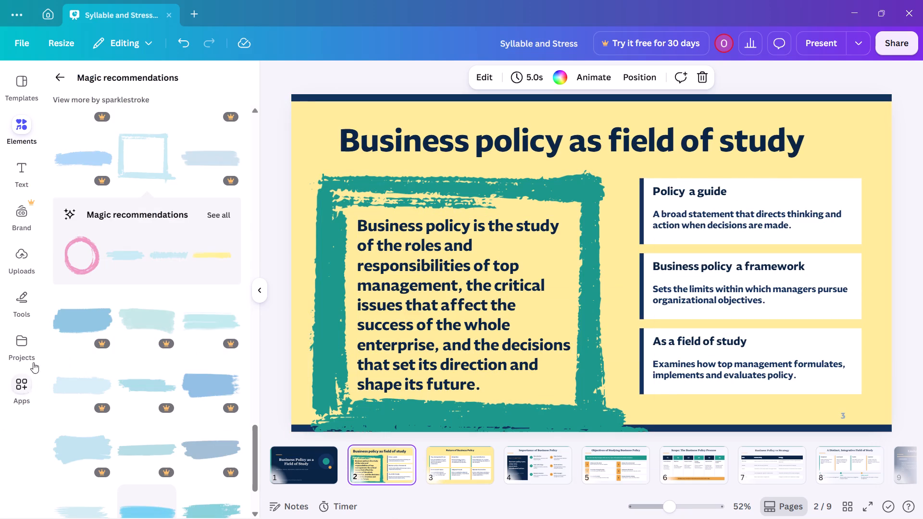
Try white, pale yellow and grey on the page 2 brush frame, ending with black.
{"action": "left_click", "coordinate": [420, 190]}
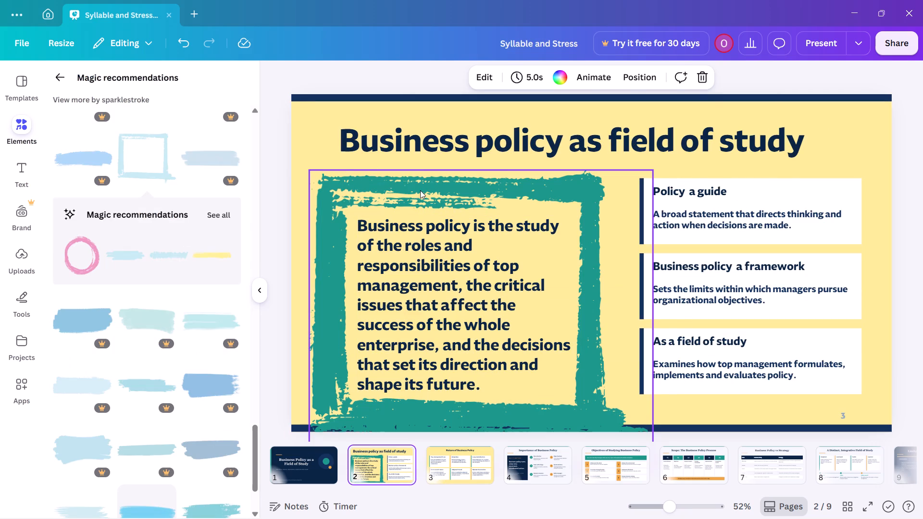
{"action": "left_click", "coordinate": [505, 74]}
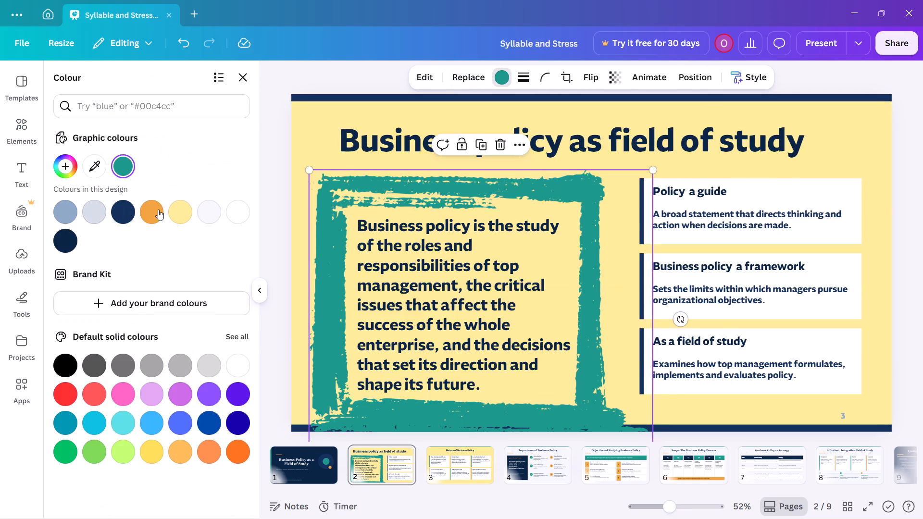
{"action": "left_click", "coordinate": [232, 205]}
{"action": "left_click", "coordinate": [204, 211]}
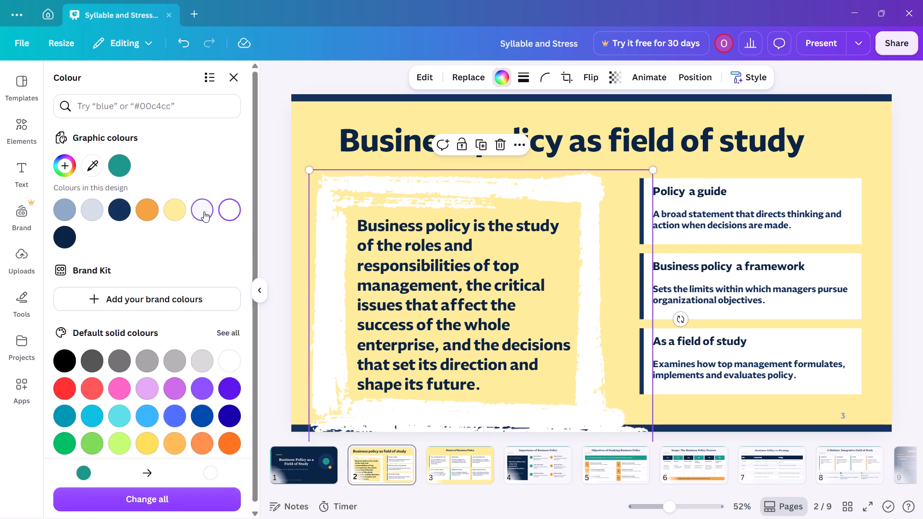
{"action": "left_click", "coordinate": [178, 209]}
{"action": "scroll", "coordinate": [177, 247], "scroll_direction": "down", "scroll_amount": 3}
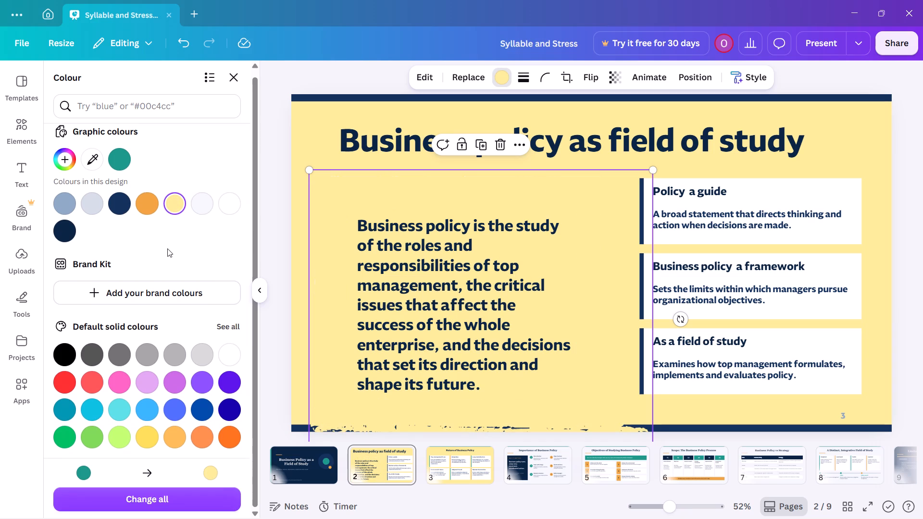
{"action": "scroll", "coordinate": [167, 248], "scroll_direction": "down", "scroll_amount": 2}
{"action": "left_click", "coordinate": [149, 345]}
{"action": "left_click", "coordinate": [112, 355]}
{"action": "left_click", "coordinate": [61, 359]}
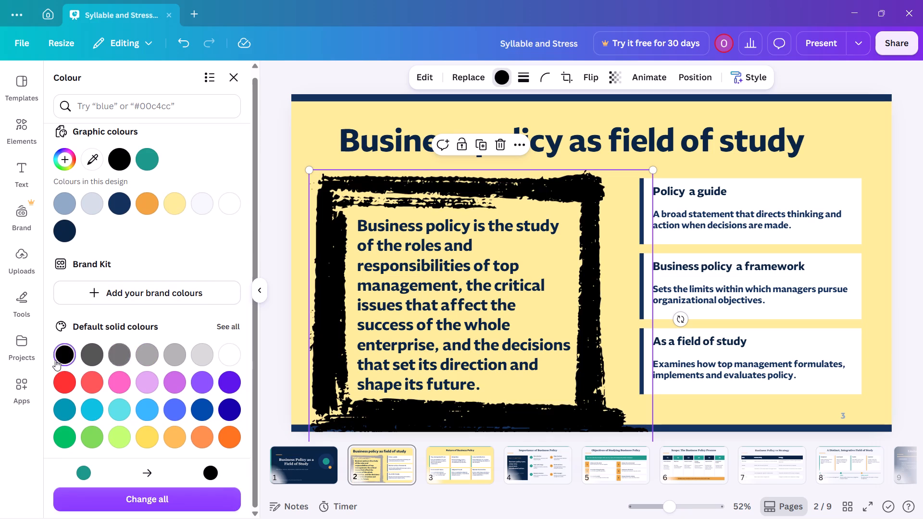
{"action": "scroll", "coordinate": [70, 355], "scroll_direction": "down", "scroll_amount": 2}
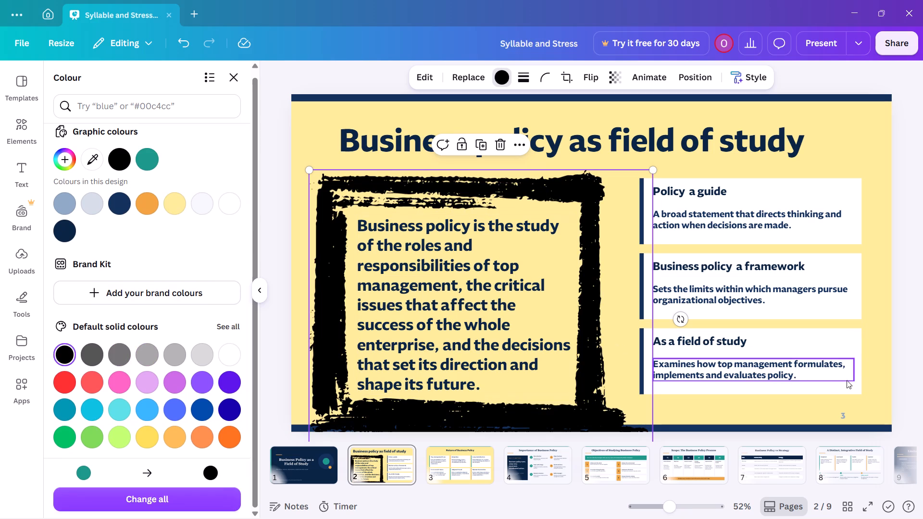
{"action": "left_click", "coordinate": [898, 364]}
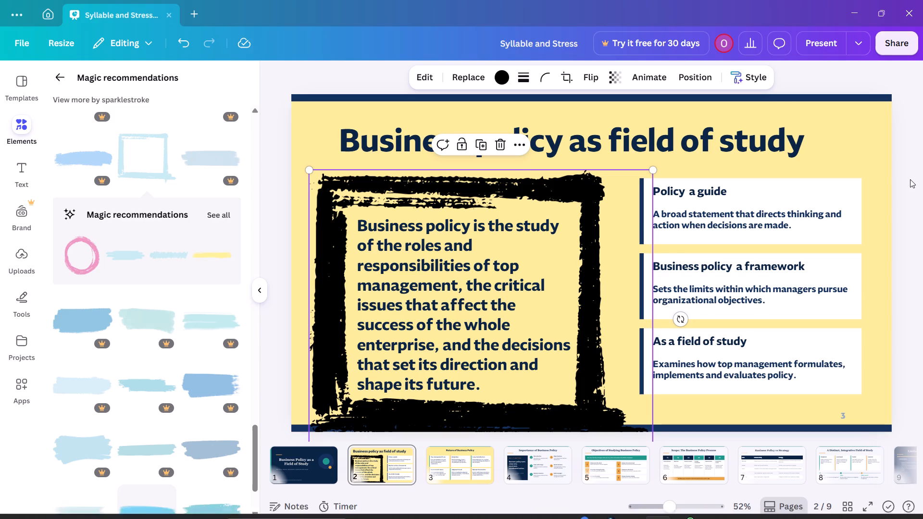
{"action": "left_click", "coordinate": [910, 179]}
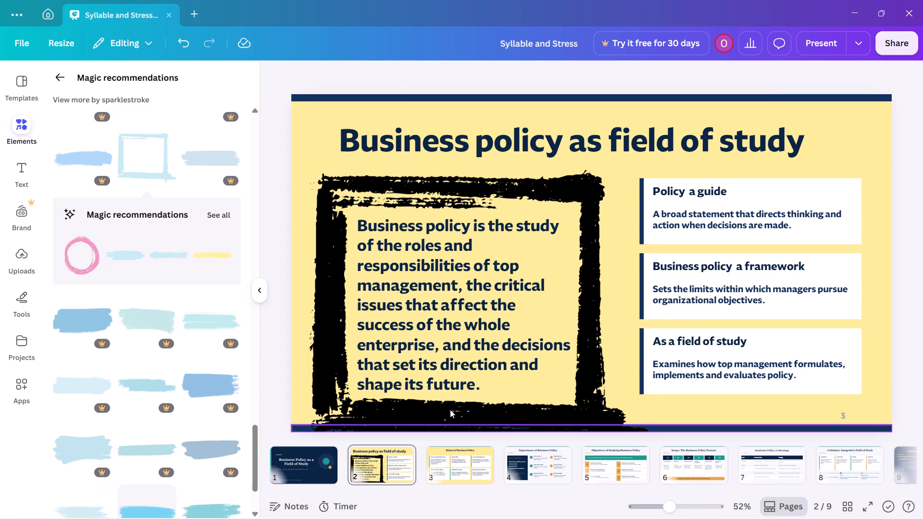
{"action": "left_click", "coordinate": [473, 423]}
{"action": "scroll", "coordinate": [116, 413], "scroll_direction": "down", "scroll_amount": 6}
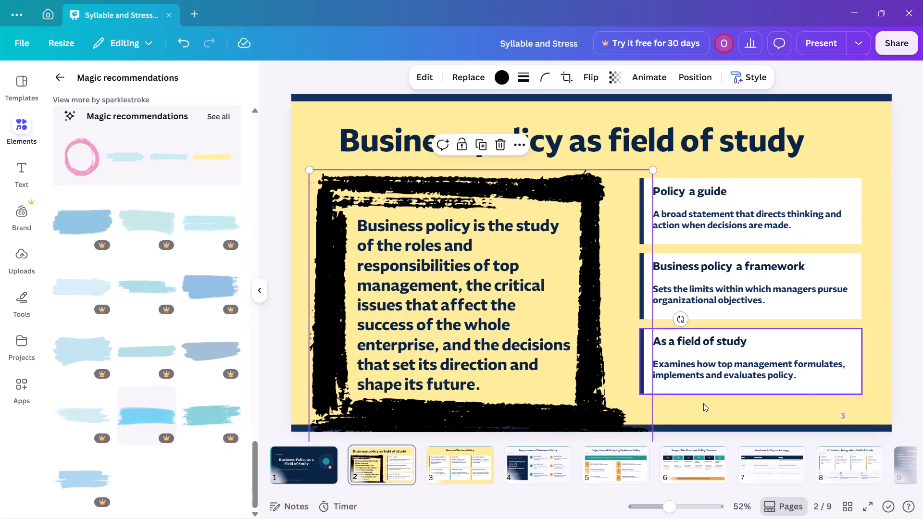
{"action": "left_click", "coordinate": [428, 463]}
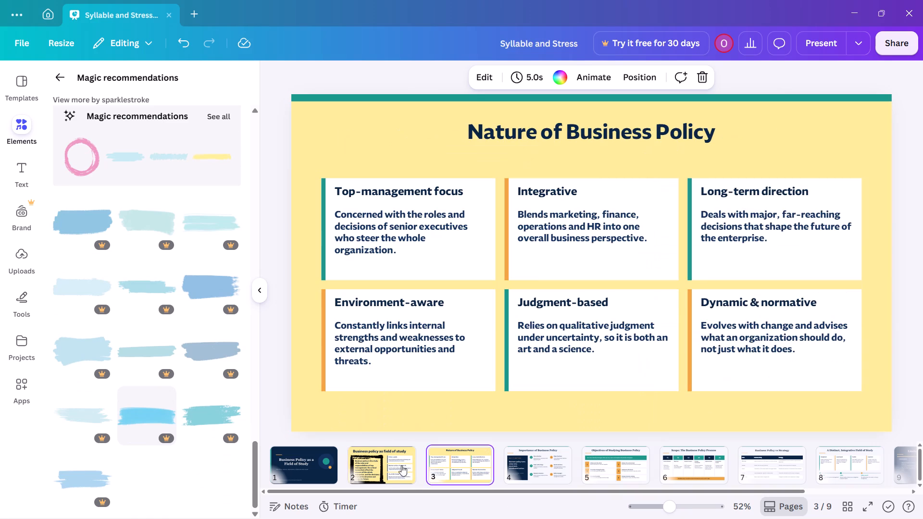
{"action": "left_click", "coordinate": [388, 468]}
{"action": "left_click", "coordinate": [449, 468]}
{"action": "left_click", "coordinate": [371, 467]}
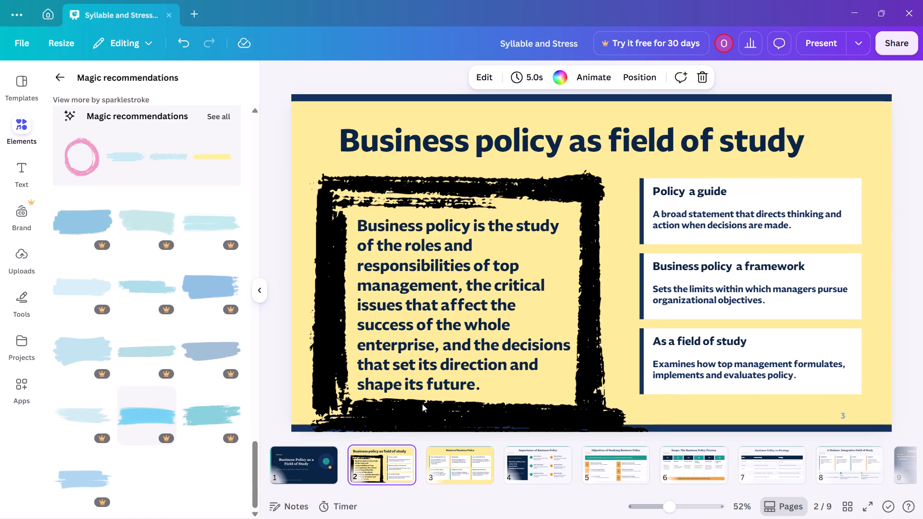
Delete the black brush frame around the definition text on page 2.
{"action": "left_click", "coordinate": [434, 421]}
{"action": "key", "text": "Delete"}
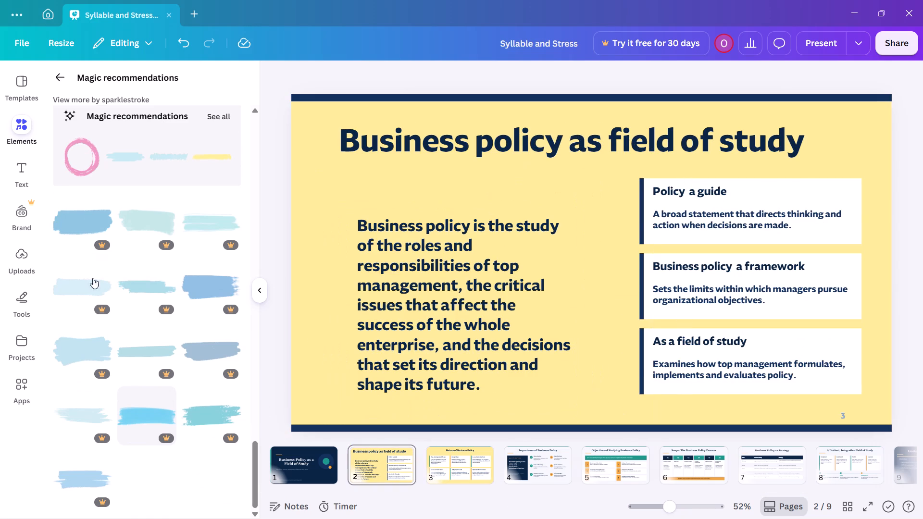
Add the solid amber brush circle from the recommendations to page 2 and enlarge it behind the definition text.
{"action": "scroll", "coordinate": [131, 187], "scroll_direction": "up", "scroll_amount": 13}
{"action": "scroll", "coordinate": [190, 277], "scroll_direction": "up", "scroll_amount": 5}
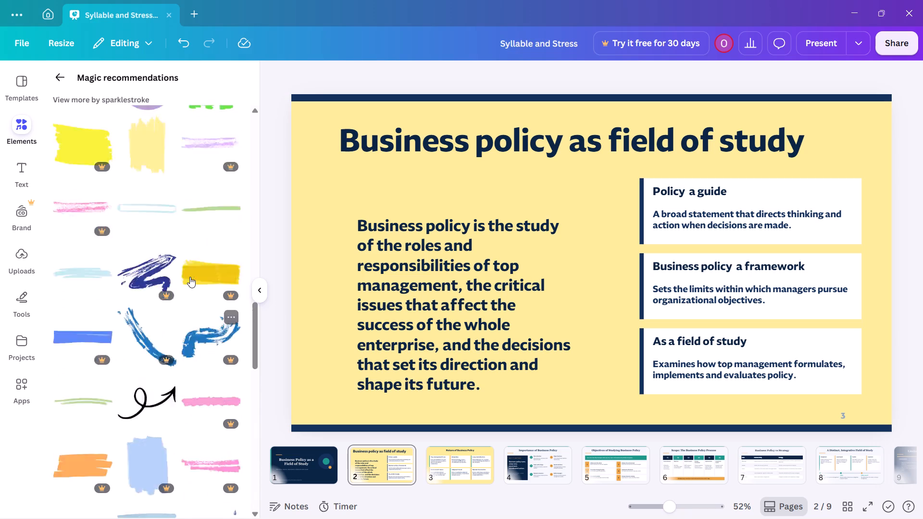
{"action": "scroll", "coordinate": [190, 277], "scroll_direction": "up", "scroll_amount": 9}
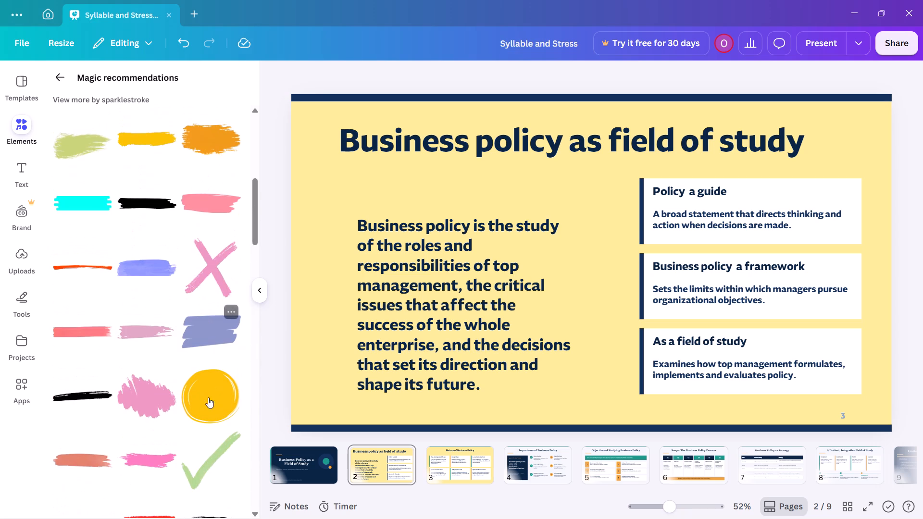
{"action": "left_click", "coordinate": [212, 403]}
{"action": "left_click_drag", "start_coordinate": [624, 294], "coordinate": [463, 295]}
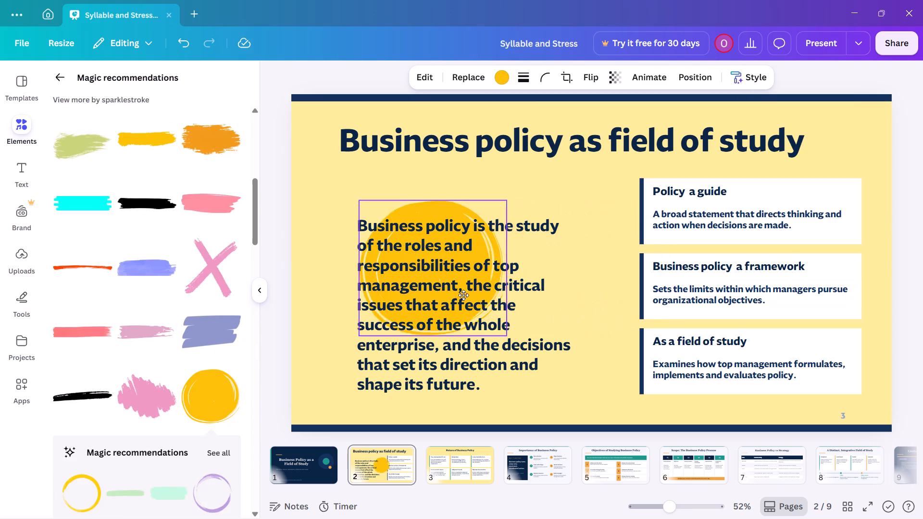
{"action": "left_click_drag", "start_coordinate": [463, 295], "coordinate": [456, 284]}
{"action": "left_click_drag", "start_coordinate": [498, 320], "coordinate": [628, 452]}
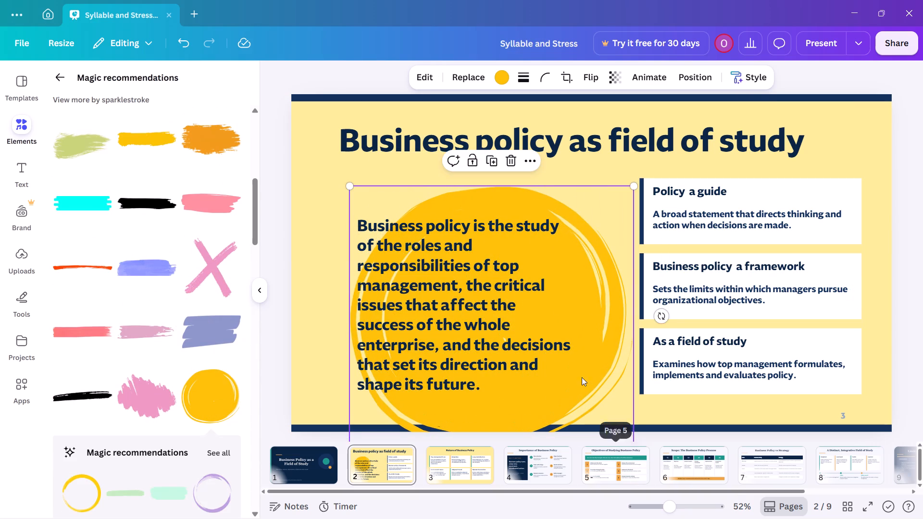
Reposition the definition text and the large amber circle so the text sits over the circle, clear of the white cards.
{"action": "left_click_drag", "start_coordinate": [567, 365], "coordinate": [587, 372]}
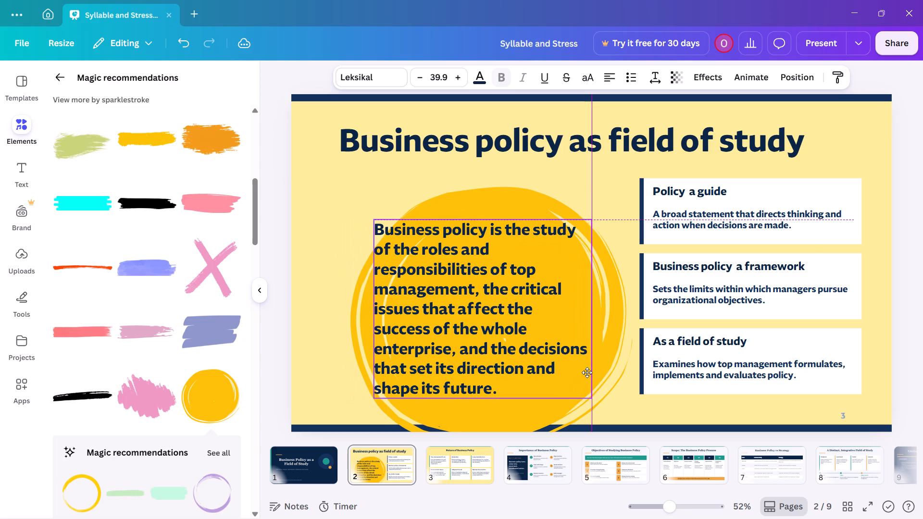
{"action": "left_click_drag", "start_coordinate": [587, 372], "coordinate": [590, 375]}
{"action": "left_click_drag", "start_coordinate": [360, 336], "coordinate": [334, 321]}
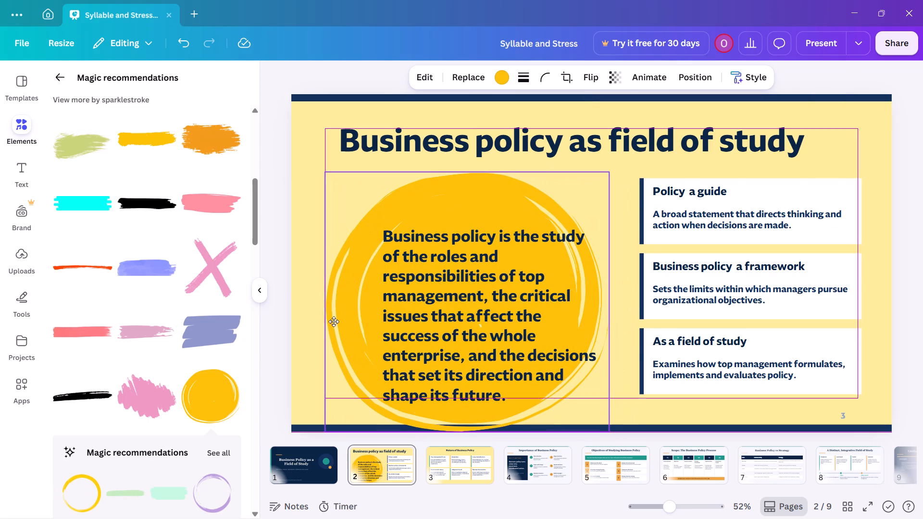
{"action": "left_click_drag", "start_coordinate": [334, 321], "coordinate": [334, 322]}
Duplicate the amber circle, shrink the copy to about 310 by 284, and place it in the page's lower-left corner.
{"action": "key", "text": "ctrl+d"}
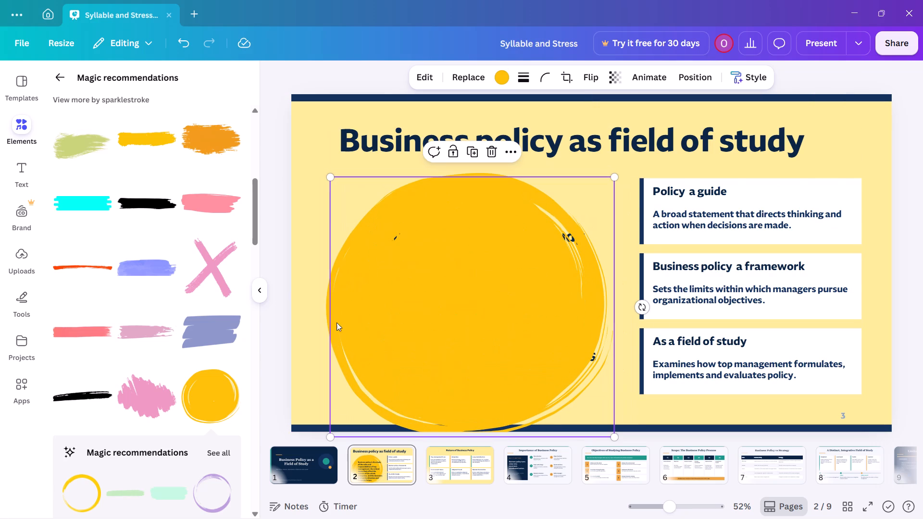
{"action": "left_click_drag", "start_coordinate": [615, 177], "coordinate": [426, 348]}
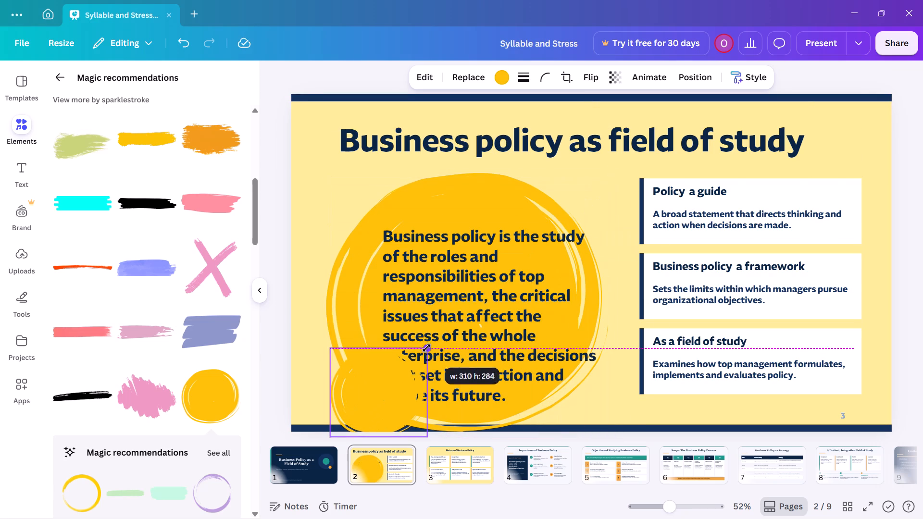
{"action": "left_click_drag", "start_coordinate": [426, 348], "coordinate": [427, 352]}
{"action": "left_click_drag", "start_coordinate": [374, 376], "coordinate": [319, 383]}
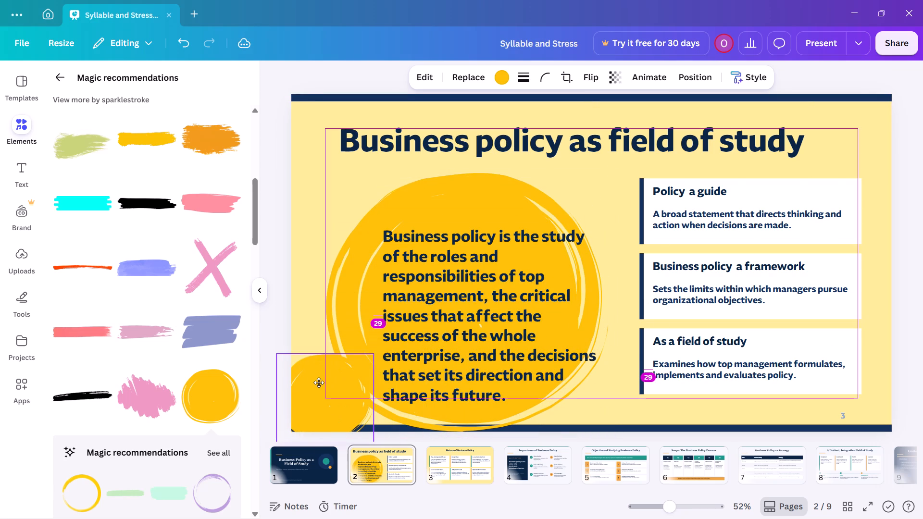
{"action": "left_click_drag", "start_coordinate": [319, 383], "coordinate": [320, 383]}
{"action": "left_click_drag", "start_coordinate": [322, 386], "coordinate": [327, 389]}
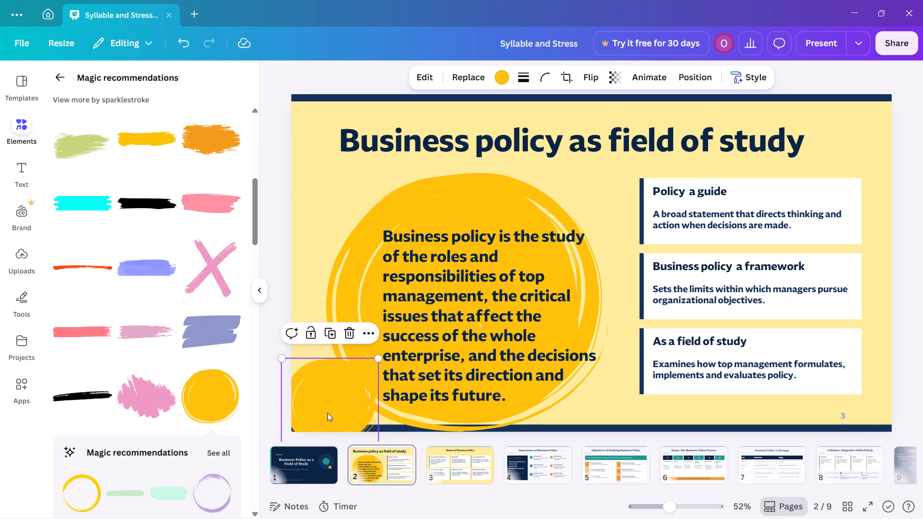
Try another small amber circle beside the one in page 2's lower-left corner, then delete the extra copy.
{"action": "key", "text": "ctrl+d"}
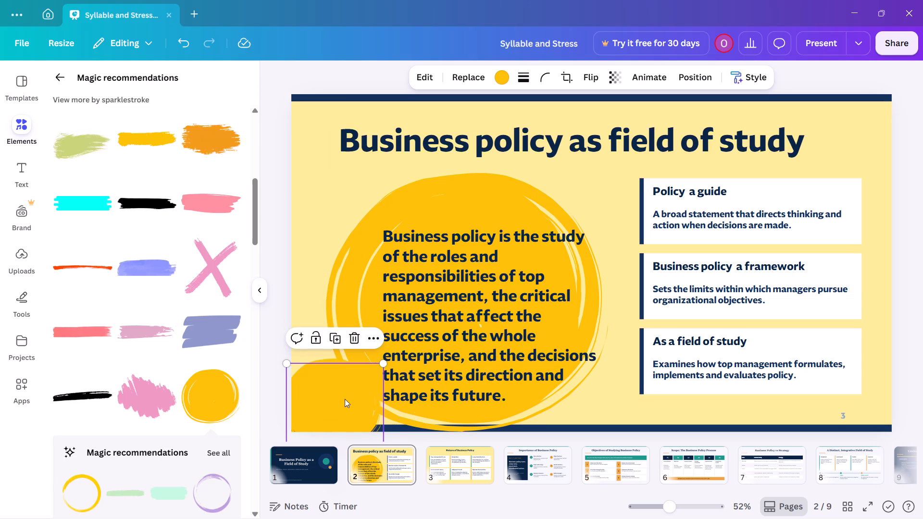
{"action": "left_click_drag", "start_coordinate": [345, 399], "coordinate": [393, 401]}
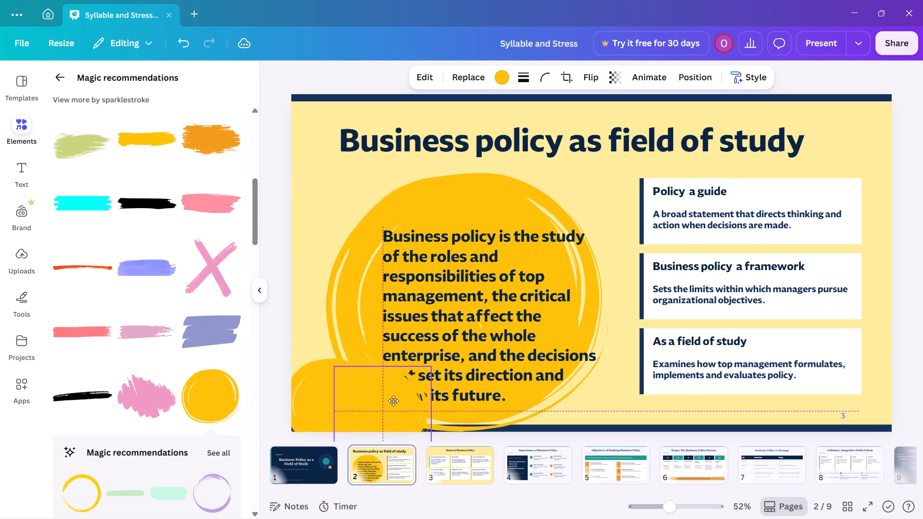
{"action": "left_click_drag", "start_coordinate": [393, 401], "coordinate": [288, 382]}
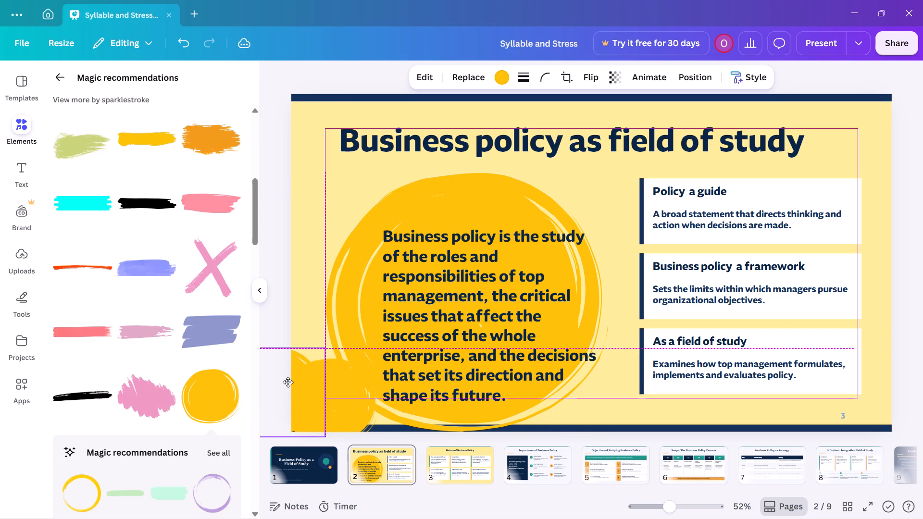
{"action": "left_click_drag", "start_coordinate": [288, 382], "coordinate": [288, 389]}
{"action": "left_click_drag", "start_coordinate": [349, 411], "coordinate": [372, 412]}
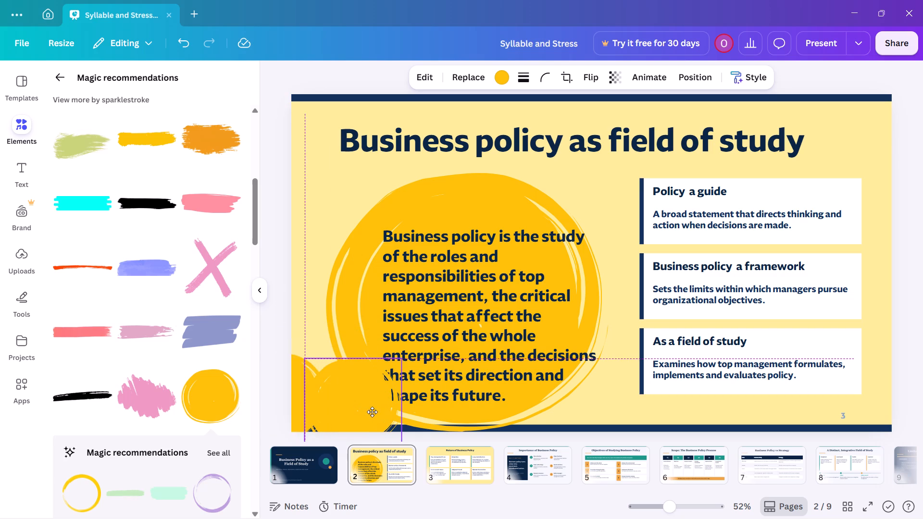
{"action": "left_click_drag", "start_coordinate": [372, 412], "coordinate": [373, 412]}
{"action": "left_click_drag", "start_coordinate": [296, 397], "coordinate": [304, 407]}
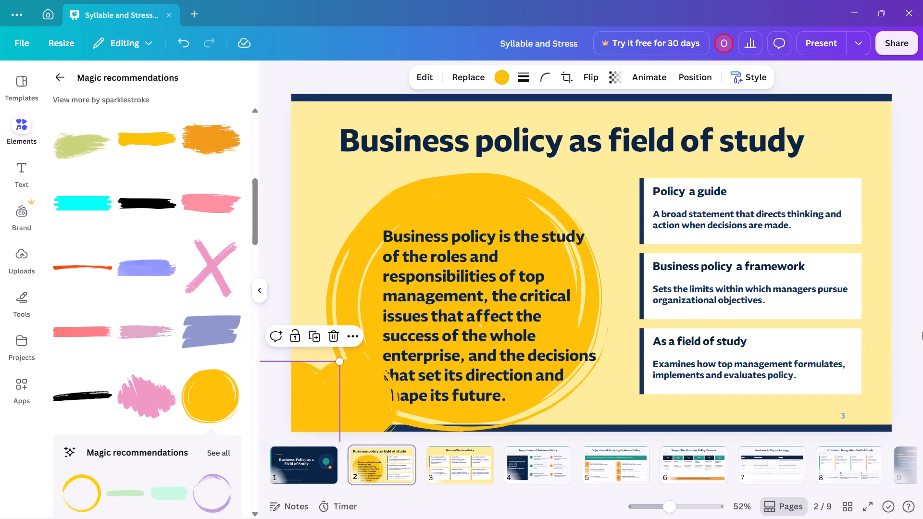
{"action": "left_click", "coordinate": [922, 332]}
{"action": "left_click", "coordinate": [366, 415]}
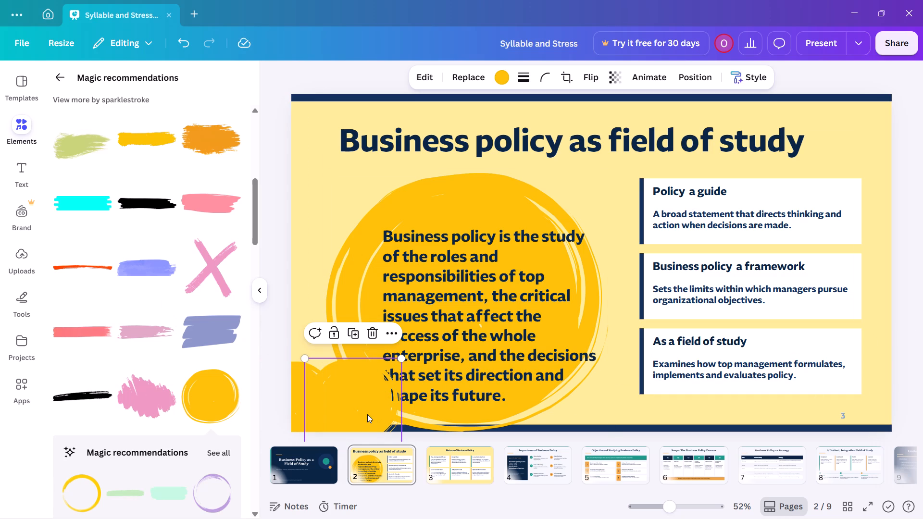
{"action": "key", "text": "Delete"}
Reposition the remaining small amber circle at page 2's left edge, just above the navy bottom bar and partly off the page.
{"action": "left_click_drag", "start_coordinate": [309, 393], "coordinate": [333, 386]}
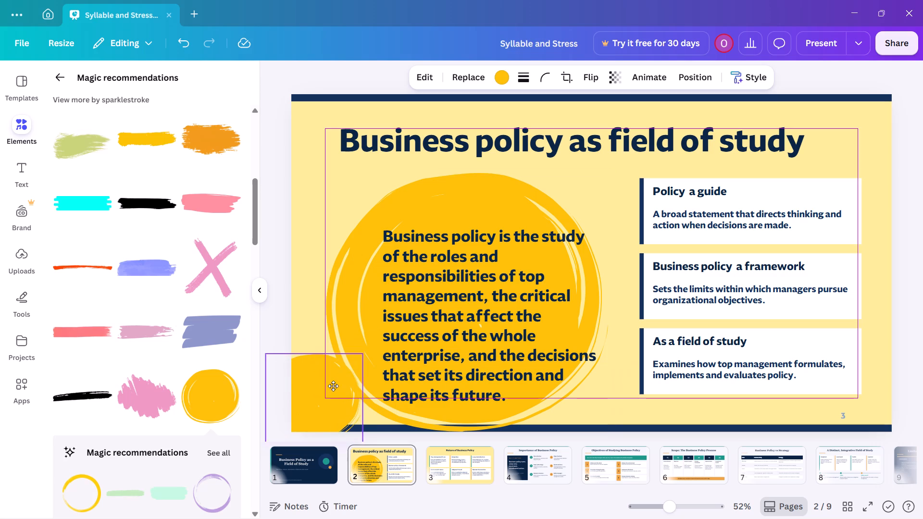
{"action": "left_click_drag", "start_coordinate": [333, 386], "coordinate": [345, 367]}
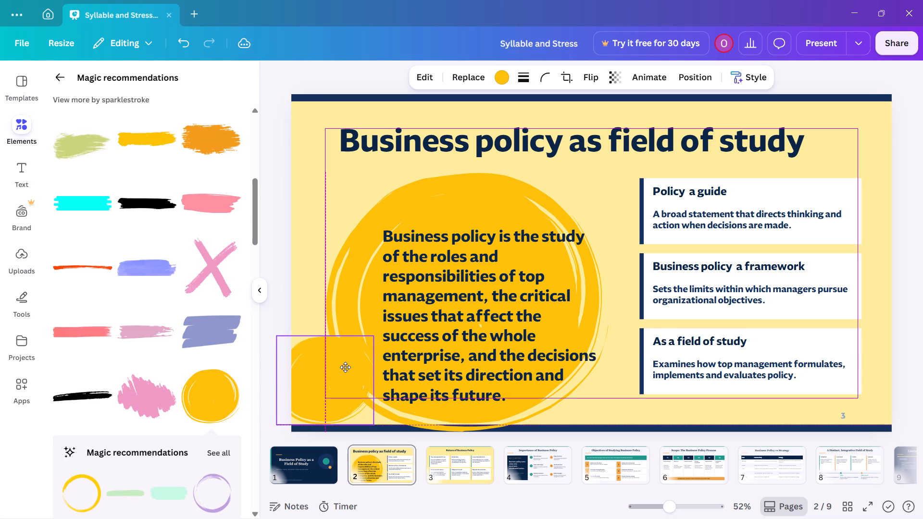
{"action": "left_click_drag", "start_coordinate": [345, 367], "coordinate": [346, 367]}
{"action": "left_click_drag", "start_coordinate": [346, 367], "coordinate": [346, 368]}
{"action": "left_click", "coordinate": [922, 321]}
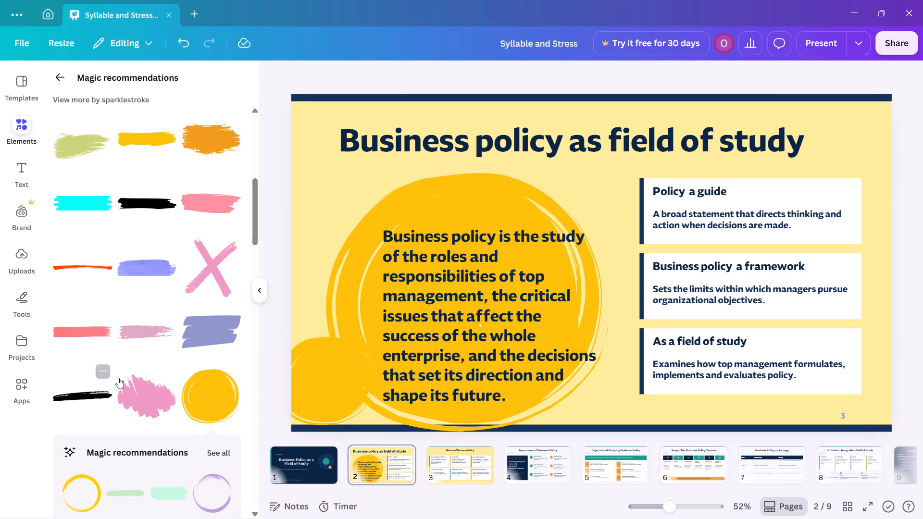
{"action": "key", "text": "ctrl+d"}
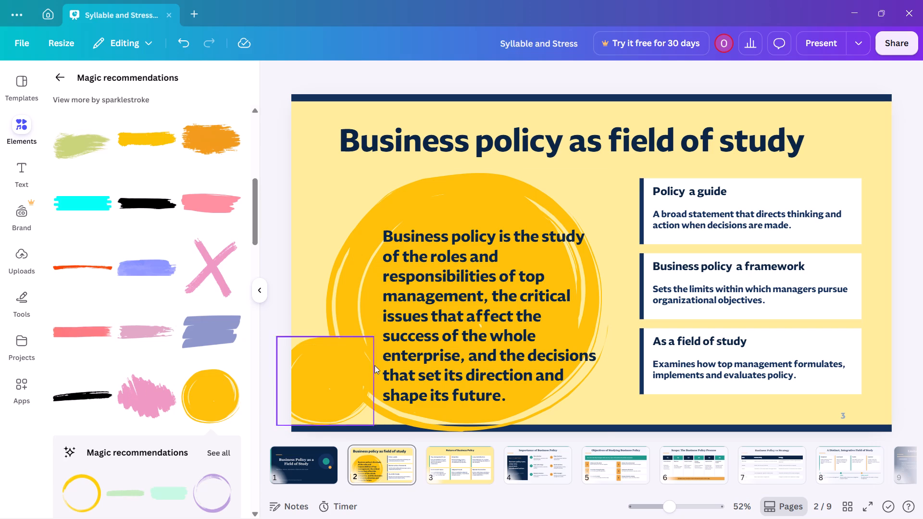
{"action": "left_click_drag", "start_coordinate": [337, 386], "coordinate": [337, 393]}
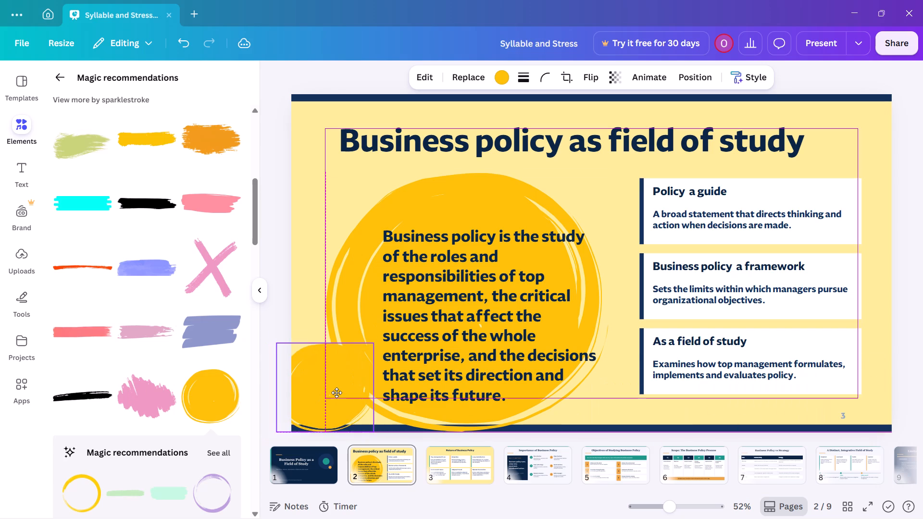
{"action": "left_click_drag", "start_coordinate": [337, 393], "coordinate": [331, 387]}
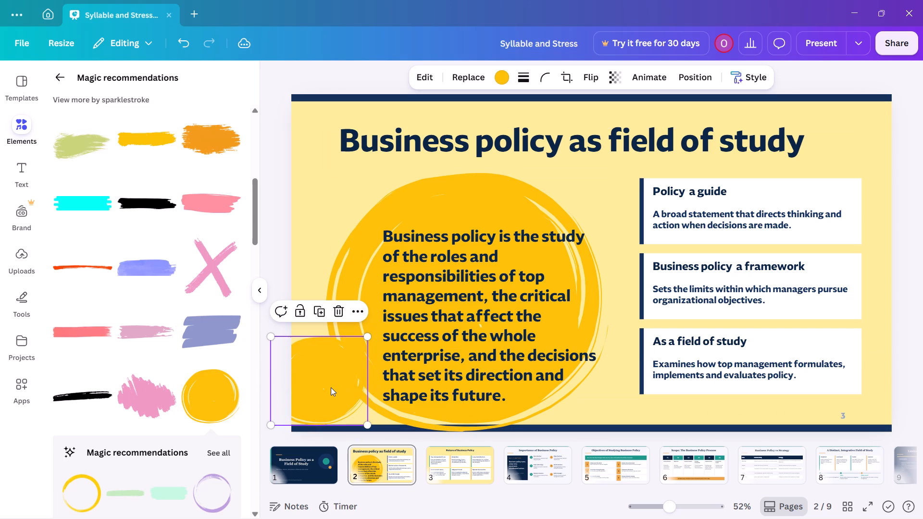
Duplicate the small amber circle and place the copy in the page's lower-right corner, overlapping the "As a field of study" card.
{"action": "key", "text": "ctrl+d"}
{"action": "left_click_drag", "start_coordinate": [313, 371], "coordinate": [695, 468]}
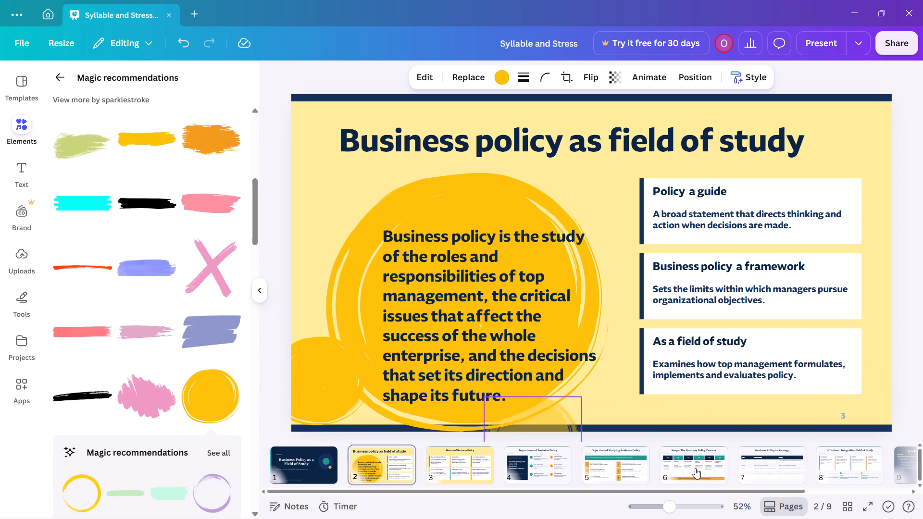
{"action": "left_click_drag", "start_coordinate": [695, 468], "coordinate": [890, 400]}
{"action": "left_click", "coordinate": [890, 400]}
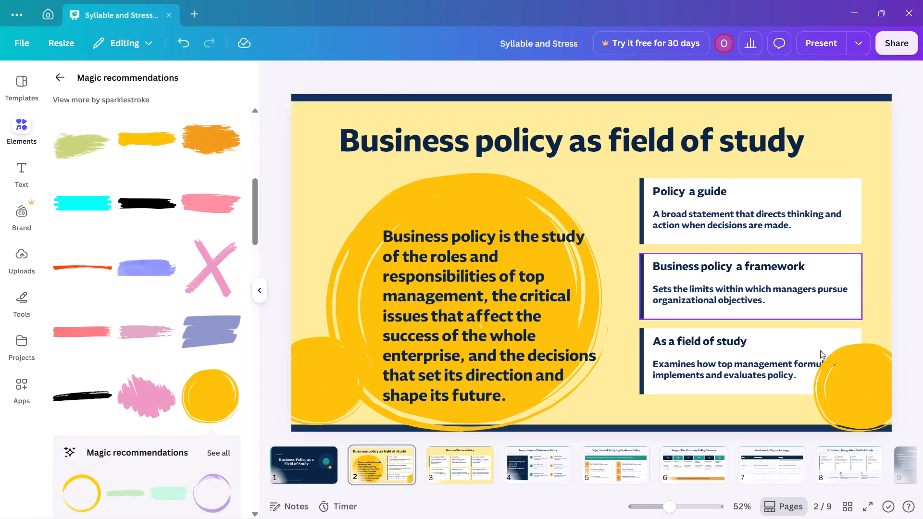
Move the lower-right amber circle down the layer order to directly beneath the large amber circle, behind the text and page number.
{"action": "left_click", "coordinate": [840, 361]}
{"action": "left_click", "coordinate": [698, 80]}
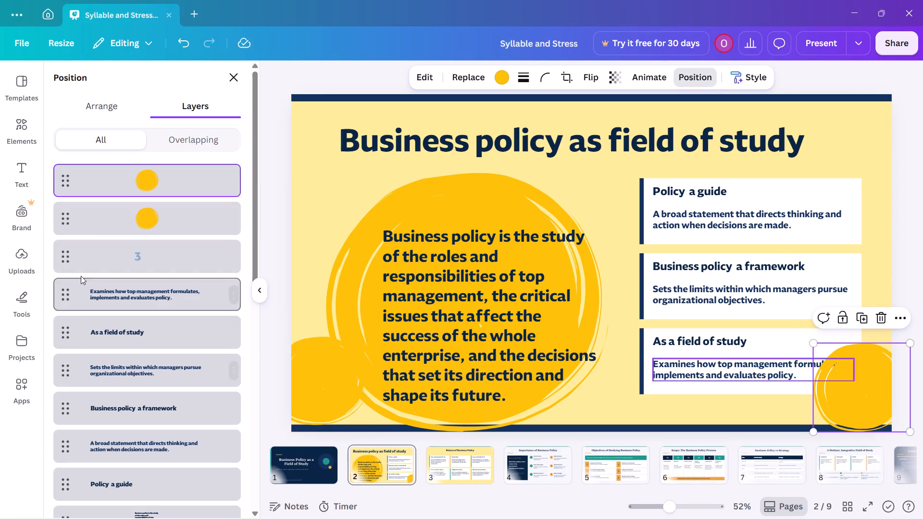
{"action": "left_click_drag", "start_coordinate": [144, 175], "coordinate": [162, 310]}
{"action": "scroll", "coordinate": [147, 310], "scroll_direction": "up", "scroll_amount": 3}
{"action": "scroll", "coordinate": [103, 145], "scroll_direction": "up", "scroll_amount": 2}
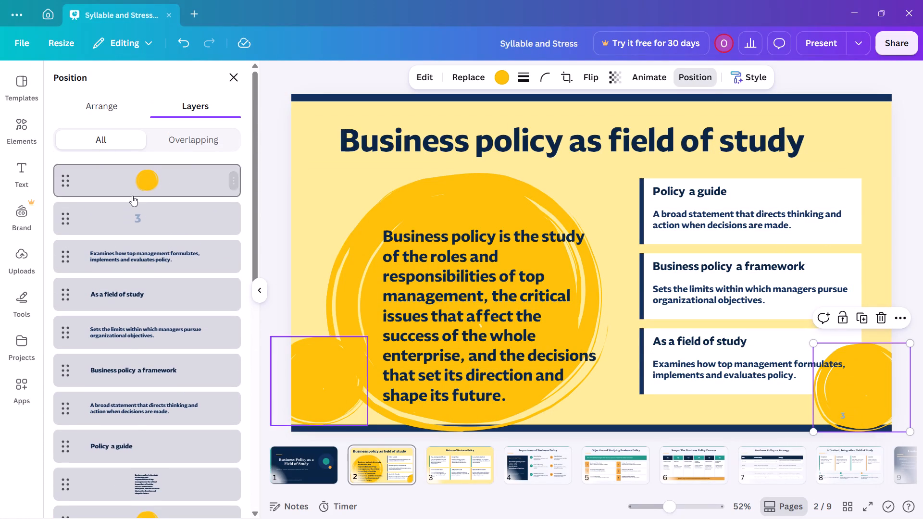
{"action": "left_click_drag", "start_coordinate": [133, 198], "coordinate": [129, 500]}
{"action": "scroll", "coordinate": [126, 465], "scroll_direction": "down", "scroll_amount": 6}
{"action": "scroll", "coordinate": [113, 326], "scroll_direction": "up", "scroll_amount": 2}
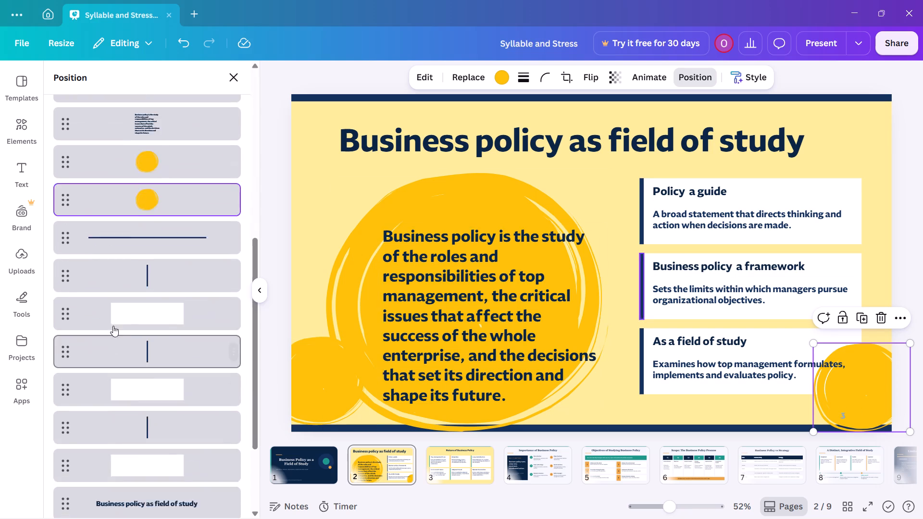
Move the lower-left amber circle down the layer order, beneath the other two amber circles and above the navy line.
{"action": "scroll", "coordinate": [113, 326], "scroll_direction": "up", "scroll_amount": 4}
{"action": "left_click_drag", "start_coordinate": [150, 183], "coordinate": [153, 391]}
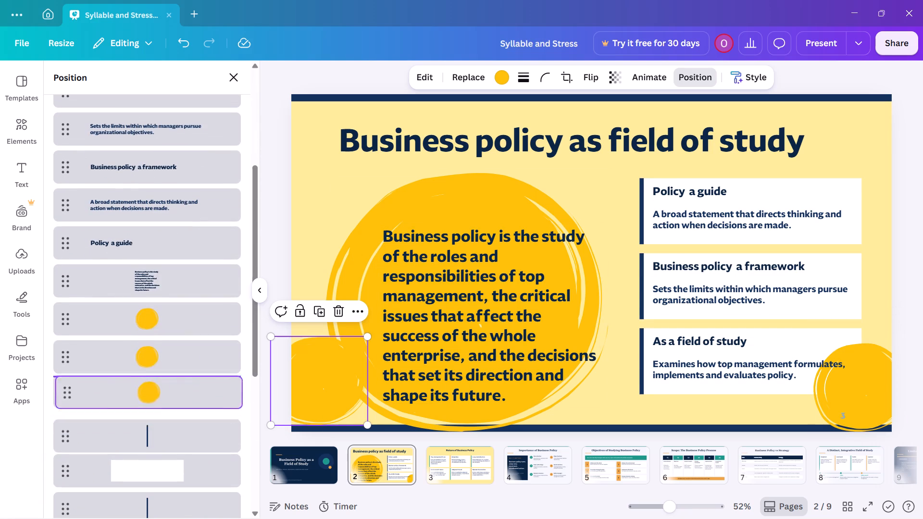
{"action": "left_click_drag", "start_coordinate": [153, 391], "coordinate": [155, 388]}
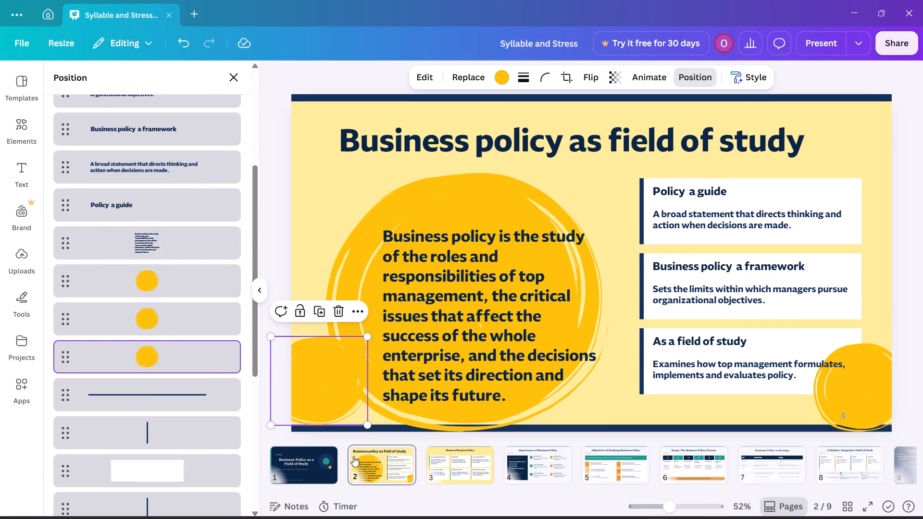
{"action": "left_click", "coordinate": [912, 258]}
Move the definition text slightly up and left so it sits more centrally over the large amber circle.
{"action": "left_click_drag", "start_coordinate": [497, 303], "coordinate": [490, 301]}
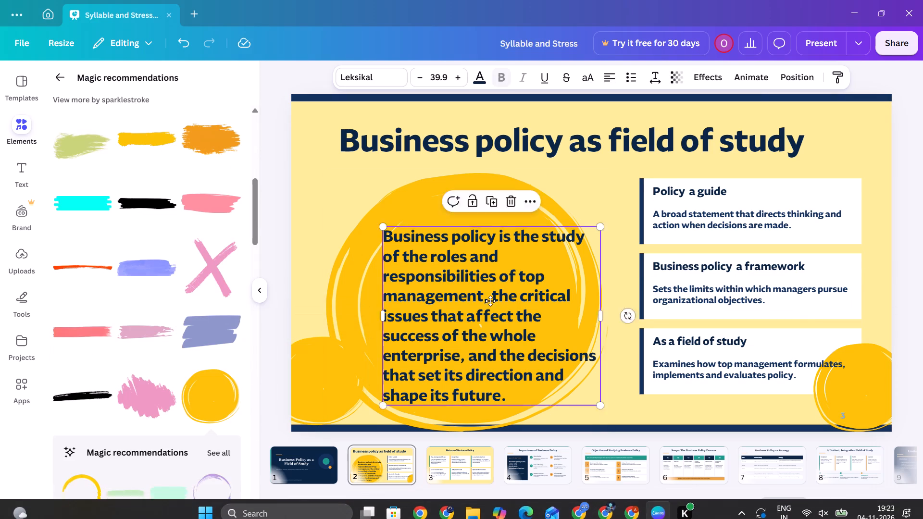
{"action": "left_click_drag", "start_coordinate": [490, 301], "coordinate": [484, 285]}
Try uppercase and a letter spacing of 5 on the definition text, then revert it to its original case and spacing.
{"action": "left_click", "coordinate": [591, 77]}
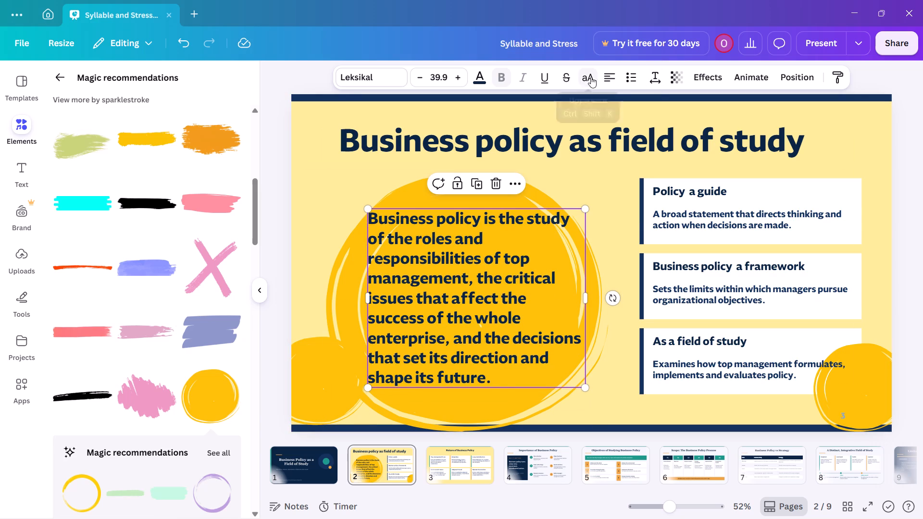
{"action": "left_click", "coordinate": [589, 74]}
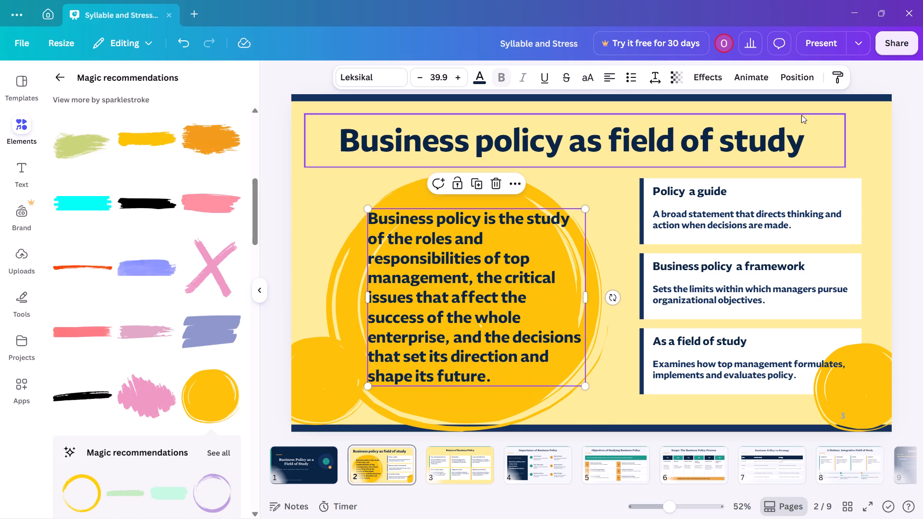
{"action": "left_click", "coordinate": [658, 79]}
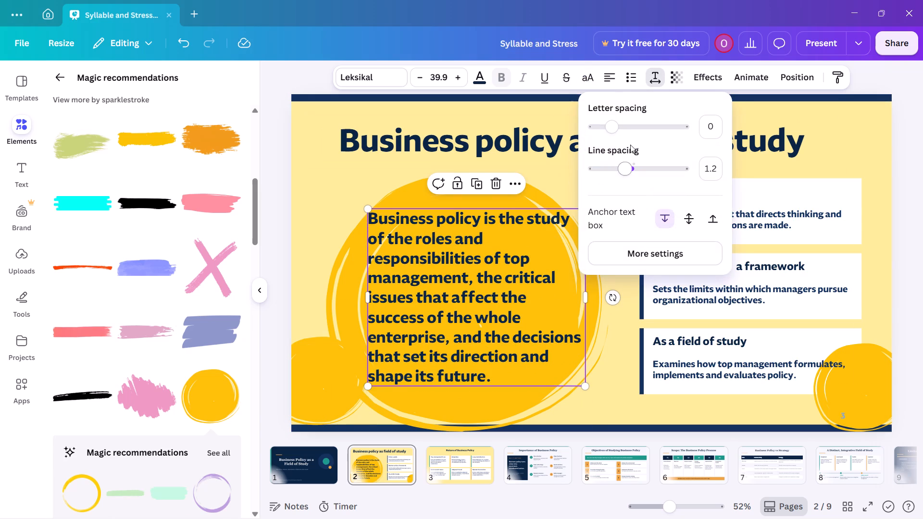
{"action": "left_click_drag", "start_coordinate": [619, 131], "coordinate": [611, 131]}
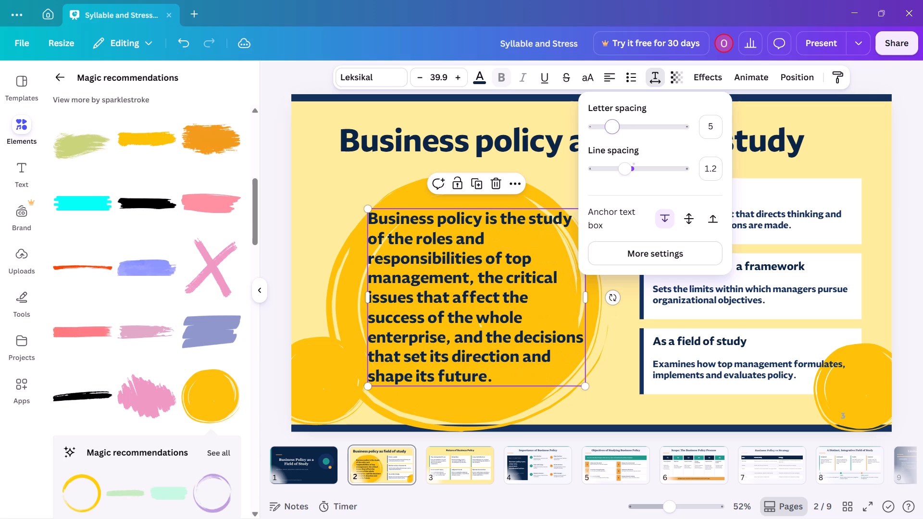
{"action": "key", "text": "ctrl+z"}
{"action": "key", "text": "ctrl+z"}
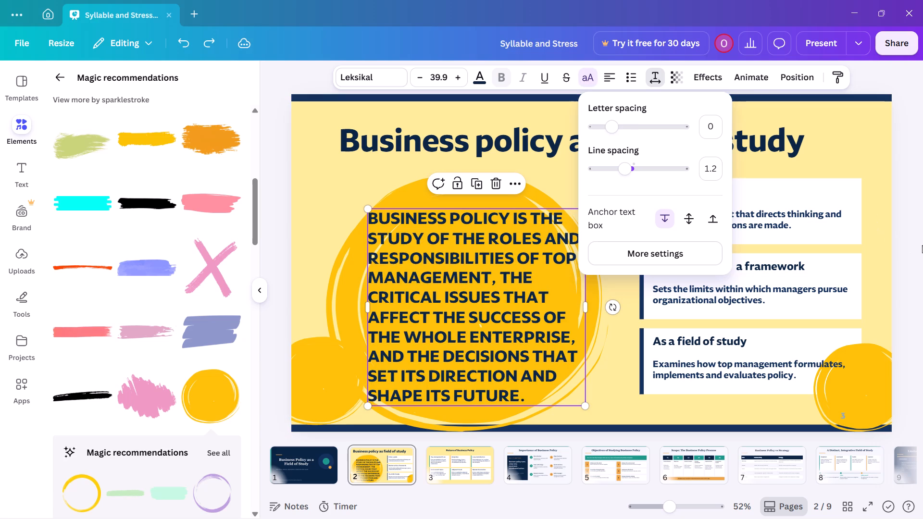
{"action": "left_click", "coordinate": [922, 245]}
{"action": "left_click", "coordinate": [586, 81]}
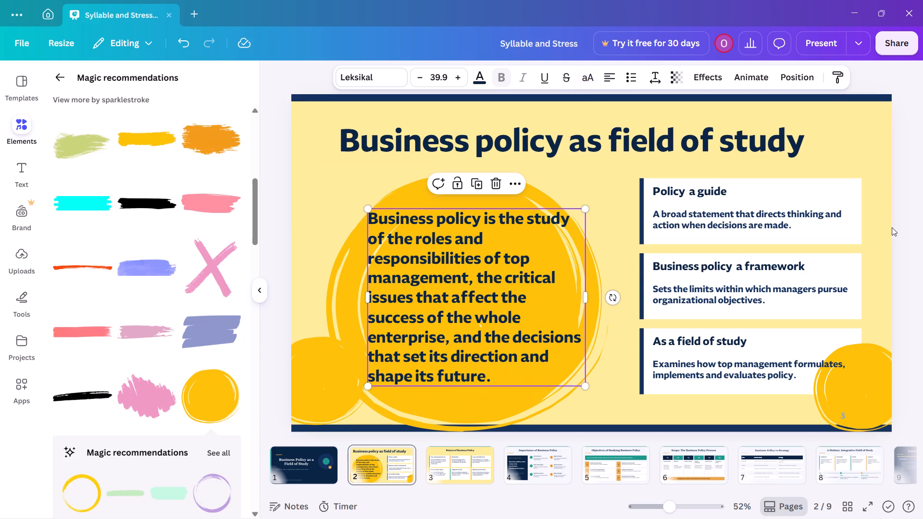
Nudge the definition text slightly down to center it vertically within the large amber circle.
{"action": "left_click", "coordinate": [902, 225]}
{"action": "left_click", "coordinate": [582, 339]}
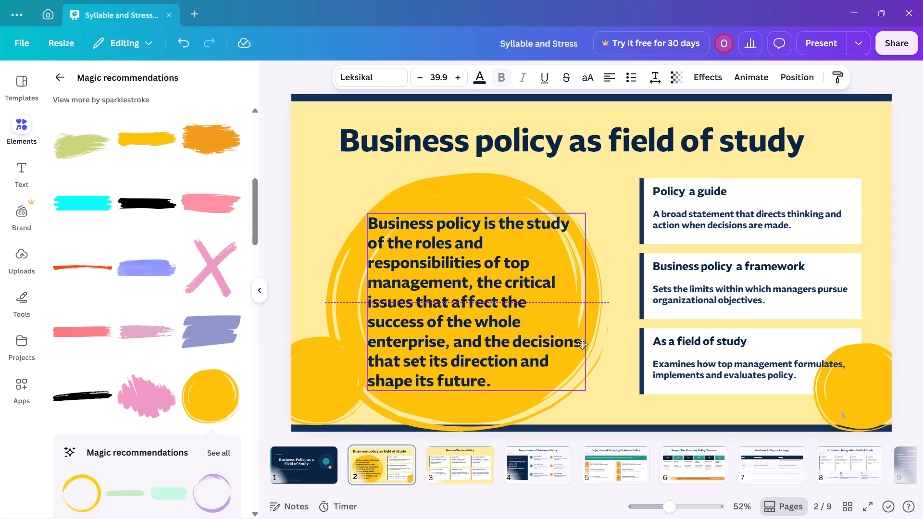
{"action": "left_click", "coordinate": [922, 358]}
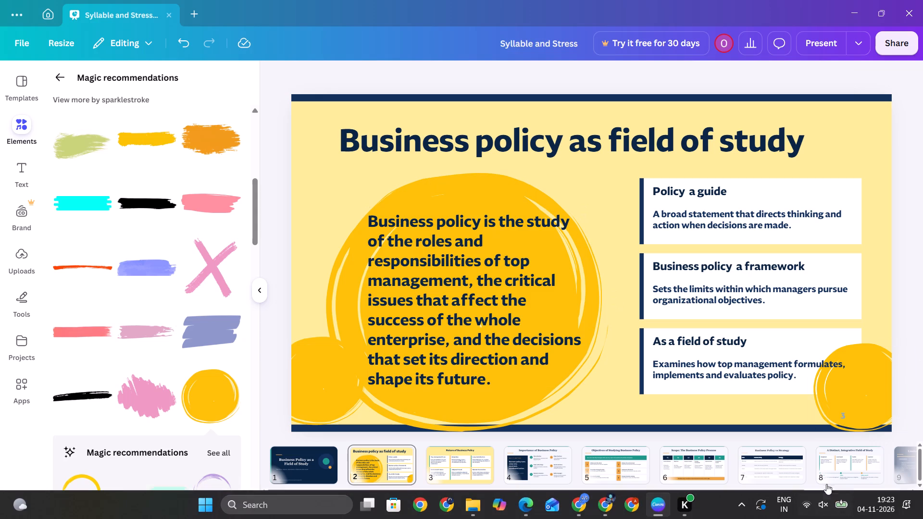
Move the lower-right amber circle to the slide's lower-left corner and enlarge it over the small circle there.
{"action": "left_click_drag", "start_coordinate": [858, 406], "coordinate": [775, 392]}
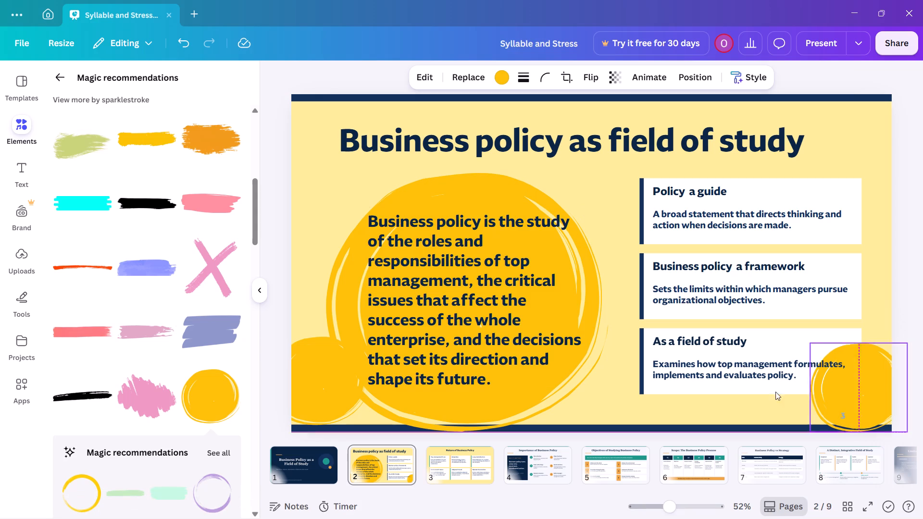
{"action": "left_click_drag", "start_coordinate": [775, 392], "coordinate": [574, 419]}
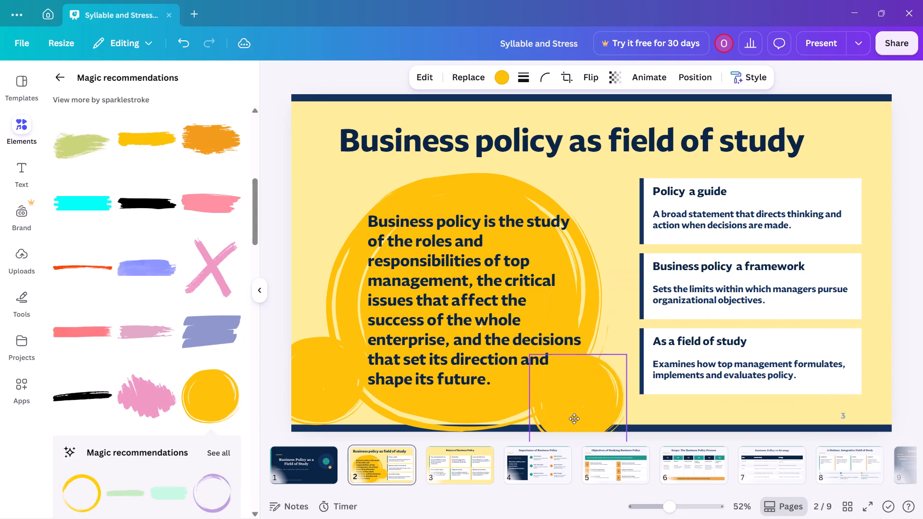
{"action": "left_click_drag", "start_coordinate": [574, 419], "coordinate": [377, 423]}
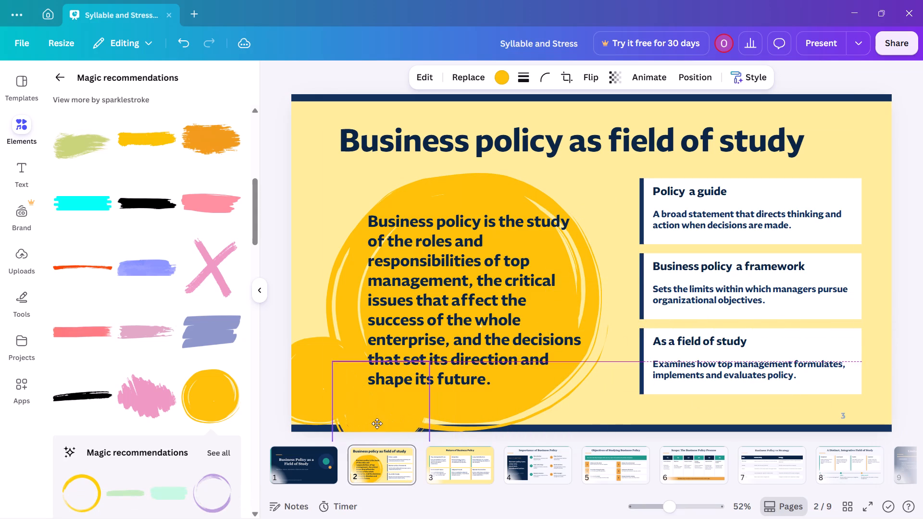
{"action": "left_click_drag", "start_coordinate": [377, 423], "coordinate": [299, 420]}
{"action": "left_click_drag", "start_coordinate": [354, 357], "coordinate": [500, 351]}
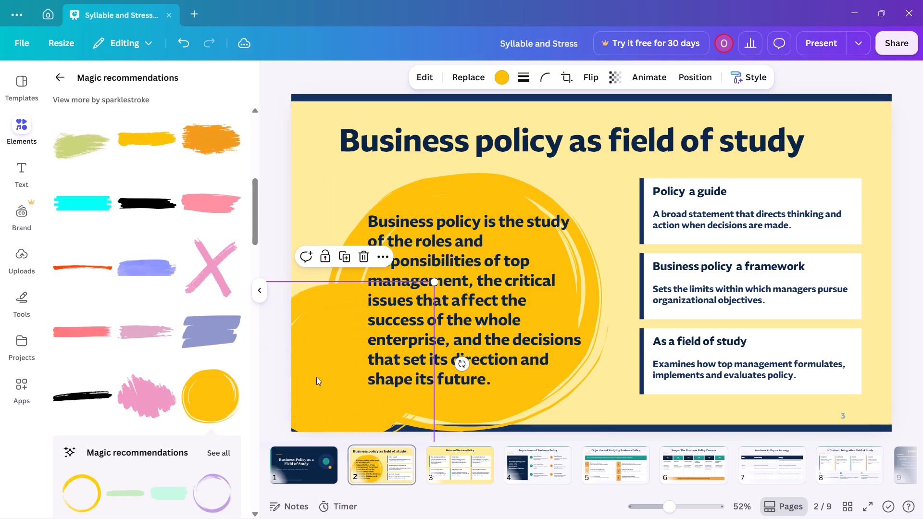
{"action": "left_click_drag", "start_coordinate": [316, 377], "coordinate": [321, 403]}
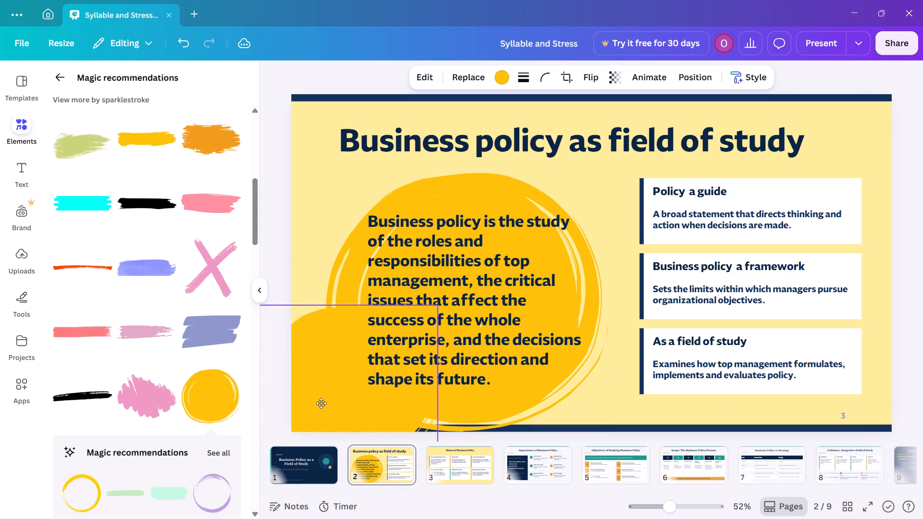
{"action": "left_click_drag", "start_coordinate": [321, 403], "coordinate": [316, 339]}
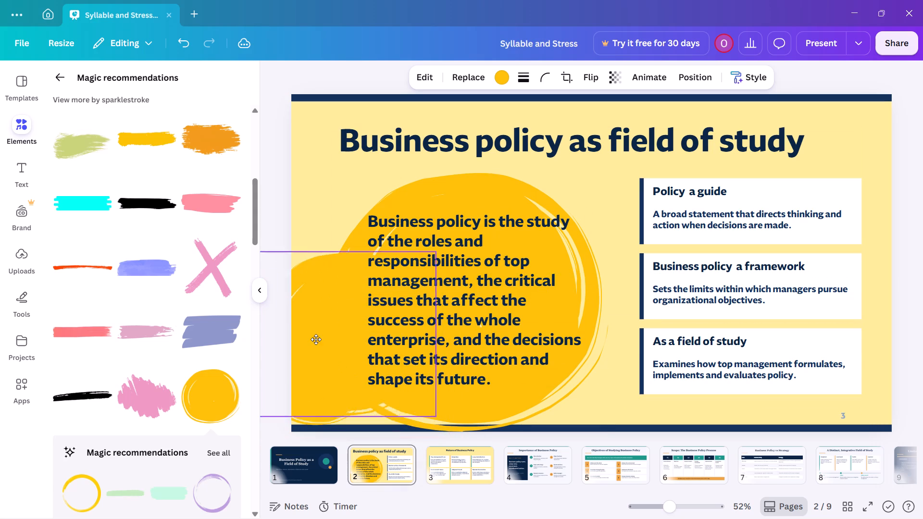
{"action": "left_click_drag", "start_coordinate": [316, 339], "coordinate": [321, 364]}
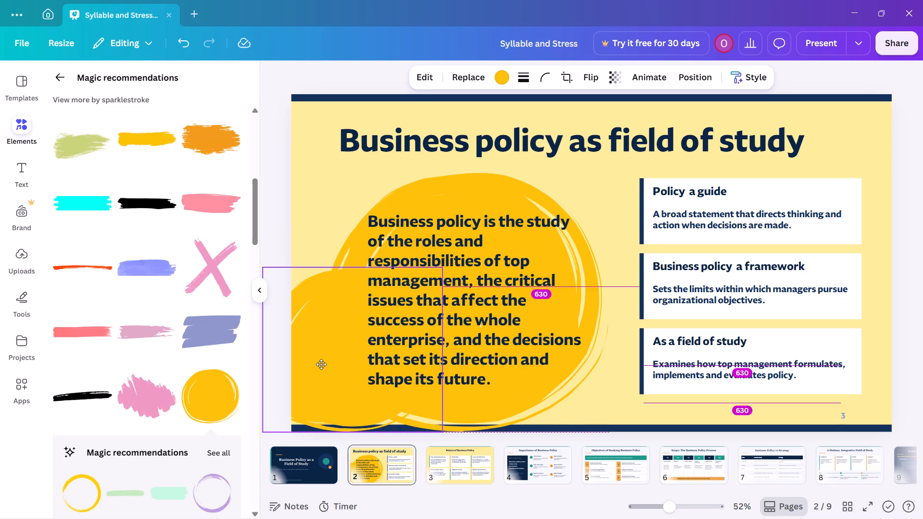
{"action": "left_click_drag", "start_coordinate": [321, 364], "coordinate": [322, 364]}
Delete both amber circles in the slide's lower-left corner, keeping the large circle behind the definition text.
{"action": "left_click", "coordinate": [267, 248]}
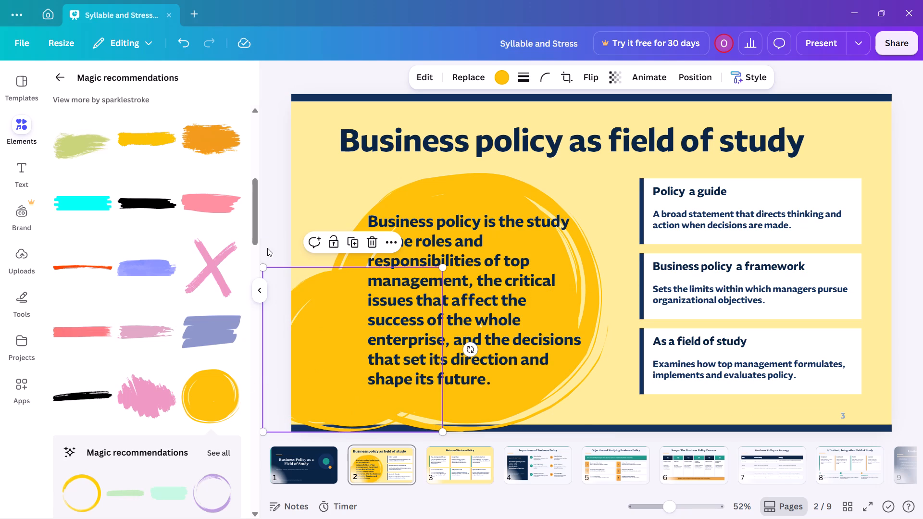
{"action": "key", "text": "Delete"}
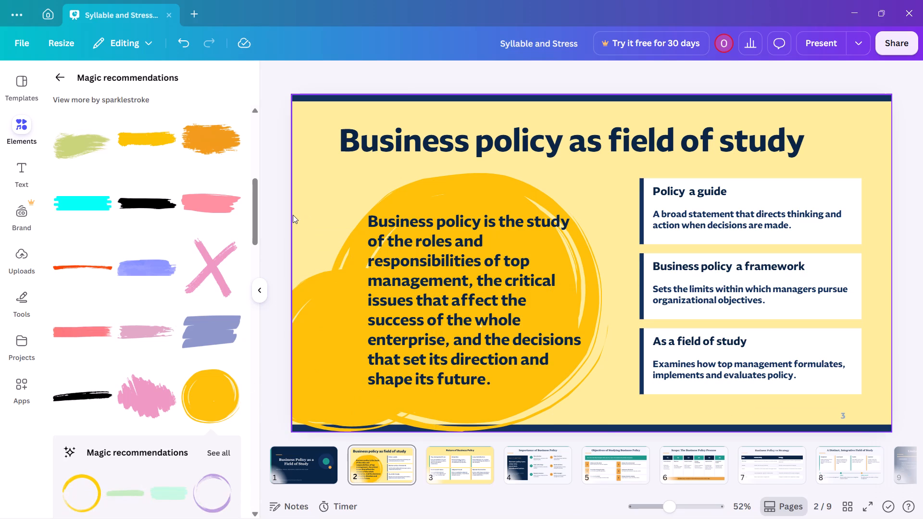
{"action": "left_click", "coordinate": [321, 337]}
{"action": "key", "text": "Delete"}
{"action": "left_click", "coordinate": [317, 362]}
{"action": "key", "text": "Delete"}
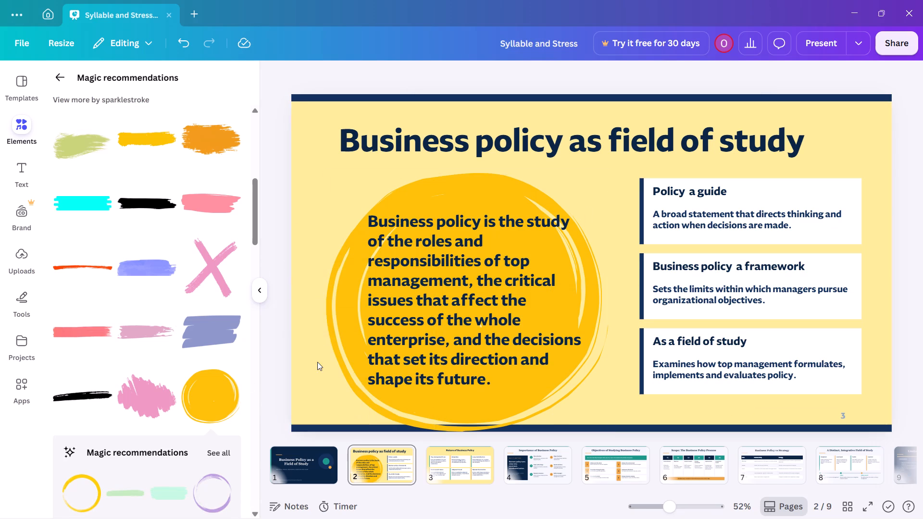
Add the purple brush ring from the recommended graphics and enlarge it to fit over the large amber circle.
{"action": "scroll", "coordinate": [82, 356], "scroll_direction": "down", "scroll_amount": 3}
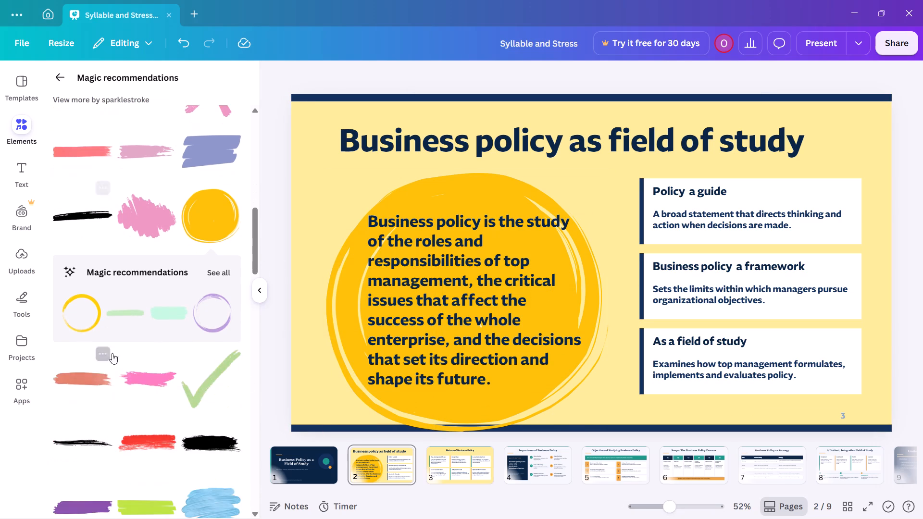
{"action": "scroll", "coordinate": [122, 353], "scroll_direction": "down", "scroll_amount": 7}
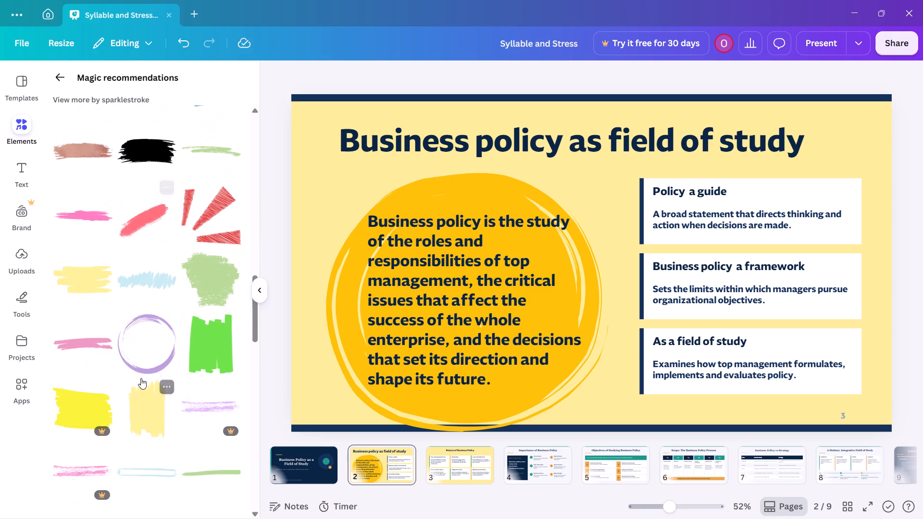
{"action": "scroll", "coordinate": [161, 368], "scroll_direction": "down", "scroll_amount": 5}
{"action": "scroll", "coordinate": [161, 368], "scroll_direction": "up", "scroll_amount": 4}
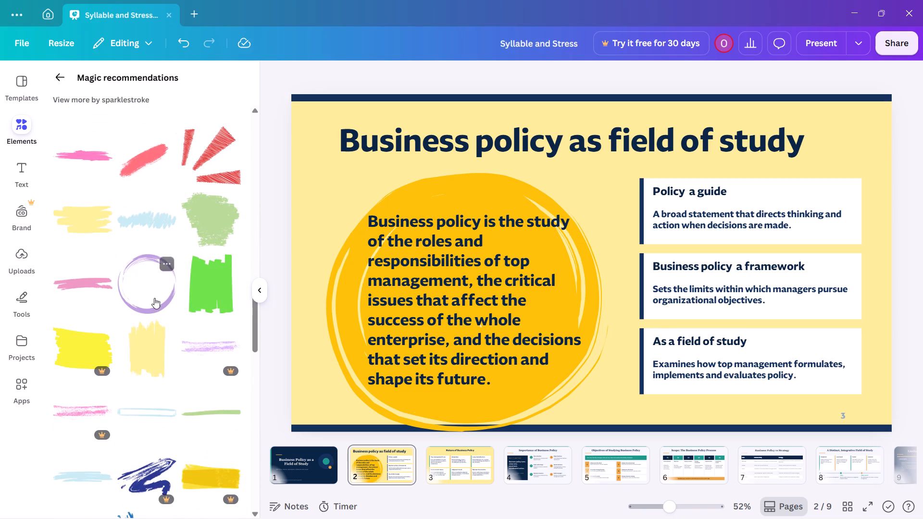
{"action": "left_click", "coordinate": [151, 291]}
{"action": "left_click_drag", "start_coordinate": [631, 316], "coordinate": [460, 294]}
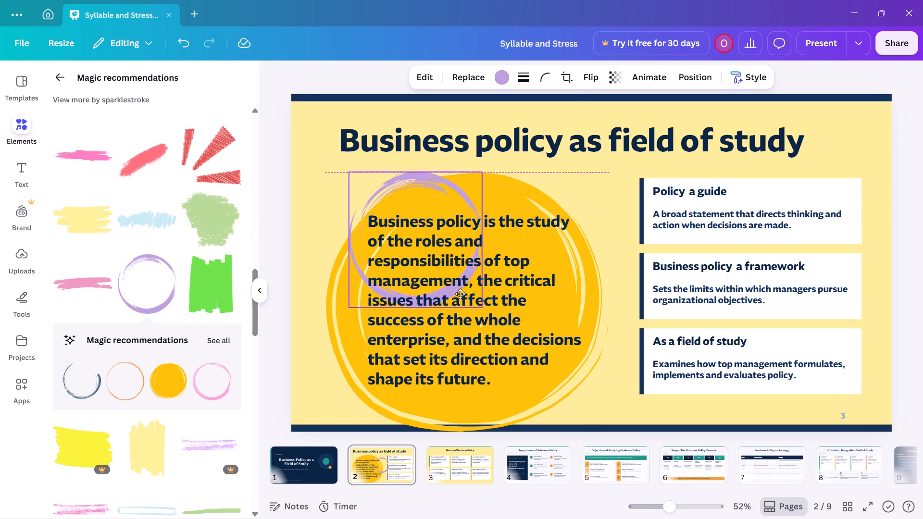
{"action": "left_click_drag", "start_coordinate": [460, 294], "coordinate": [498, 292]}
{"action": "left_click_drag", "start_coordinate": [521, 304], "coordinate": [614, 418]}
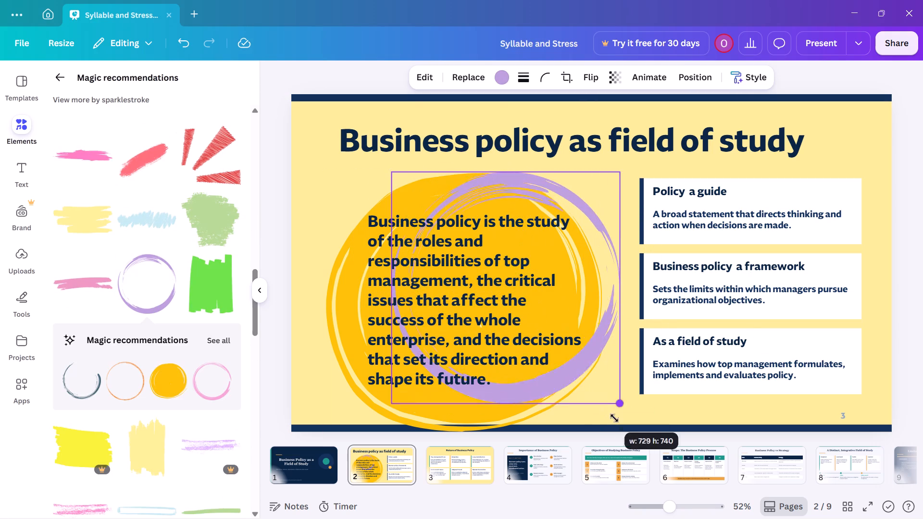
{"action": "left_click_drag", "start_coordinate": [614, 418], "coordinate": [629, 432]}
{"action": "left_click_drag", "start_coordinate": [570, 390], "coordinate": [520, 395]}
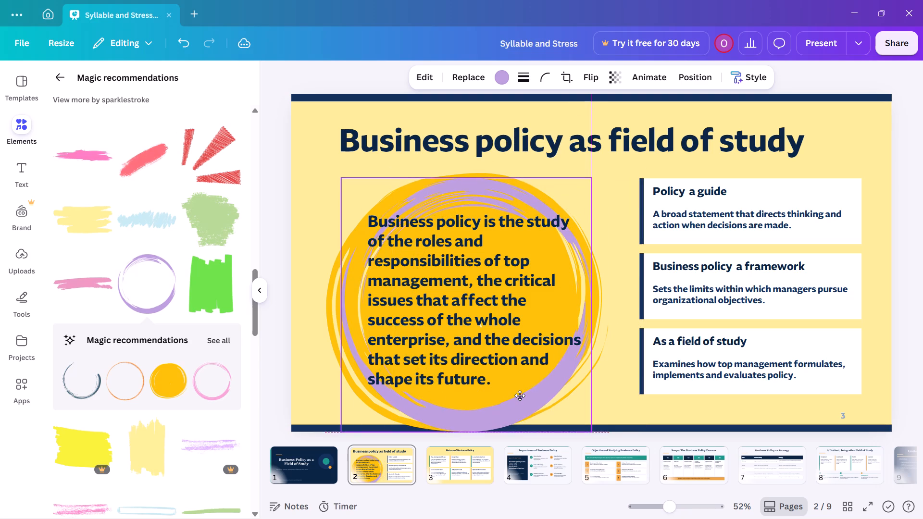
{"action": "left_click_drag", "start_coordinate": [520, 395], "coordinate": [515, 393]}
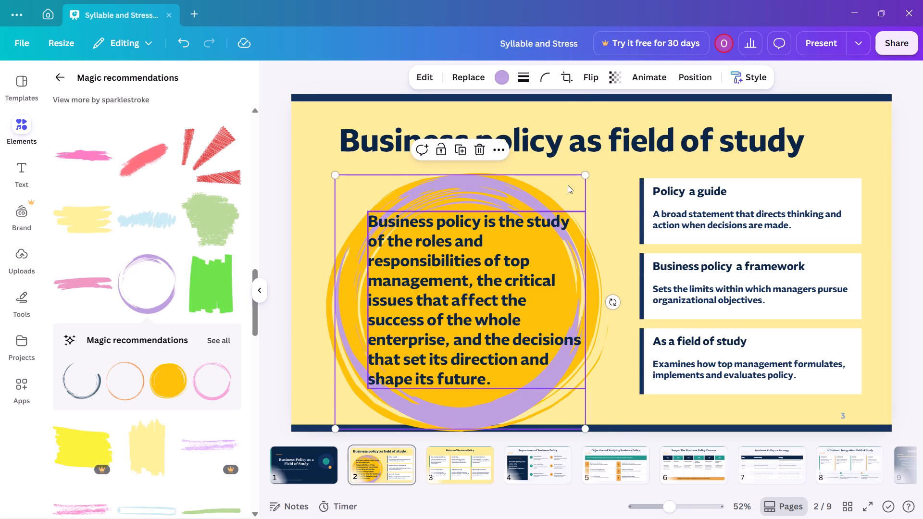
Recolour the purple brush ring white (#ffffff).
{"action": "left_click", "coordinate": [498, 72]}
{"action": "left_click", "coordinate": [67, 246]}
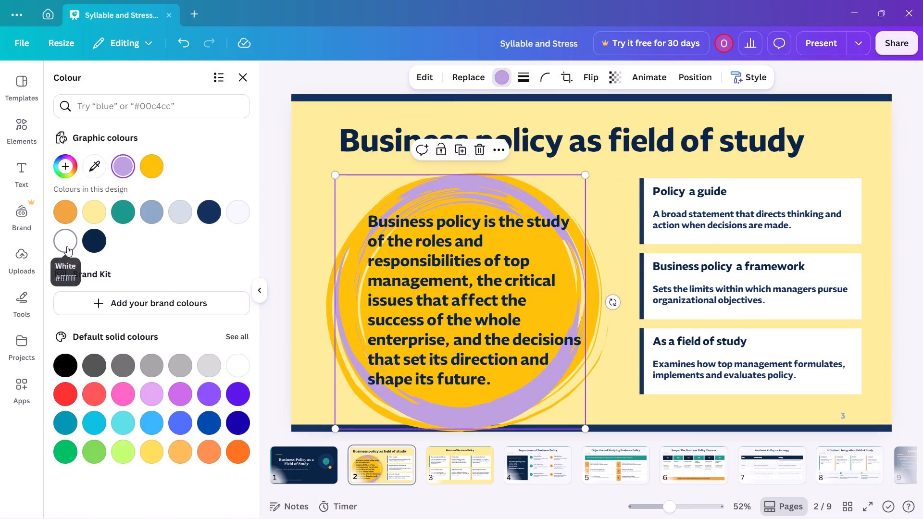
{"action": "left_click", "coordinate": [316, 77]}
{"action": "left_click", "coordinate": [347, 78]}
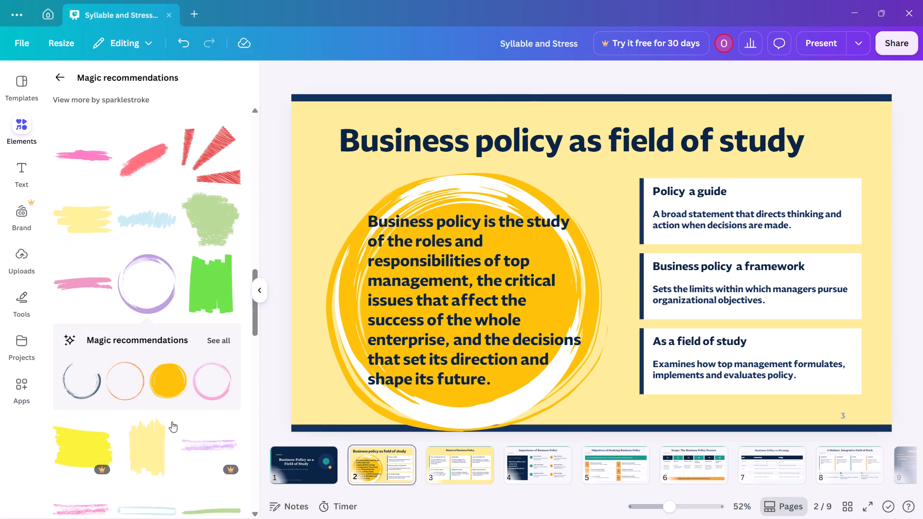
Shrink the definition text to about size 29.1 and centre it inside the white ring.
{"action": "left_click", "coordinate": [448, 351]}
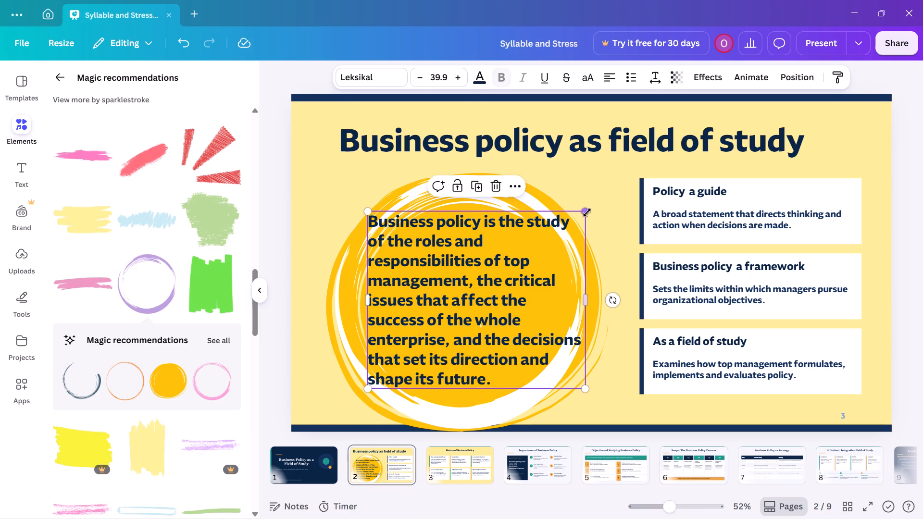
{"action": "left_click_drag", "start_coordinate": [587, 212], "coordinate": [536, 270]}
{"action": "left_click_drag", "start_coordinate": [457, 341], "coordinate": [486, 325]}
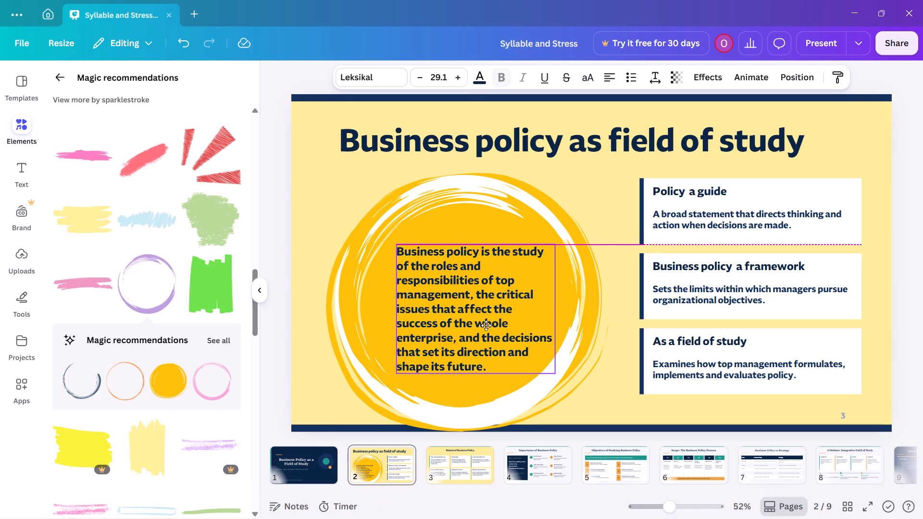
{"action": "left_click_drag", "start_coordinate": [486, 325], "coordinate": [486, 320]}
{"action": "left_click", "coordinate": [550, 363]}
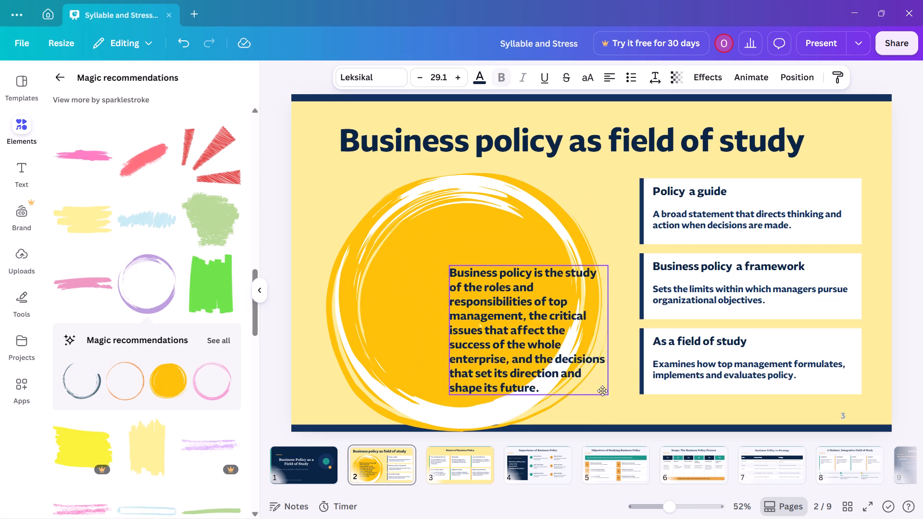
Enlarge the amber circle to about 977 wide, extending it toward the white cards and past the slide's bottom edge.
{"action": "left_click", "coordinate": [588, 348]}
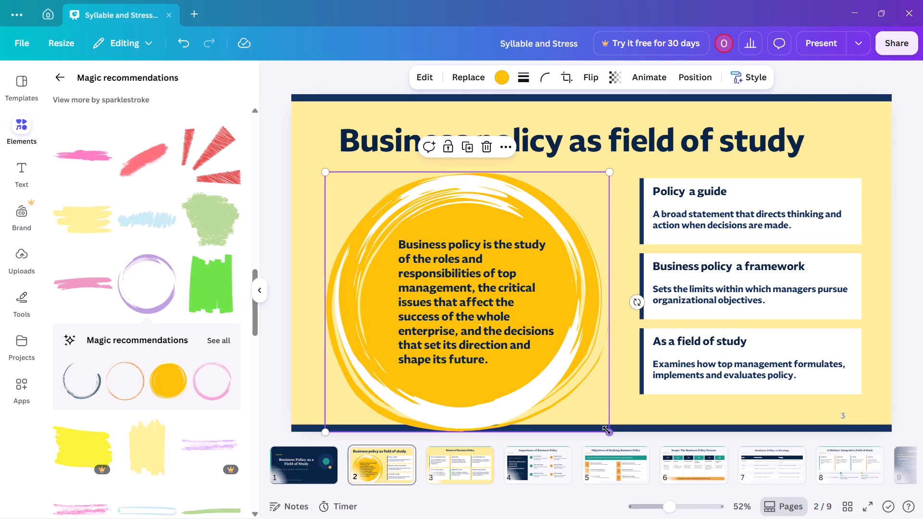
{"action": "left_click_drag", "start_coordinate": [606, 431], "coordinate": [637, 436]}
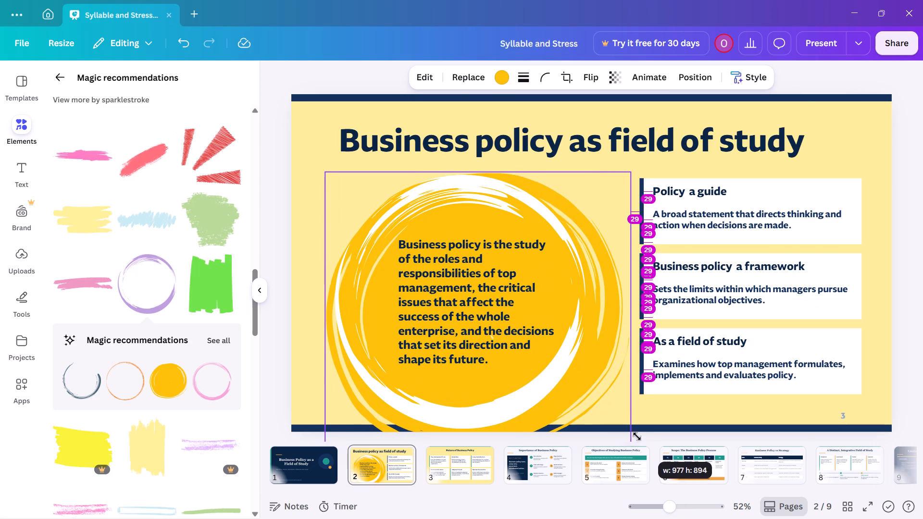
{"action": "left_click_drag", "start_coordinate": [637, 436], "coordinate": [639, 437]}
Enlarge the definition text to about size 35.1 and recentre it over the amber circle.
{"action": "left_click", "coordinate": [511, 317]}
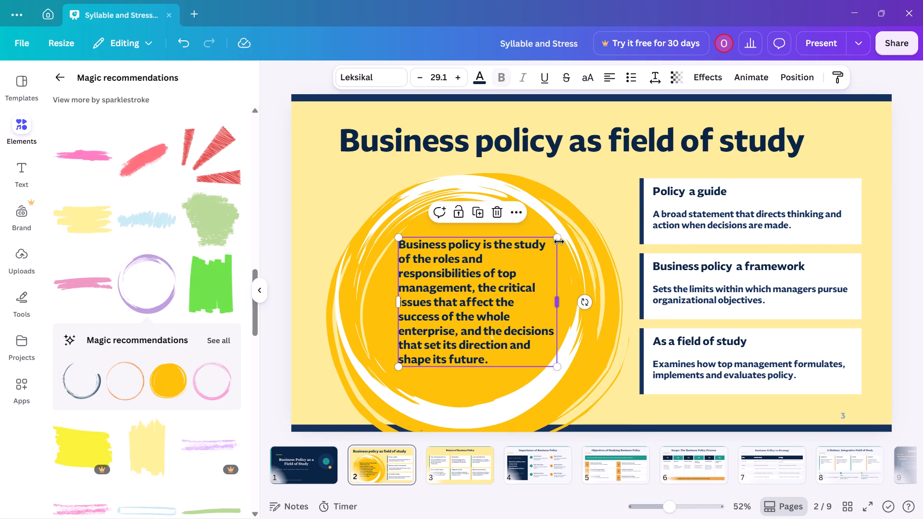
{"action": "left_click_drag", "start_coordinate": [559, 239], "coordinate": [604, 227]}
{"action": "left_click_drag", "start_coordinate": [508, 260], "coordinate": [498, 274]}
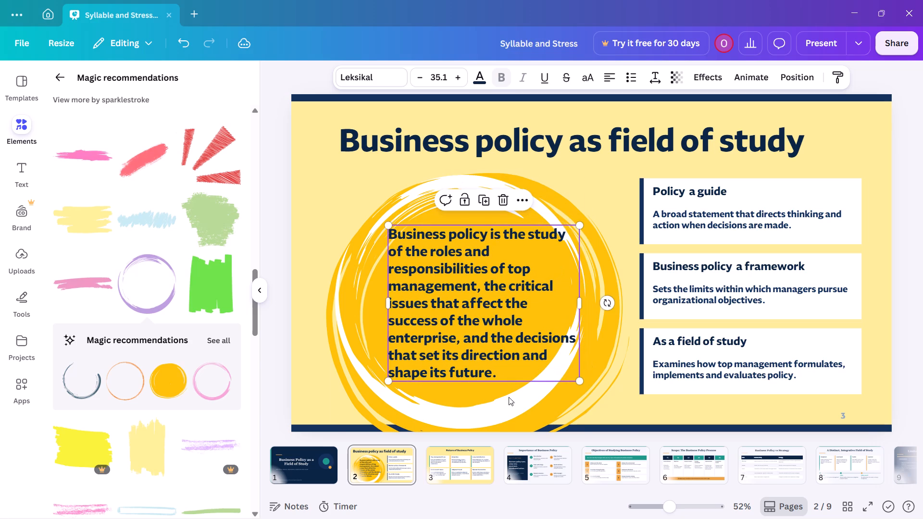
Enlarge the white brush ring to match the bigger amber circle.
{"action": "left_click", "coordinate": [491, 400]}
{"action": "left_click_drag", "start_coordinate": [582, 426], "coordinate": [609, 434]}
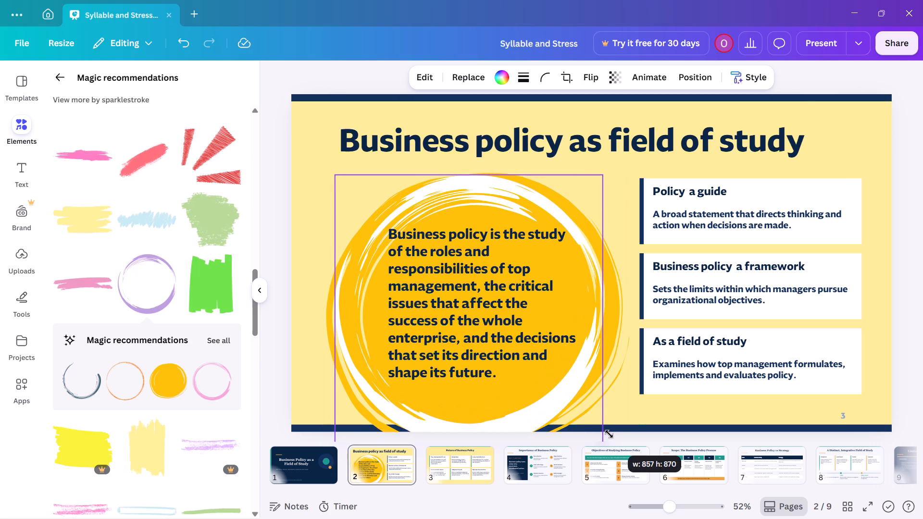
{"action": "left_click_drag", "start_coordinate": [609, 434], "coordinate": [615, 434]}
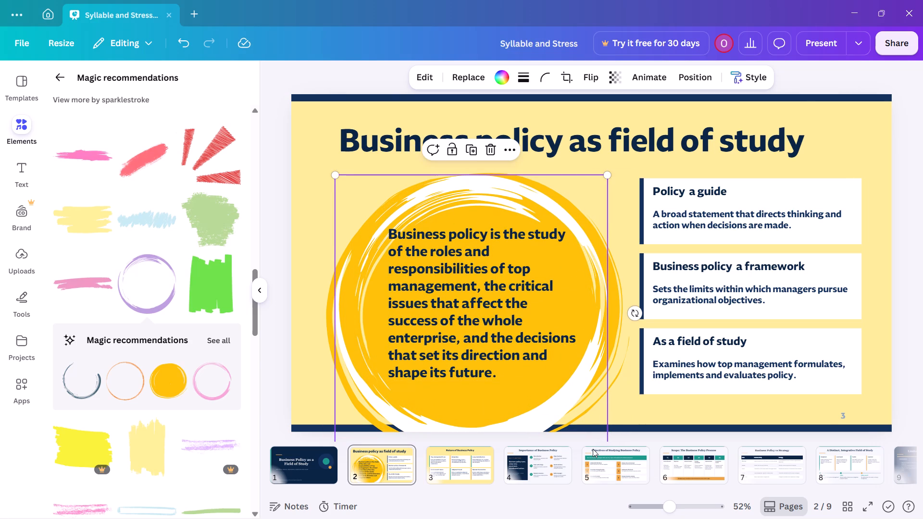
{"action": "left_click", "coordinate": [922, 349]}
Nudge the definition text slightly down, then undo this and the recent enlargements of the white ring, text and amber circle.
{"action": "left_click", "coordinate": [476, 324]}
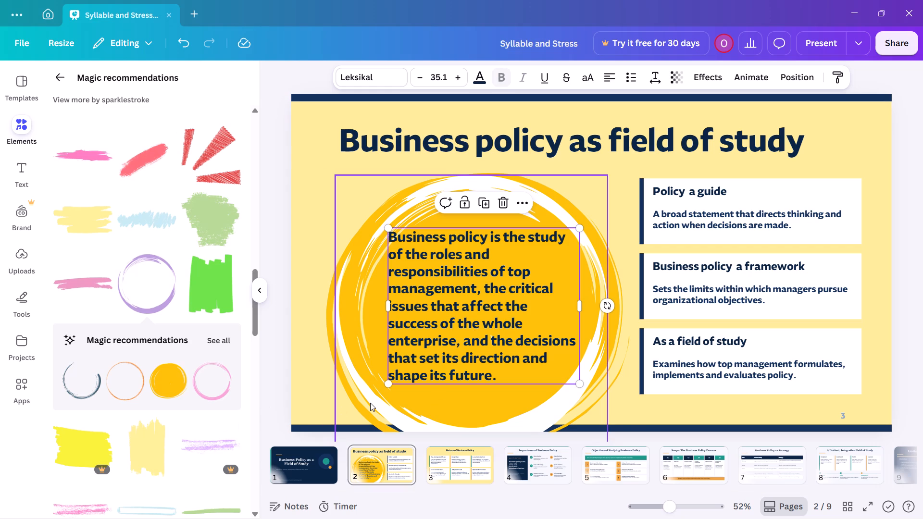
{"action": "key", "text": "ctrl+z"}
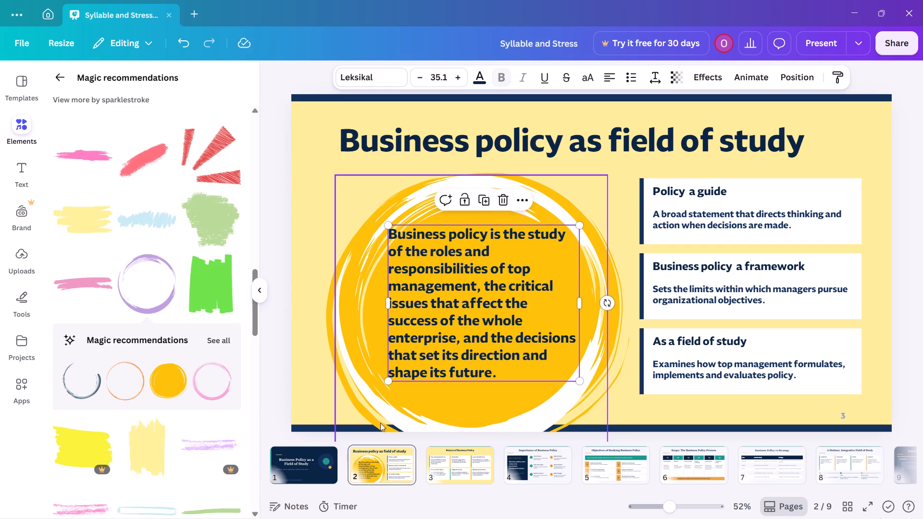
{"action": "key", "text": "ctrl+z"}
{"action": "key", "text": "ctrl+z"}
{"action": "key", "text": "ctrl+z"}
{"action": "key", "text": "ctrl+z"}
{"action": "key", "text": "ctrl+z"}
Delete the white brush ring and the large amber circle behind the definition text.
{"action": "left_click", "coordinate": [446, 417]}
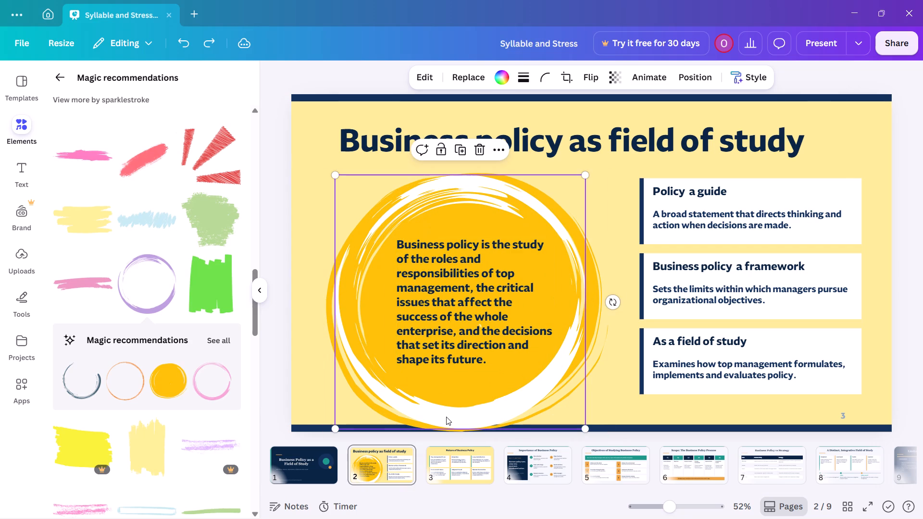
{"action": "key", "text": "Delete"}
{"action": "left_click", "coordinate": [453, 409]}
{"action": "key", "text": "Delete"}
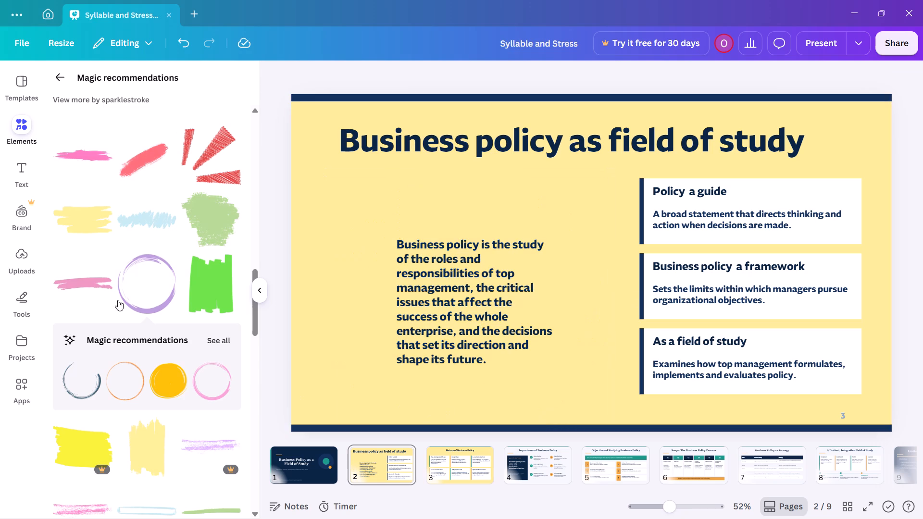
Enlarge the definition text to about size 47 and position it beneath the title, filling the space beside the white cards.
{"action": "left_click_drag", "start_coordinate": [511, 322], "coordinate": [441, 294]}
{"action": "left_click_drag", "start_coordinate": [484, 339], "coordinate": [531, 390]}
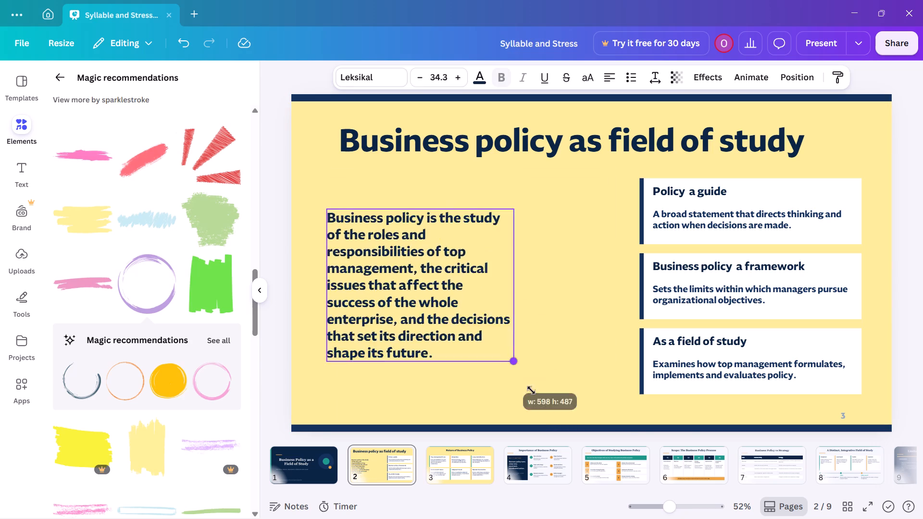
{"action": "left_click_drag", "start_coordinate": [531, 390], "coordinate": [606, 387]}
{"action": "left_click_drag", "start_coordinate": [531, 380], "coordinate": [543, 358]}
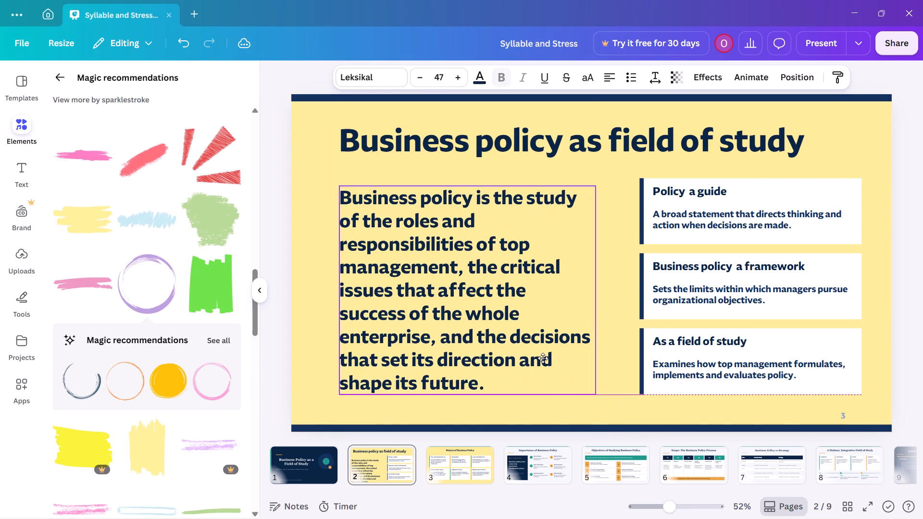
{"action": "left_click_drag", "start_coordinate": [543, 358], "coordinate": [547, 356]}
{"action": "left_click", "coordinate": [914, 325]}
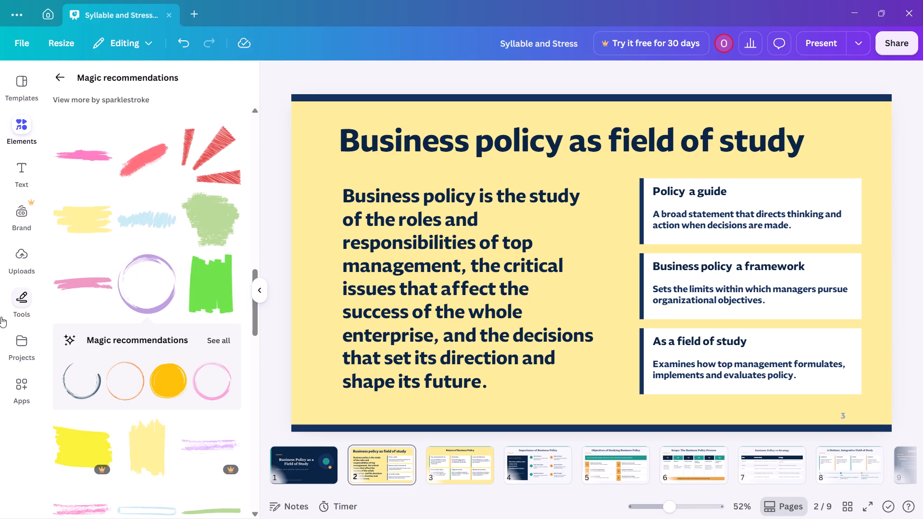
Browse the recommended brush graphics for a suitable decoration, and return to the scribble search results.
{"action": "scroll", "coordinate": [203, 349], "scroll_direction": "down", "scroll_amount": 5}
{"action": "scroll", "coordinate": [202, 335], "scroll_direction": "up", "scroll_amount": 5}
{"action": "scroll", "coordinate": [202, 335], "scroll_direction": "down", "scroll_amount": 11}
{"action": "scroll", "coordinate": [198, 327], "scroll_direction": "up", "scroll_amount": 17}
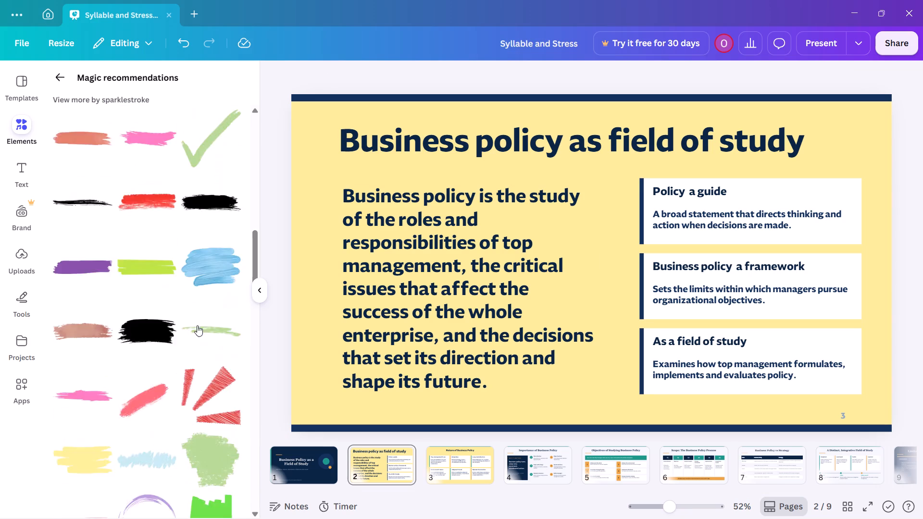
{"action": "scroll", "coordinate": [197, 325], "scroll_direction": "up", "scroll_amount": 11}
{"action": "scroll", "coordinate": [197, 321], "scroll_direction": "up", "scroll_amount": 10}
{"action": "left_click", "coordinate": [56, 80]}
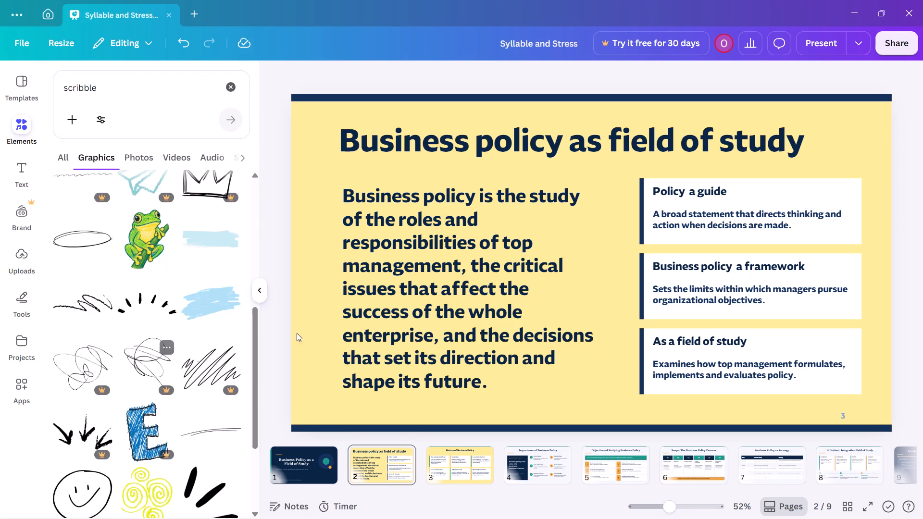
Move the slide title closer to the left edge of the page and slightly higher.
{"action": "left_click_drag", "start_coordinate": [552, 151], "coordinate": [526, 148]}
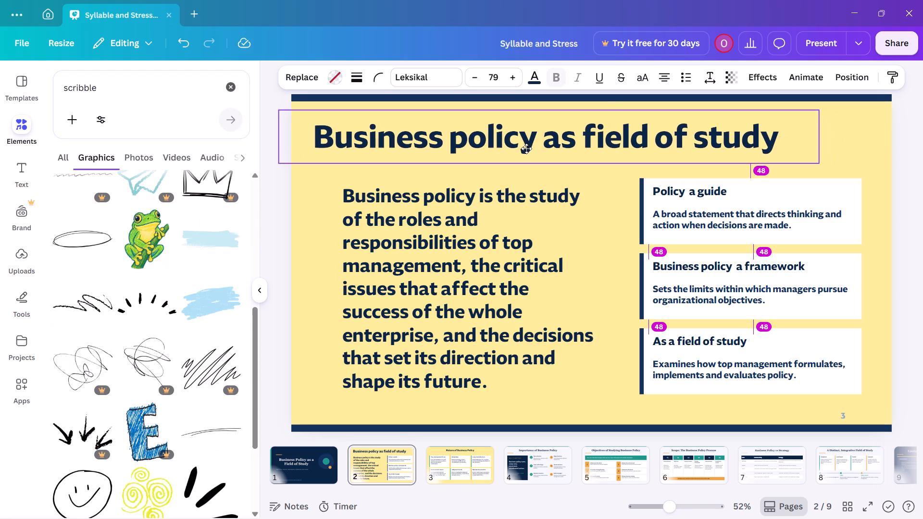
{"action": "left_click_drag", "start_coordinate": [526, 148], "coordinate": [521, 148]}
Insert the green crayon-drawn frog graphic on page 2 and shrink it to about a third of its size.
{"action": "left_click", "coordinate": [151, 244]}
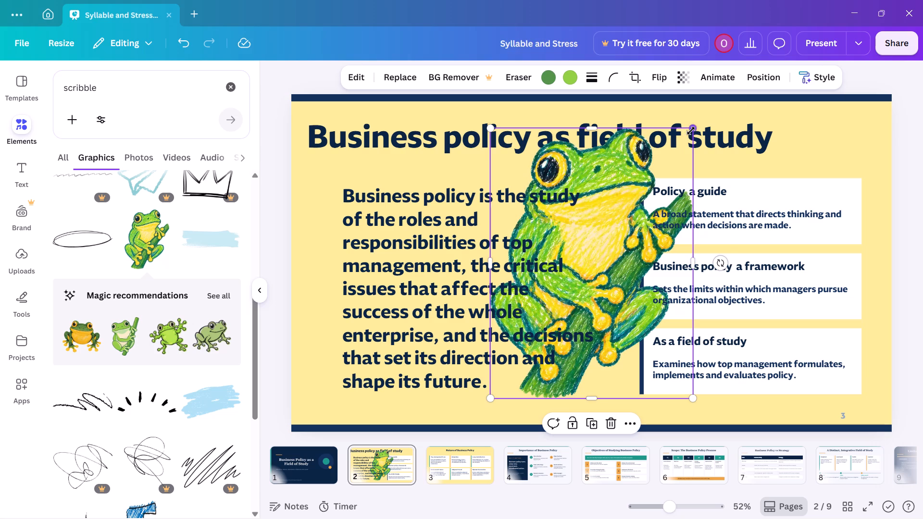
{"action": "left_click_drag", "start_coordinate": [691, 131], "coordinate": [588, 337]}
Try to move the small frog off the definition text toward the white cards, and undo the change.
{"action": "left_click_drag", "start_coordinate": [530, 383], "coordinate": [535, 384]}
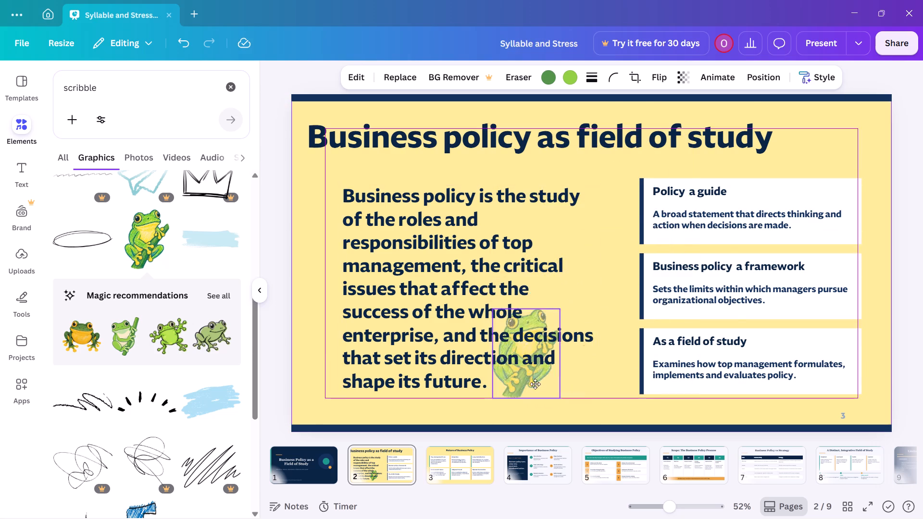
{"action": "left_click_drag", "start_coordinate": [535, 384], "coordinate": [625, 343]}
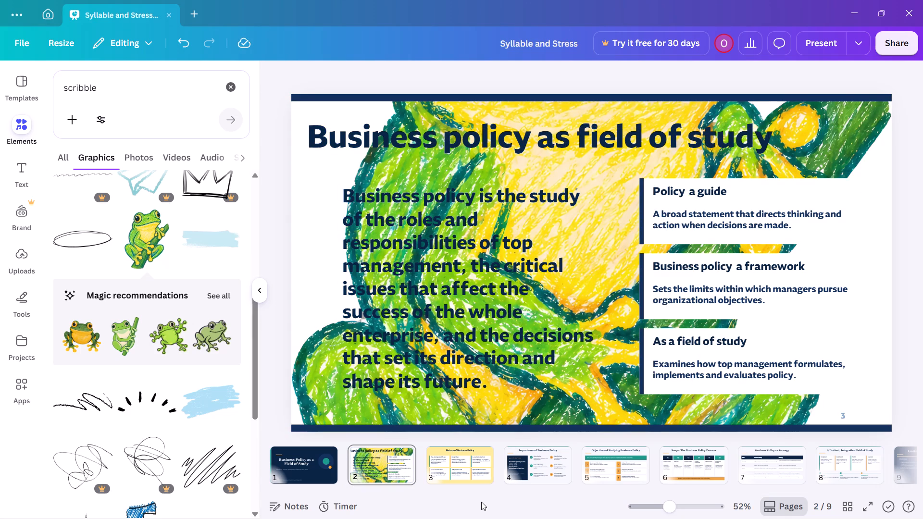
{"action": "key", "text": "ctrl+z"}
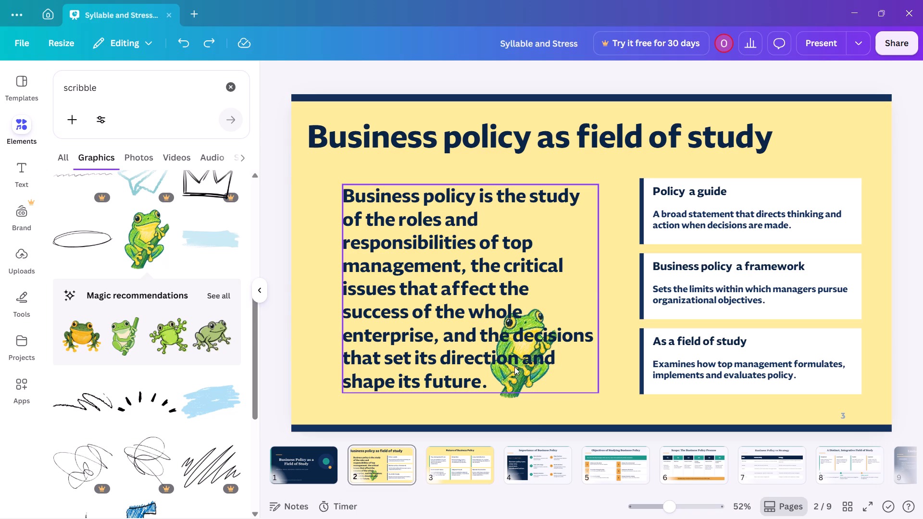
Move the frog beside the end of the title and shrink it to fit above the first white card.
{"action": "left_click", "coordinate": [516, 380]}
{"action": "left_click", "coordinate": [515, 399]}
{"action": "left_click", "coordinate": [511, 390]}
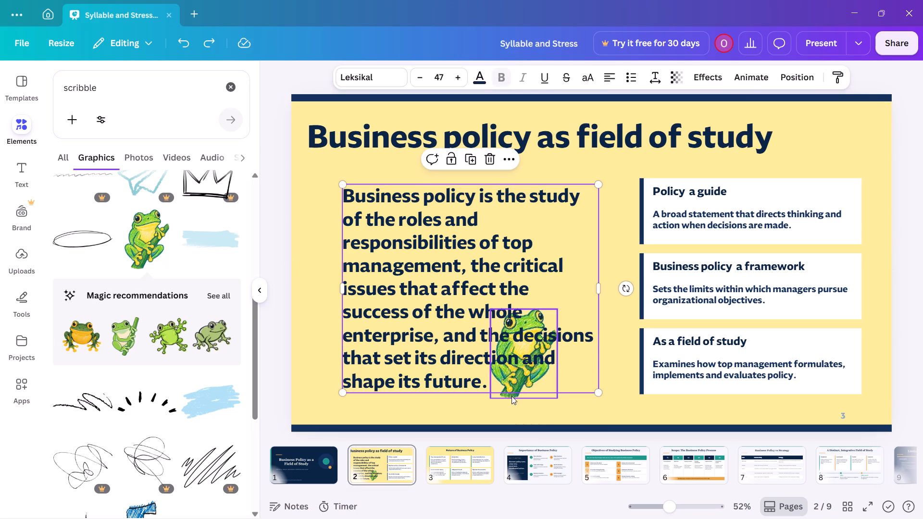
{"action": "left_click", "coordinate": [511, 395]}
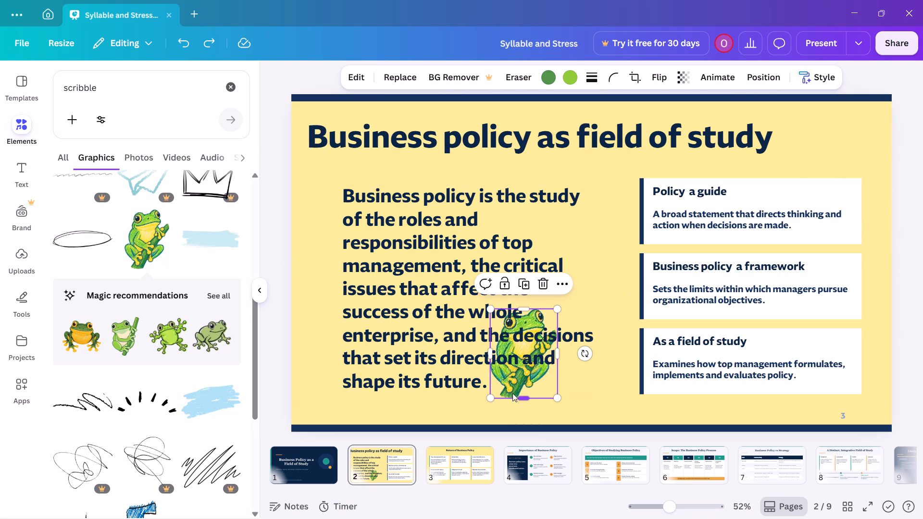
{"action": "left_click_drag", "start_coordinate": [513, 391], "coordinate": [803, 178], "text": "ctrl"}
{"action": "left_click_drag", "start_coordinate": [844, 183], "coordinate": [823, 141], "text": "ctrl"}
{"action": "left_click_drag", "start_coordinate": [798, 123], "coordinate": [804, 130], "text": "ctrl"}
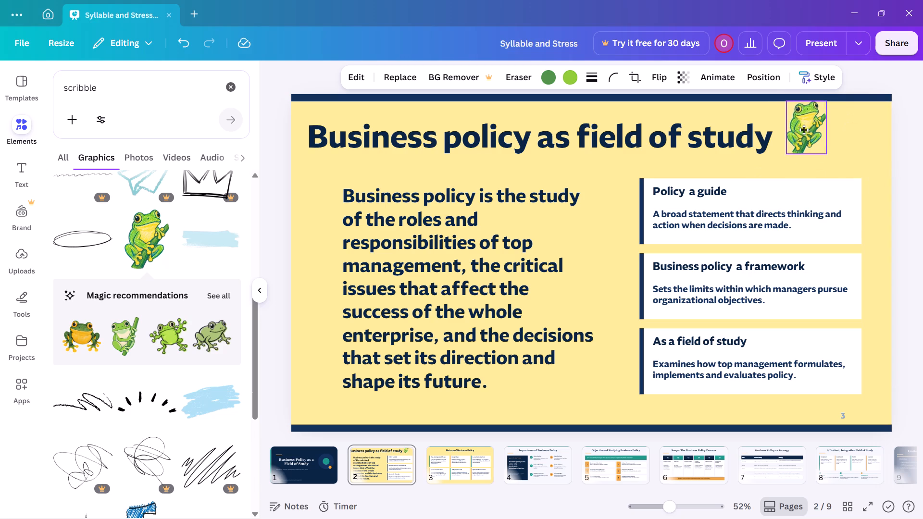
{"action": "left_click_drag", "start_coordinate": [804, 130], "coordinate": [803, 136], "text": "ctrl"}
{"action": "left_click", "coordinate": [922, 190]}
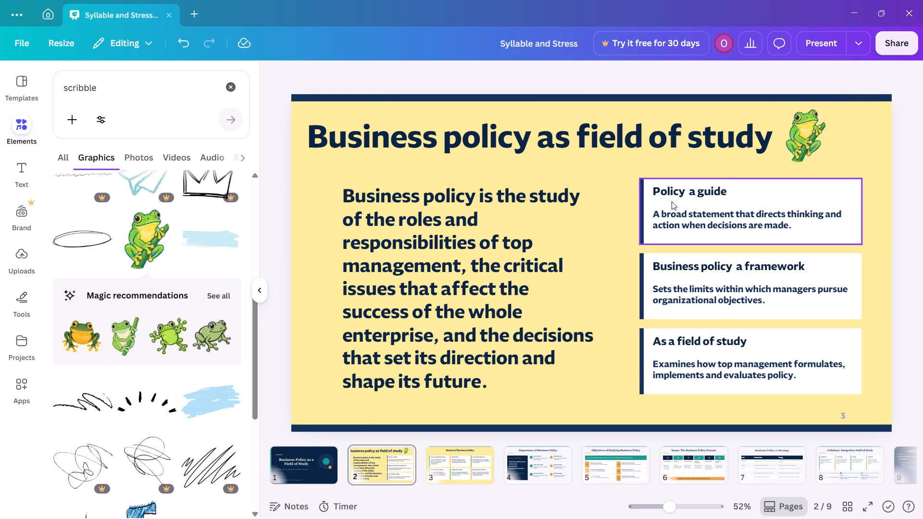
Move the frog to the slide's lower-left corner, and enlarge and reposition it to fill the definition text area.
{"action": "left_click_drag", "start_coordinate": [804, 143], "coordinate": [369, 381]}
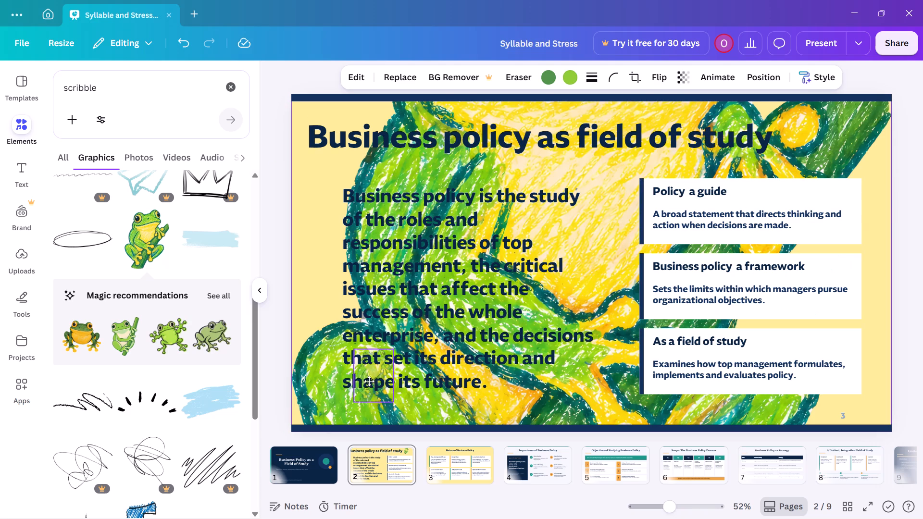
{"action": "left_click_drag", "start_coordinate": [369, 381], "coordinate": [420, 386]}
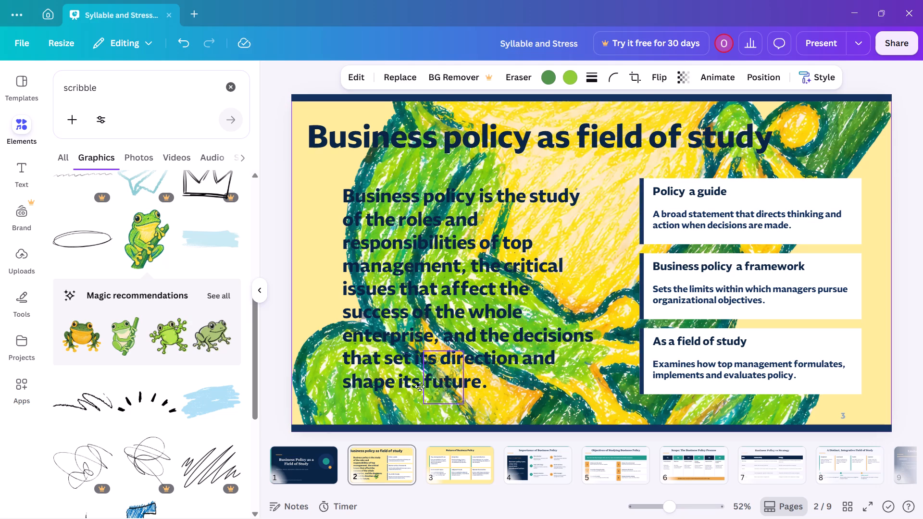
{"action": "left_click_drag", "start_coordinate": [420, 386], "coordinate": [397, 377]}
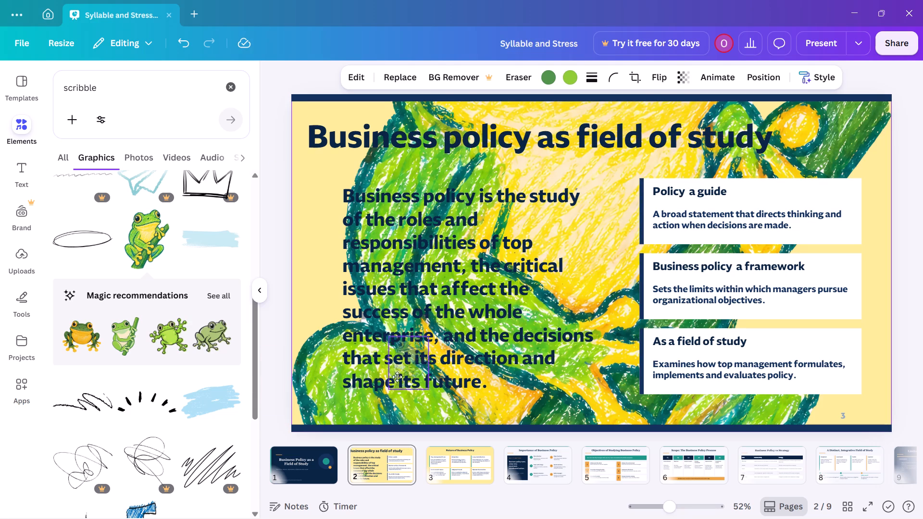
{"action": "left_click_drag", "start_coordinate": [397, 377], "coordinate": [308, 408]}
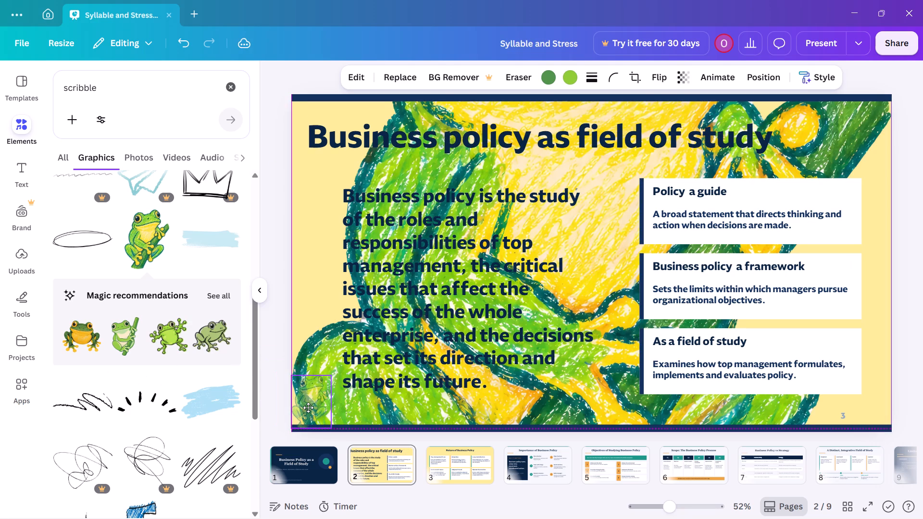
{"action": "left_click_drag", "start_coordinate": [308, 408], "coordinate": [316, 406]}
{"action": "left_click_drag", "start_coordinate": [337, 374], "coordinate": [624, 315], "text": "ctrl"}
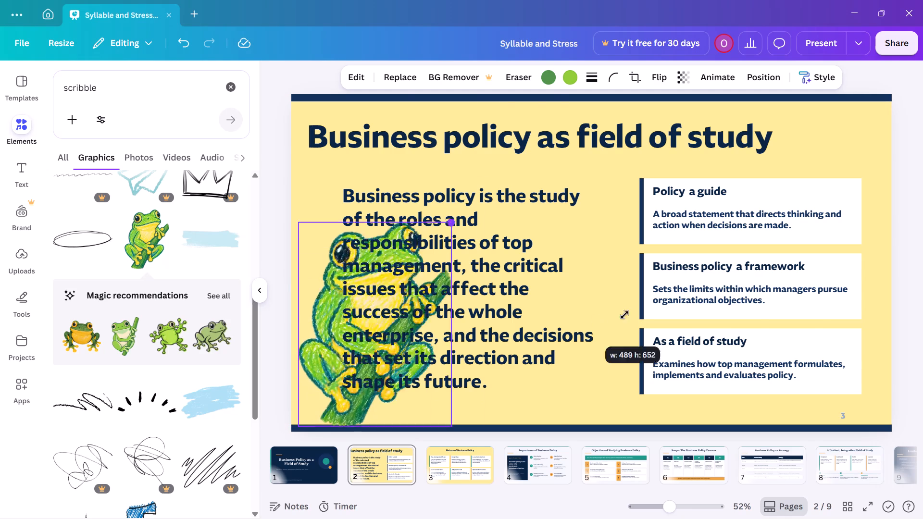
{"action": "left_click_drag", "start_coordinate": [624, 315], "coordinate": [922, 216], "text": "ctrl"}
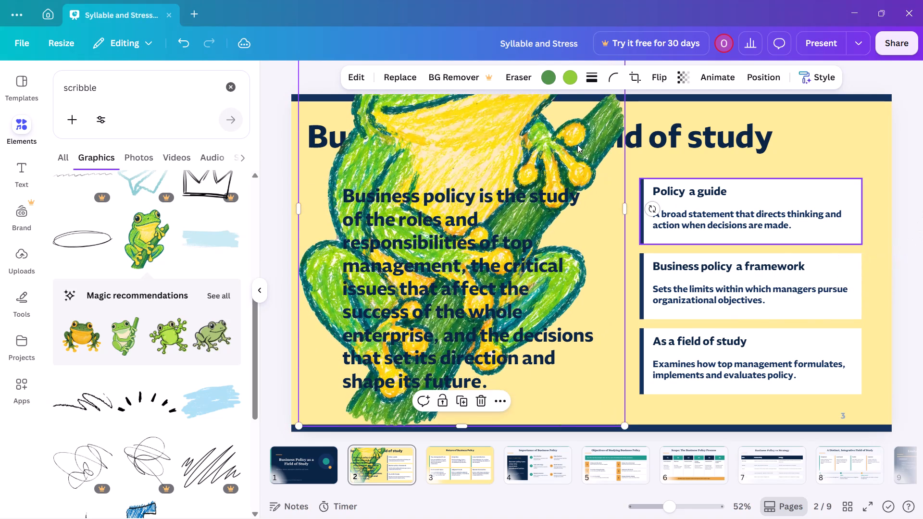
{"action": "left_click_drag", "start_coordinate": [523, 144], "coordinate": [520, 304], "text": "ctrl"}
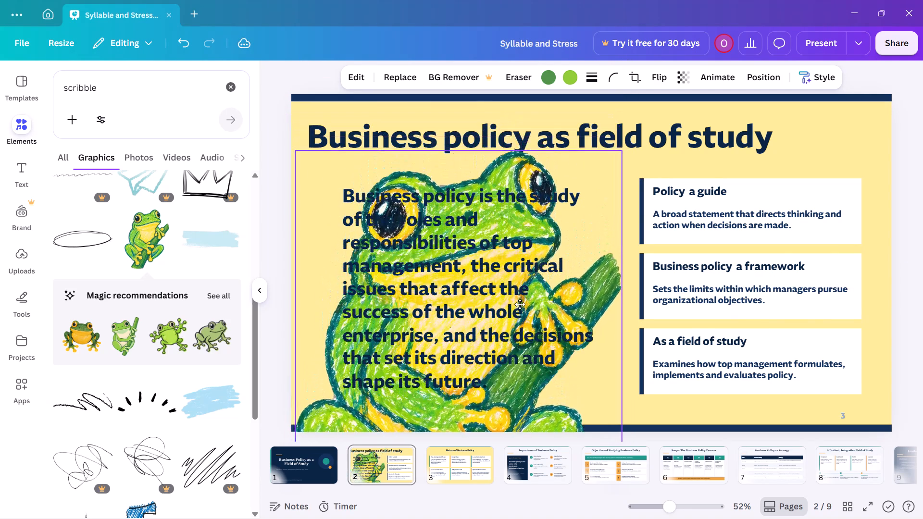
{"action": "left_click_drag", "start_coordinate": [520, 304], "coordinate": [501, 295], "text": "ctrl"}
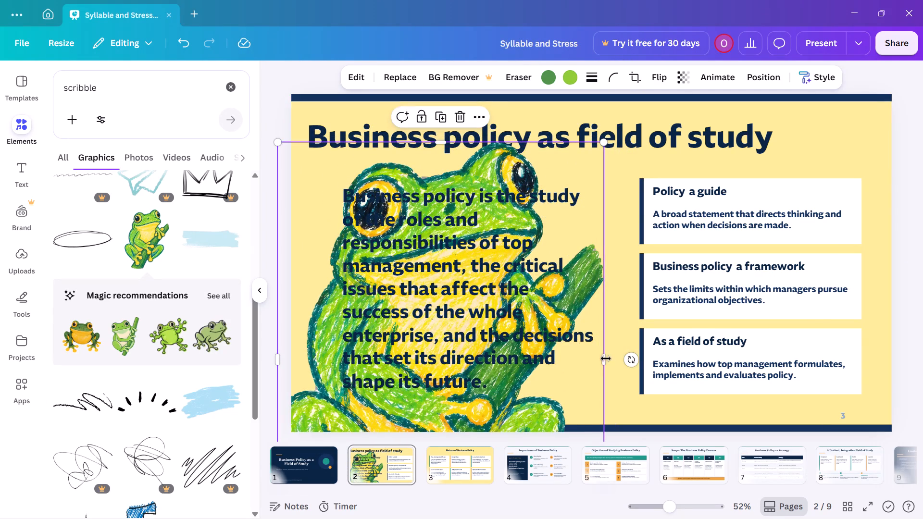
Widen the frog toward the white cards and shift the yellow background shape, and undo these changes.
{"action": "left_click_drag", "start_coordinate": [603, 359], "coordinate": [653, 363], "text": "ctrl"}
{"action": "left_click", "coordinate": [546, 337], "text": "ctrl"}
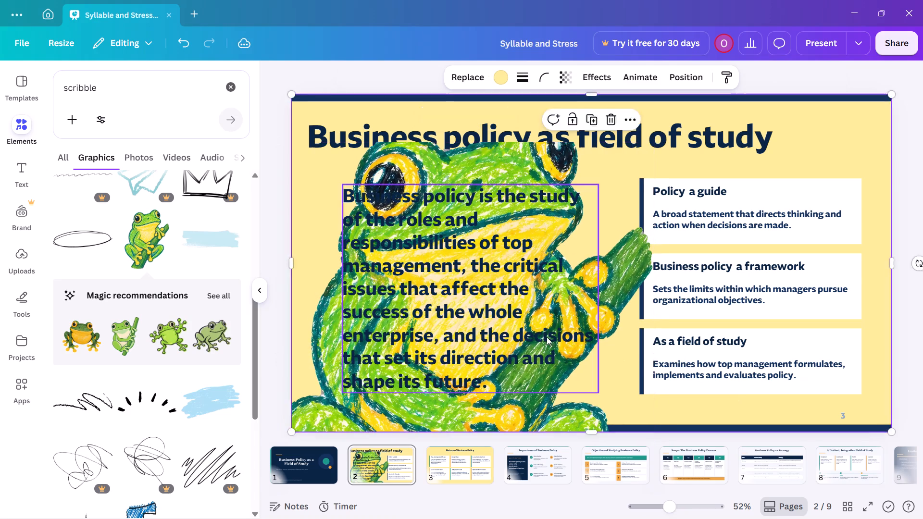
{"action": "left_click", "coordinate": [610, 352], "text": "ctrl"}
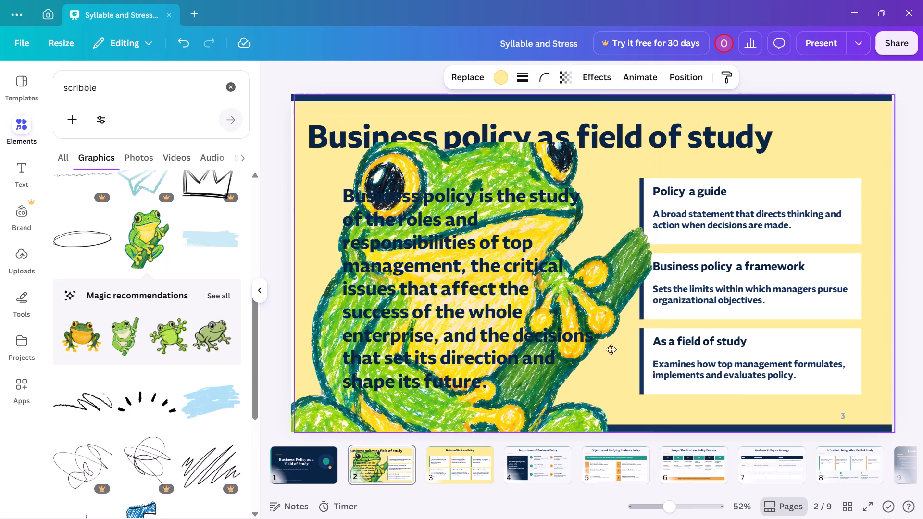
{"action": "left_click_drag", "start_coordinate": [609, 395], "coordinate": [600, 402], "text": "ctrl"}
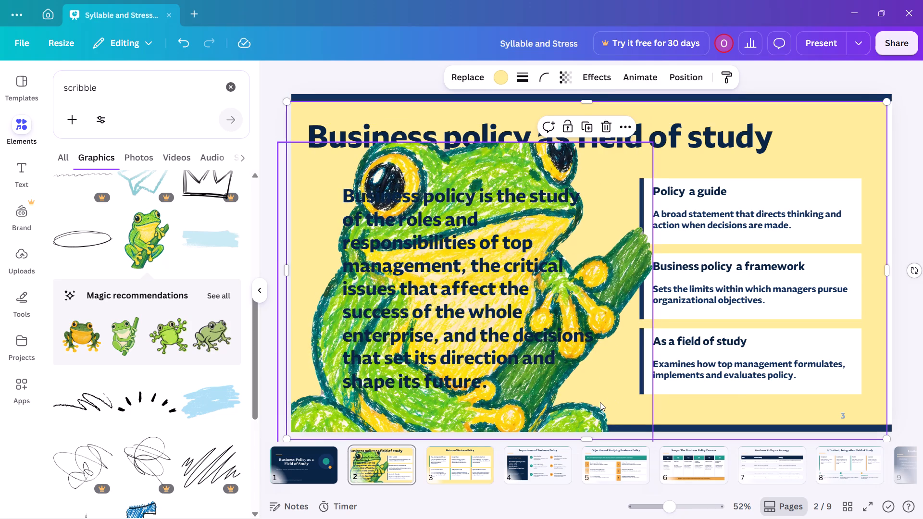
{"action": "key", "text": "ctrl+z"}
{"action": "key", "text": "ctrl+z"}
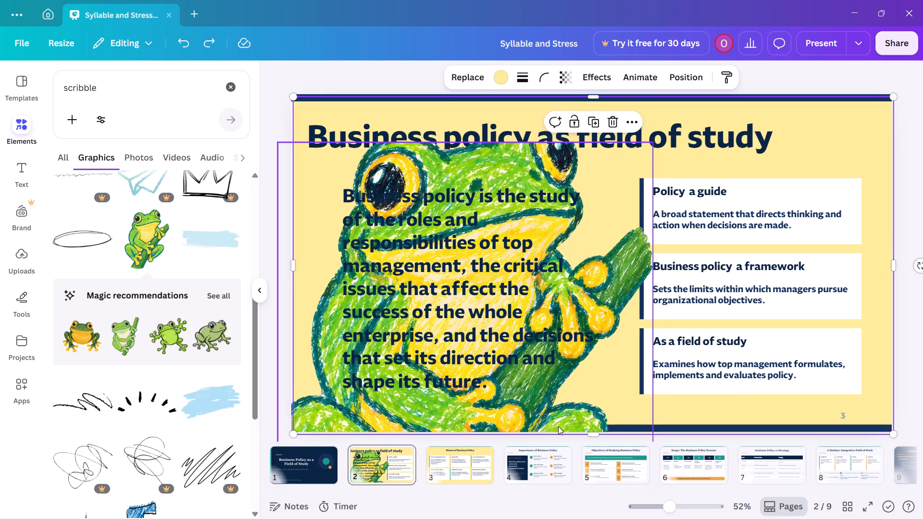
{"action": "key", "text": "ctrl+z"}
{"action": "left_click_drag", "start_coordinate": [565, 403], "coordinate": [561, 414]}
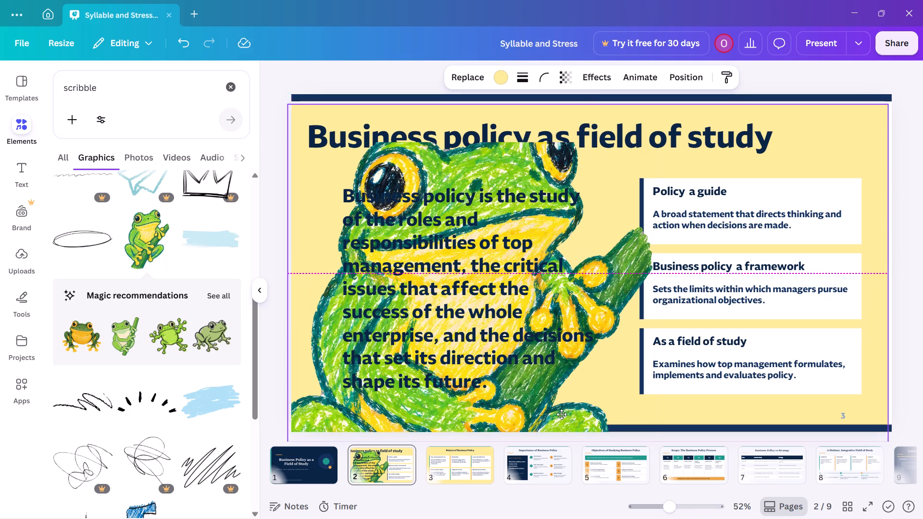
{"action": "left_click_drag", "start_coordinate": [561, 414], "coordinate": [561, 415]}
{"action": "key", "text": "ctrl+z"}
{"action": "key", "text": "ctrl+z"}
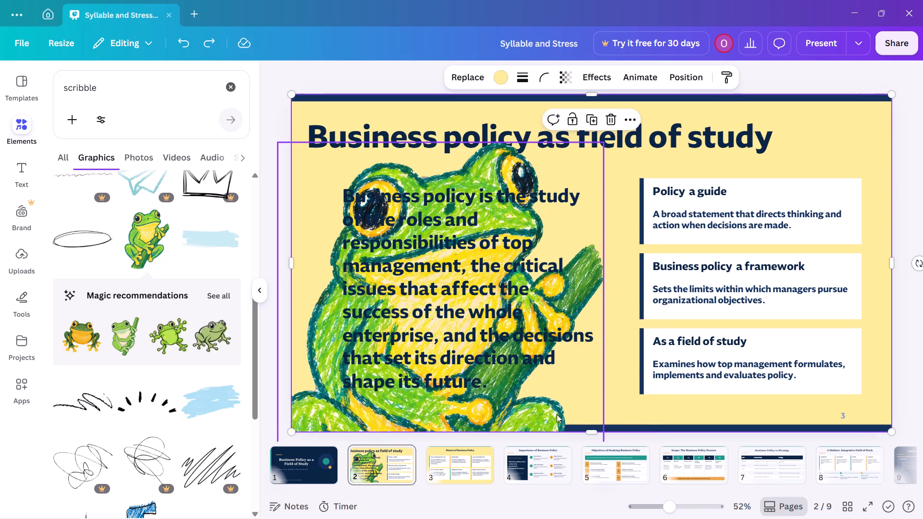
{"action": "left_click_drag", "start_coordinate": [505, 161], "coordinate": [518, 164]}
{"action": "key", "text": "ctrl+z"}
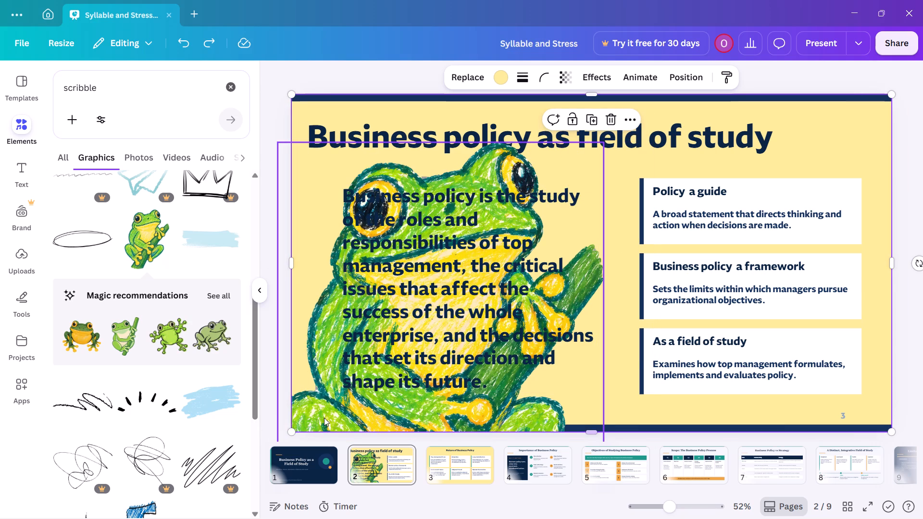
Reposition the large frog around the definition text, with its head overlapping the title and its base past the slide's bottom edge.
{"action": "left_click", "coordinate": [324, 418]}
{"action": "left_click_drag", "start_coordinate": [324, 418], "coordinate": [349, 417]}
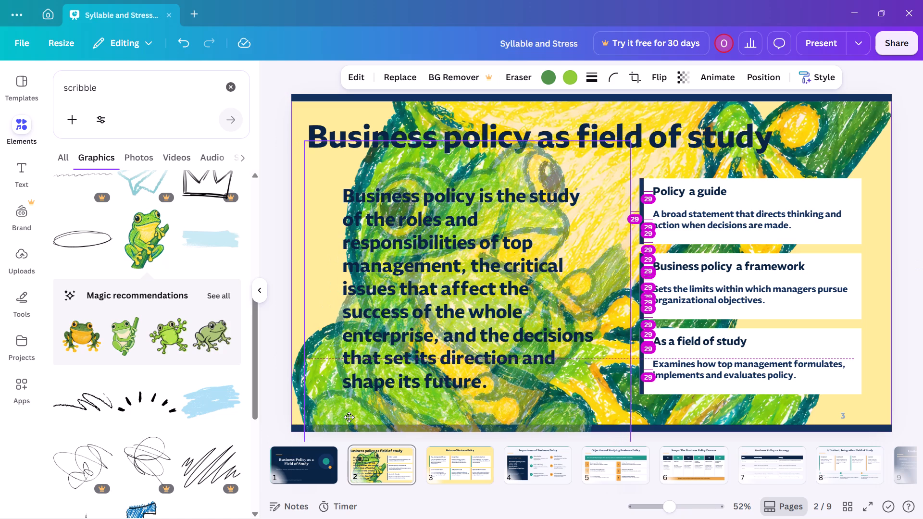
{"action": "left_click_drag", "start_coordinate": [349, 417], "coordinate": [340, 399]}
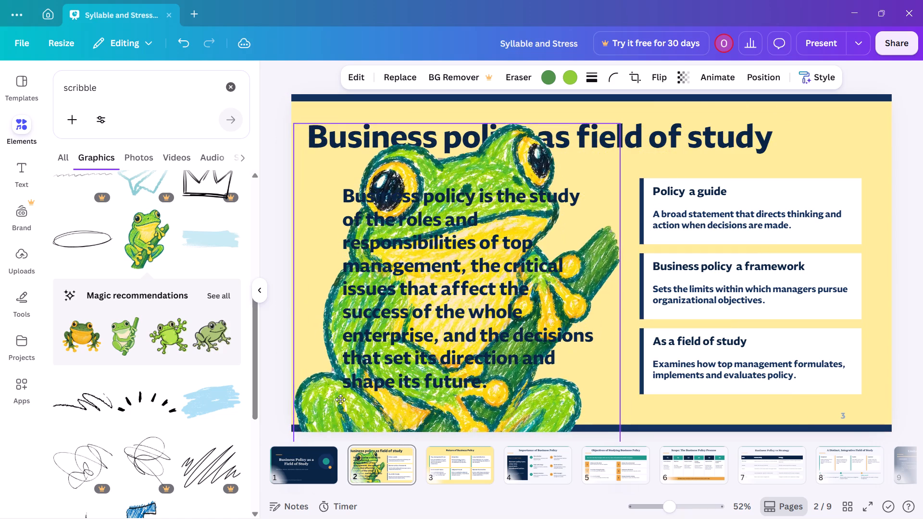
{"action": "left_click_drag", "start_coordinate": [340, 399], "coordinate": [350, 347]}
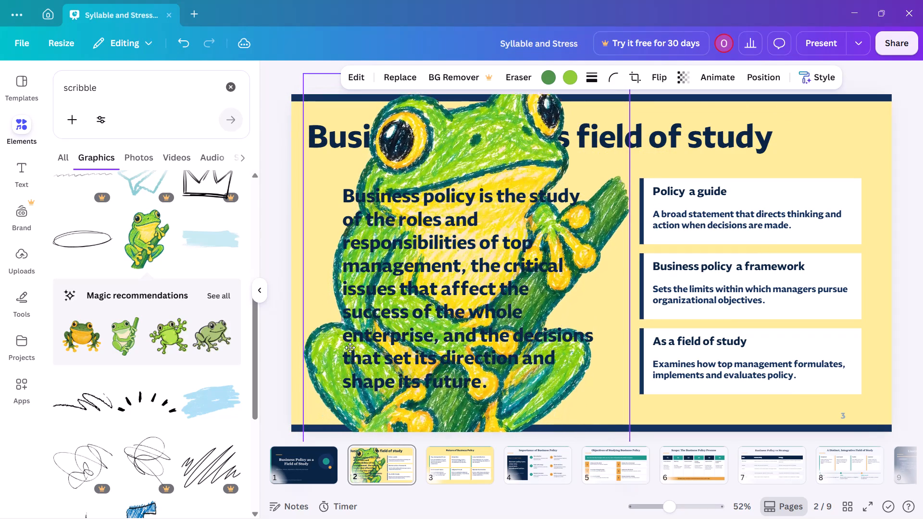
{"action": "left_click_drag", "start_coordinate": [350, 347], "coordinate": [350, 375]}
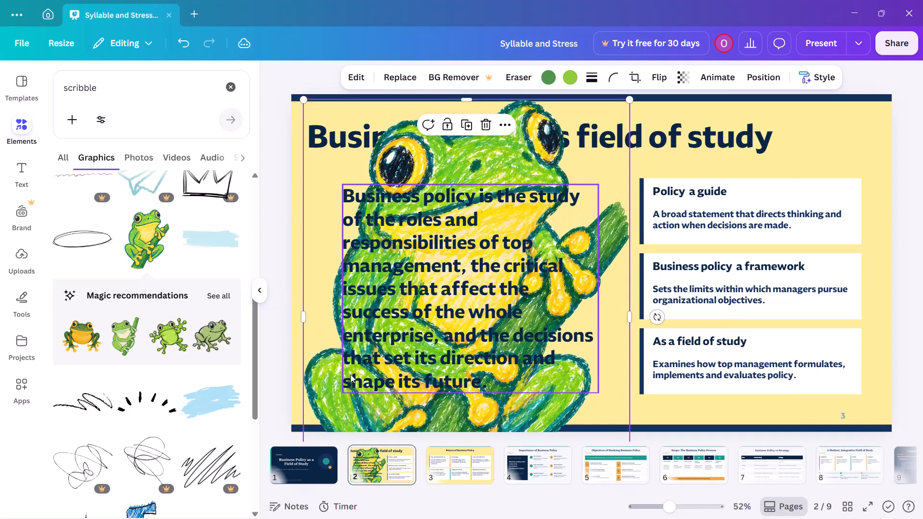
{"action": "left_click", "coordinate": [900, 257]}
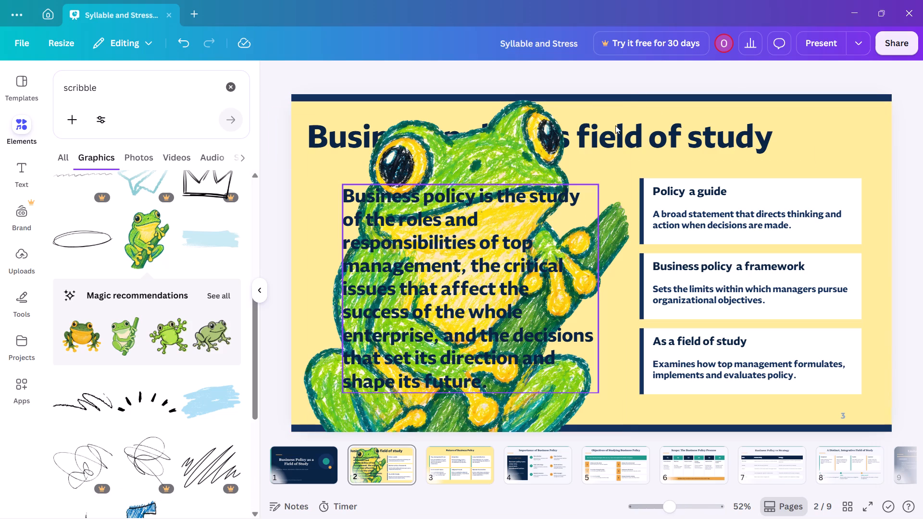
Reorder the layers so the frog sits directly beneath the yellow background shape.
{"action": "left_click", "coordinate": [535, 127]}
{"action": "left_click", "coordinate": [756, 73]}
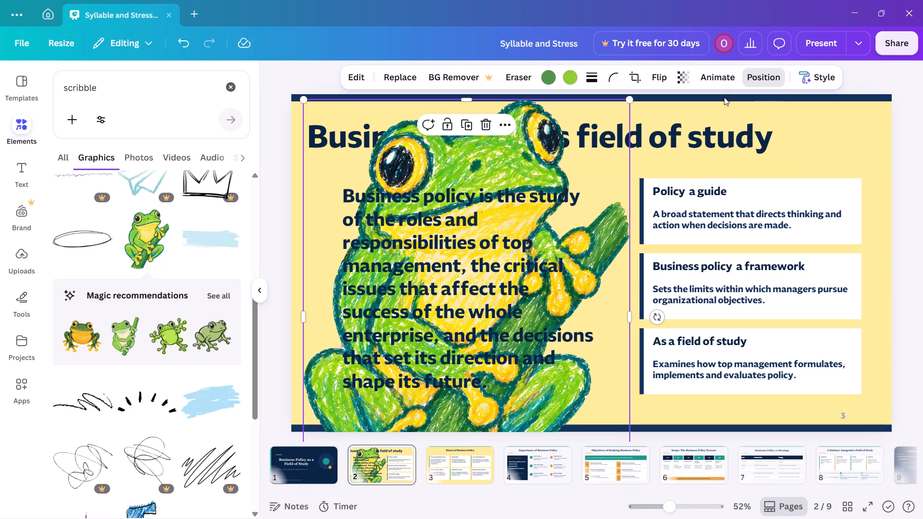
{"action": "scroll", "coordinate": [77, 267], "scroll_direction": "down", "scroll_amount": 4}
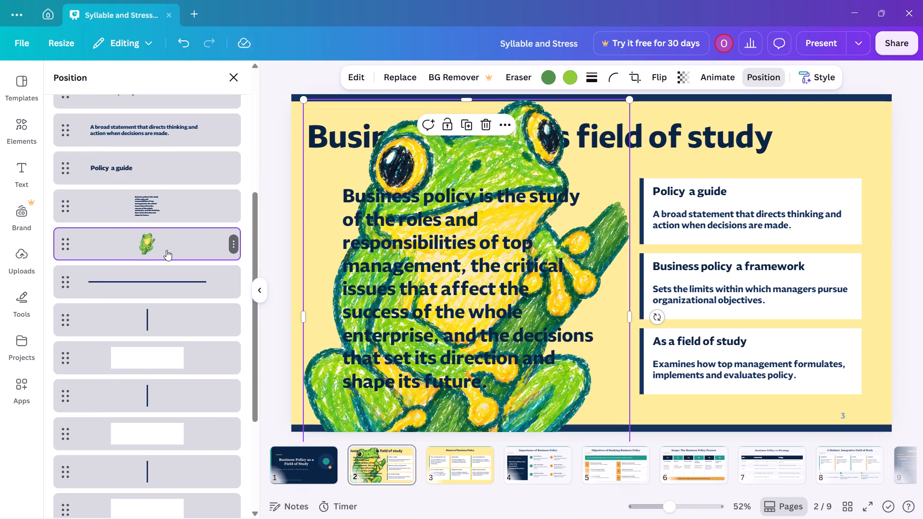
{"action": "left_click_drag", "start_coordinate": [166, 250], "coordinate": [166, 474]}
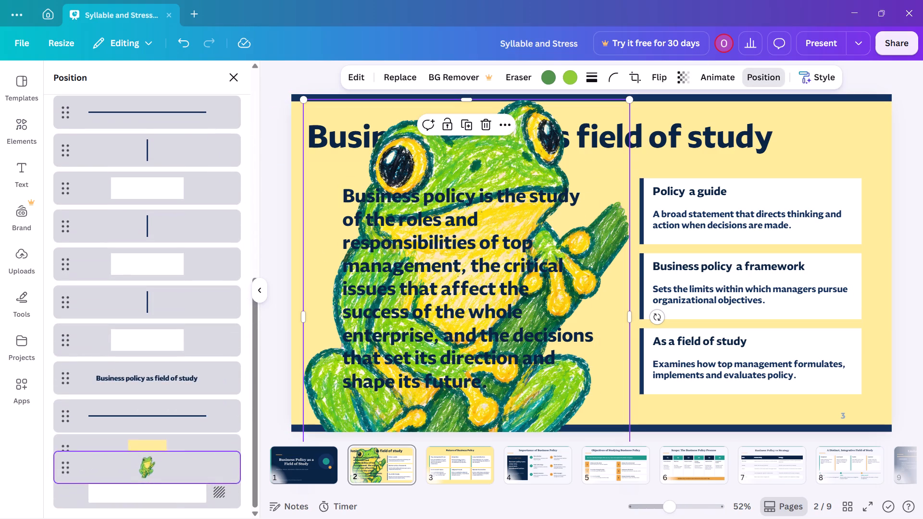
{"action": "left_click_drag", "start_coordinate": [166, 474], "coordinate": [184, 452]}
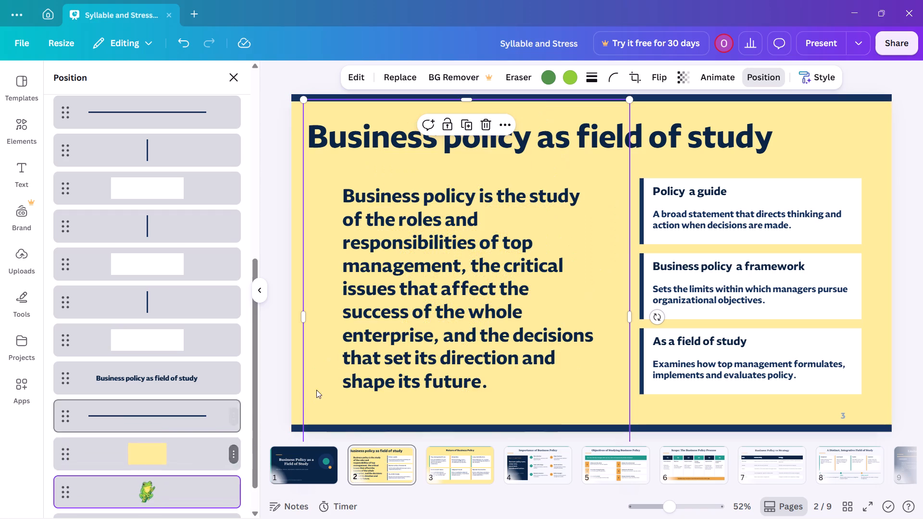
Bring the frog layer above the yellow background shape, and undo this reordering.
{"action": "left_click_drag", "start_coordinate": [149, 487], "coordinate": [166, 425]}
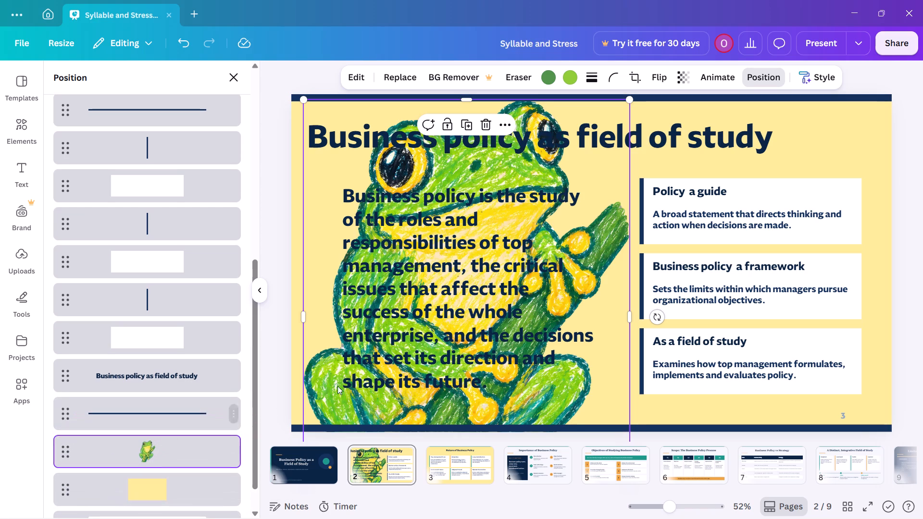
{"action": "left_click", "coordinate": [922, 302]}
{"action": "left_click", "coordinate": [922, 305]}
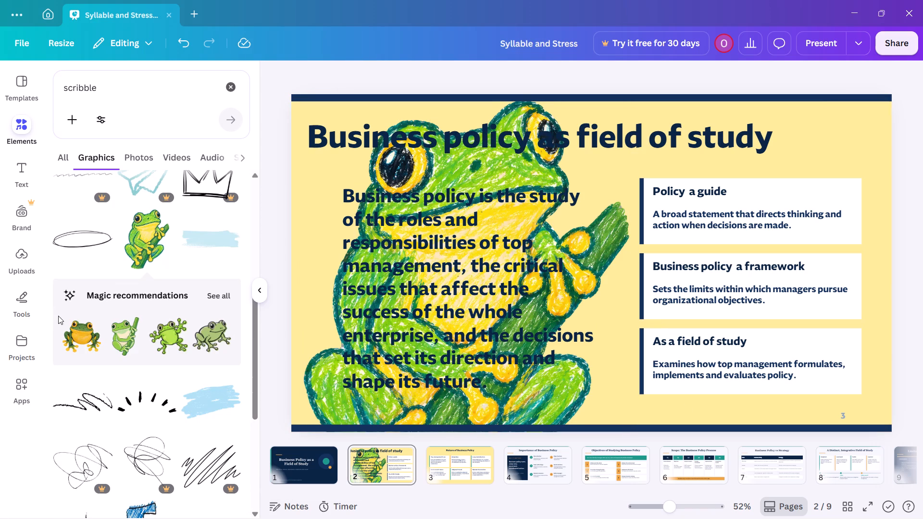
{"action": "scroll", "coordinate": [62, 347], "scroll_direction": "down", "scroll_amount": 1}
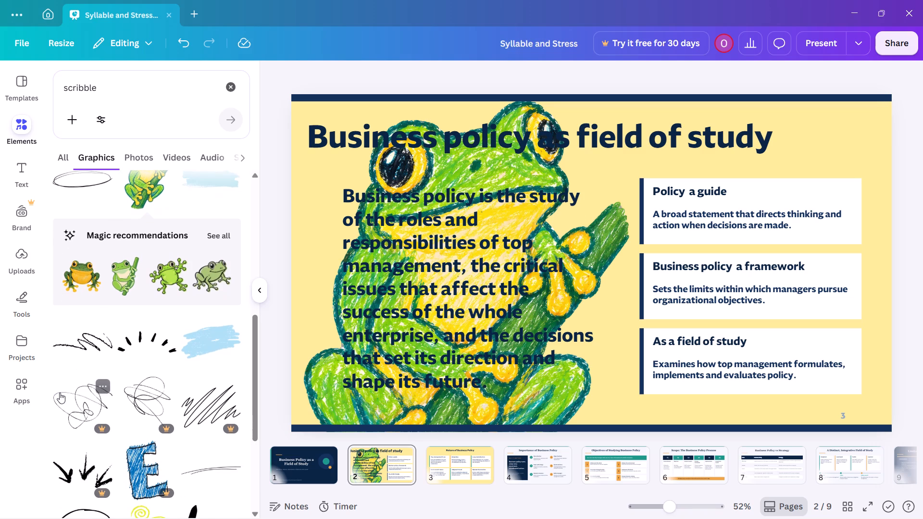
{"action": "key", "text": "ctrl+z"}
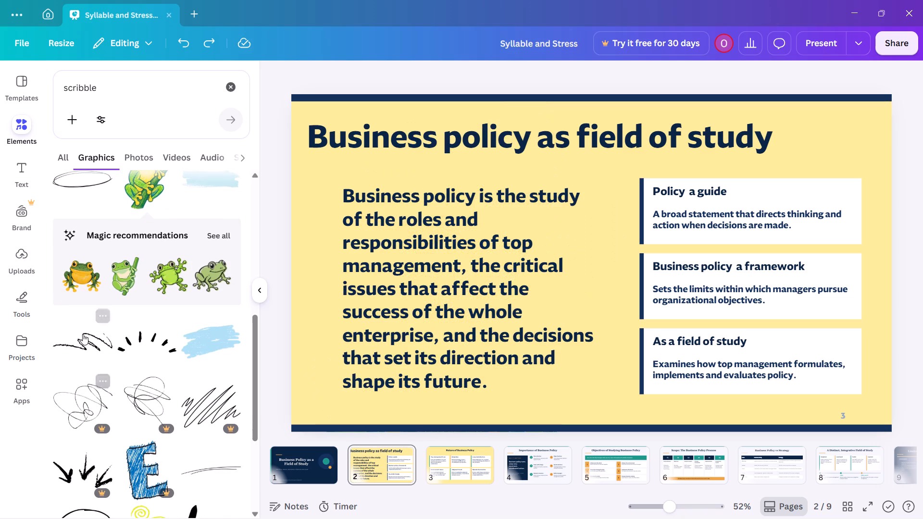
Clear the scribble search and add the recommended three-stalk bamboo graphic to page 2.
{"action": "scroll", "coordinate": [129, 339], "scroll_direction": "down", "scroll_amount": 3}
{"action": "scroll", "coordinate": [162, 364], "scroll_direction": "down", "scroll_amount": 4}
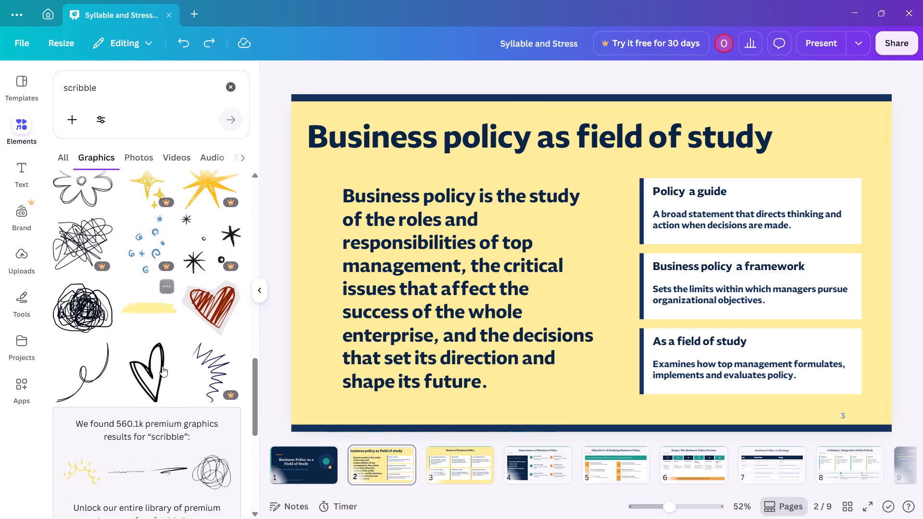
{"action": "scroll", "coordinate": [160, 367], "scroll_direction": "up", "scroll_amount": 3}
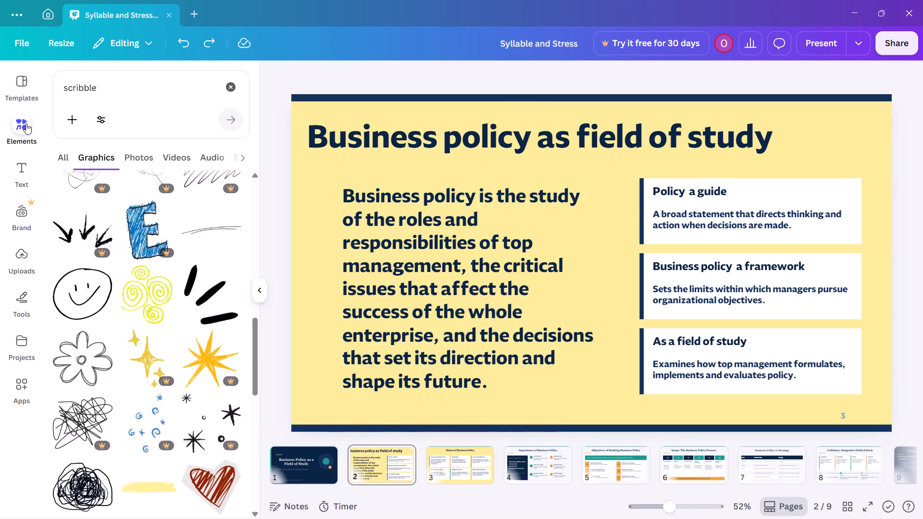
{"action": "left_click", "coordinate": [25, 123]}
{"action": "left_click", "coordinate": [21, 136]}
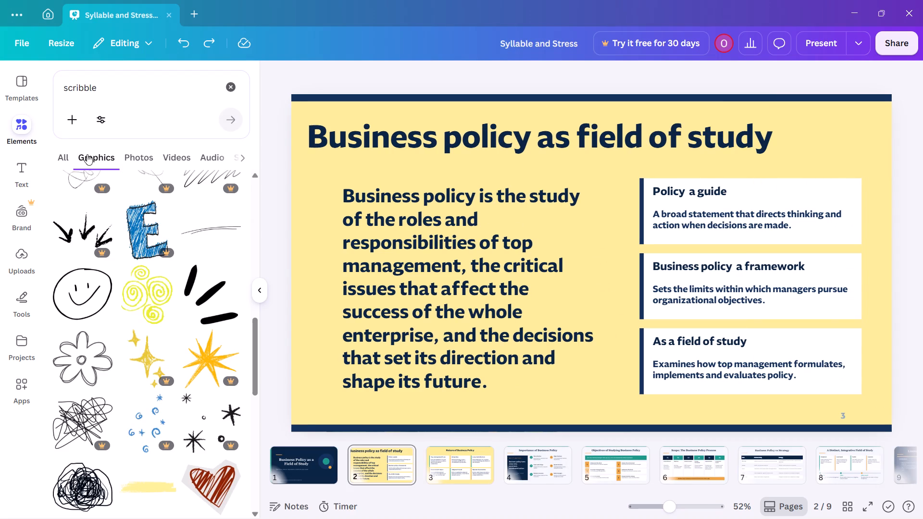
{"action": "left_click", "coordinate": [60, 155]}
{"action": "left_click", "coordinate": [233, 86]}
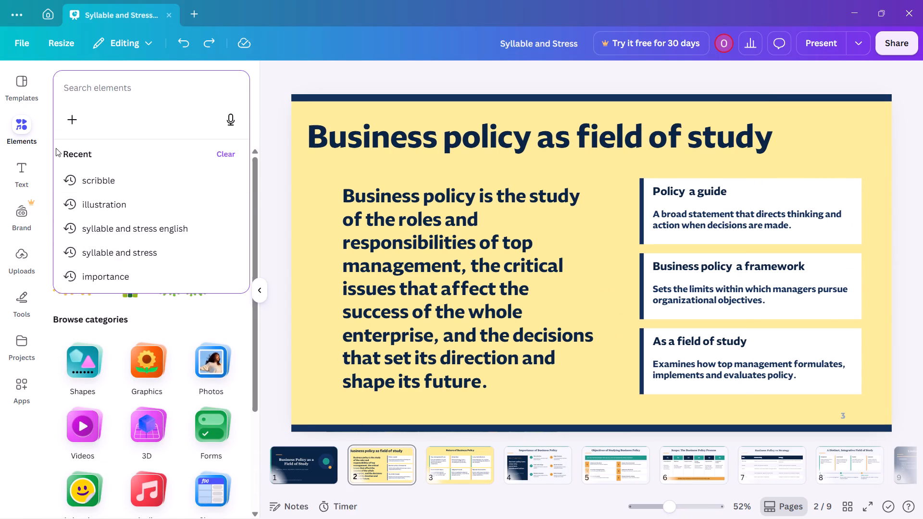
{"action": "left_click", "coordinate": [51, 140]}
{"action": "scroll", "coordinate": [103, 243], "scroll_direction": "up", "scroll_amount": 3}
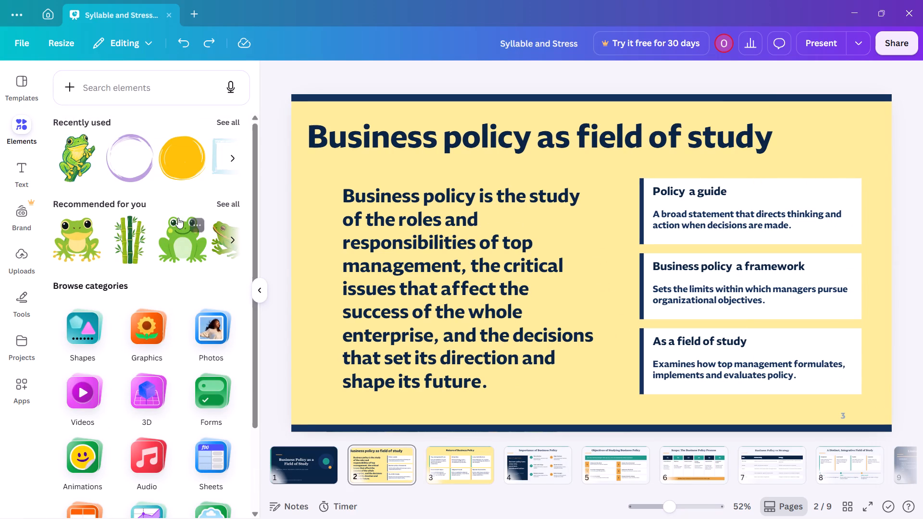
{"action": "left_click", "coordinate": [121, 245]}
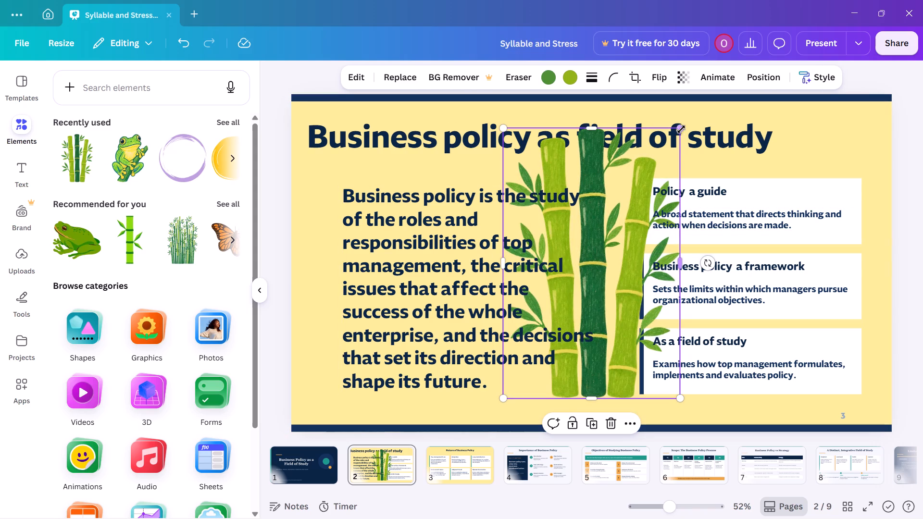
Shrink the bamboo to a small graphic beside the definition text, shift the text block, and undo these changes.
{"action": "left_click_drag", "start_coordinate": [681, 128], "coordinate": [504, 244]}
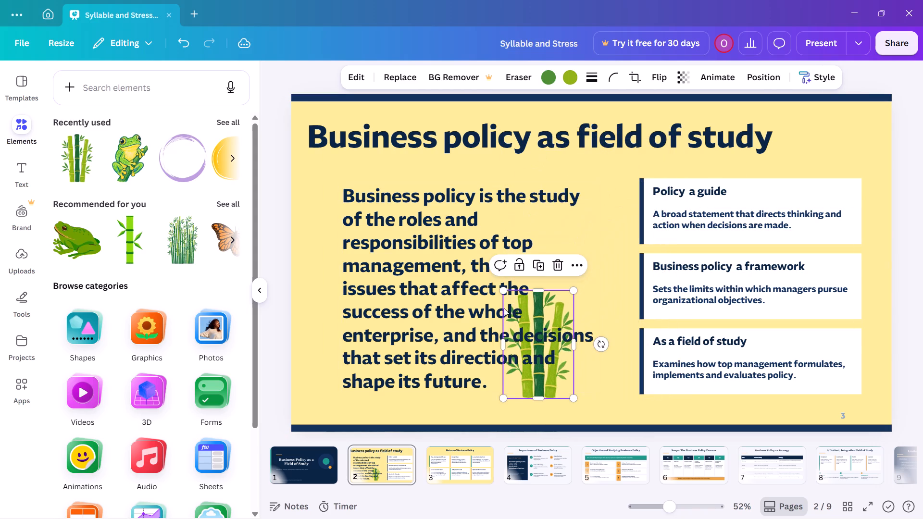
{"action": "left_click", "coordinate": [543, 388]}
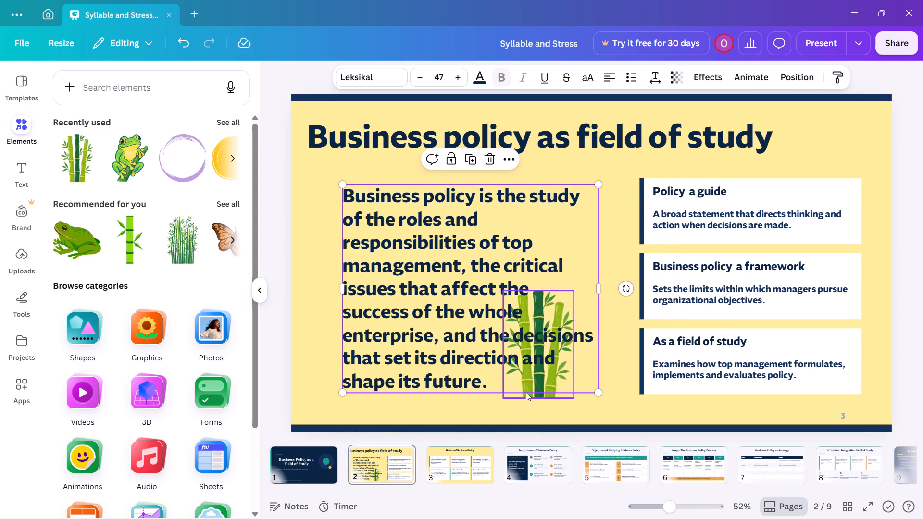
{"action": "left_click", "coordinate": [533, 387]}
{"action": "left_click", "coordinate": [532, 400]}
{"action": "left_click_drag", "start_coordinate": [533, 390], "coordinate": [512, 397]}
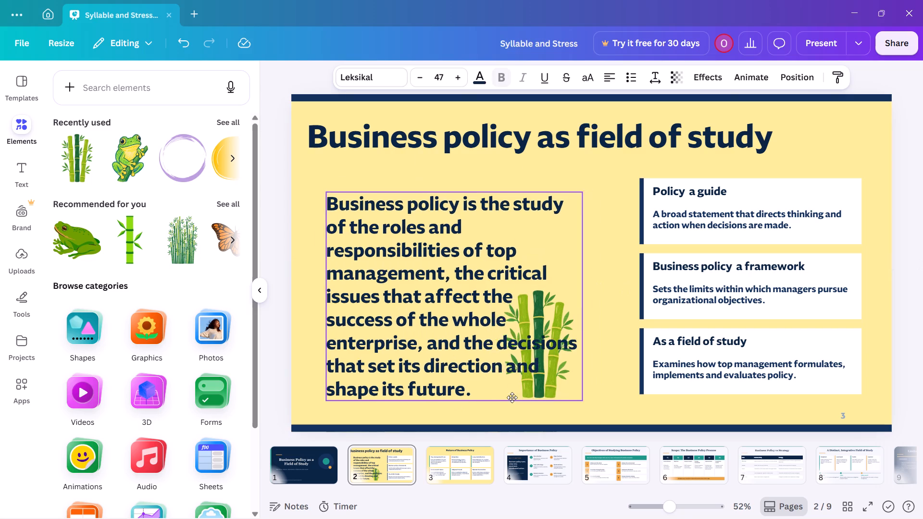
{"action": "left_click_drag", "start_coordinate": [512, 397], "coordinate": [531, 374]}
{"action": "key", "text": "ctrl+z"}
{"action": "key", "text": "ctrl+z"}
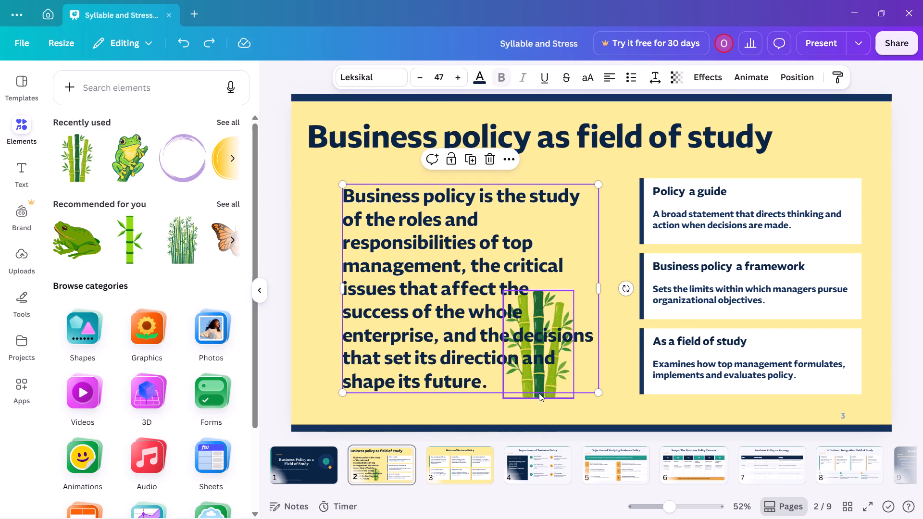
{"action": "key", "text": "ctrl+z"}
Enlarge the bamboo slightly and move it to page 8, over the Capstone card and past the slide's bottom-right corner.
{"action": "left_click", "coordinate": [619, 352]}
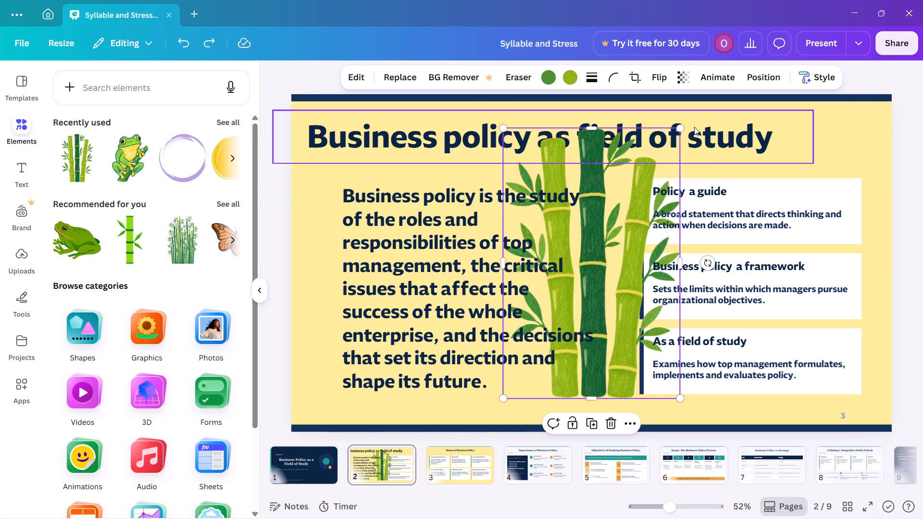
{"action": "left_click_drag", "start_coordinate": [678, 131], "coordinate": [784, 333]}
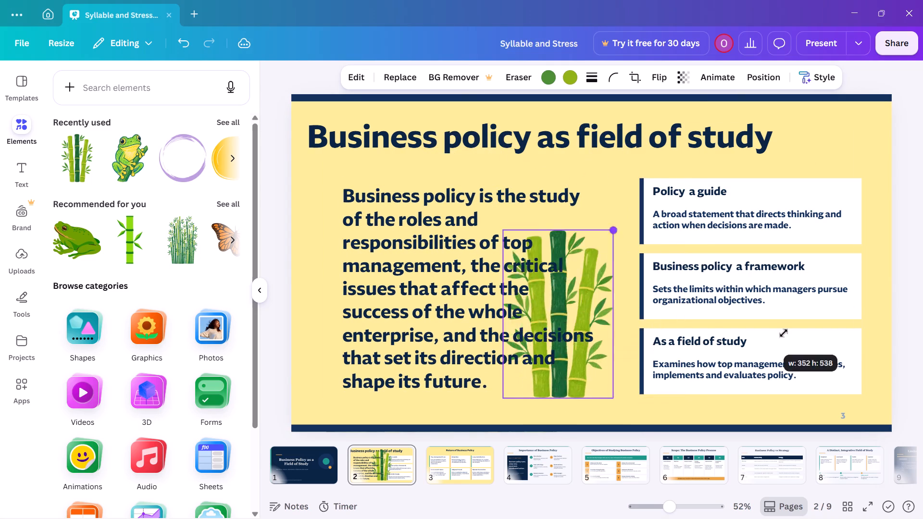
{"action": "left_click_drag", "start_coordinate": [784, 333], "coordinate": [922, 252]}
{"action": "left_click_drag", "start_coordinate": [618, 333], "coordinate": [363, 332]}
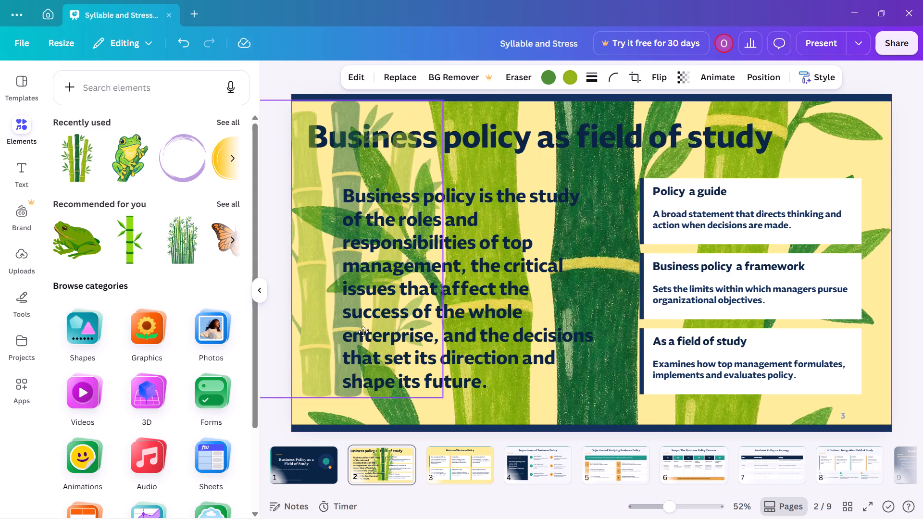
{"action": "left_click_drag", "start_coordinate": [363, 332], "coordinate": [367, 356]}
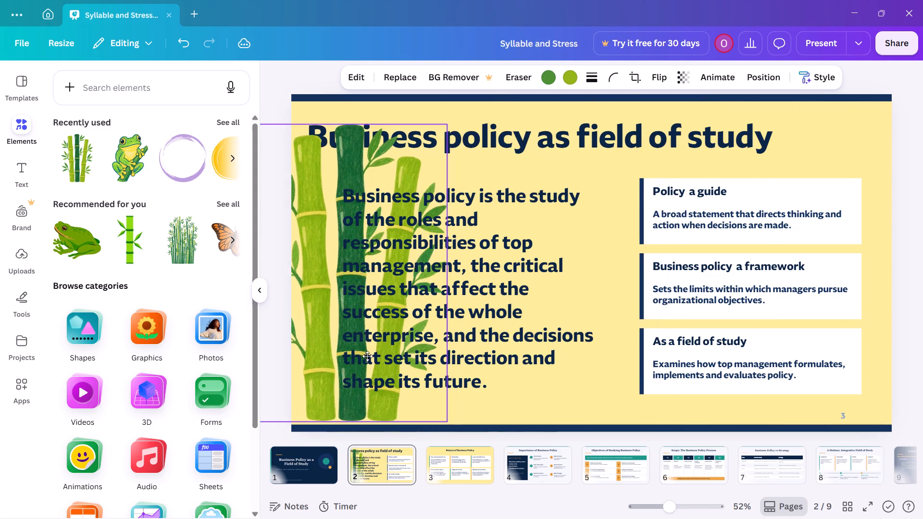
{"action": "left_click_drag", "start_coordinate": [367, 356], "coordinate": [350, 450]}
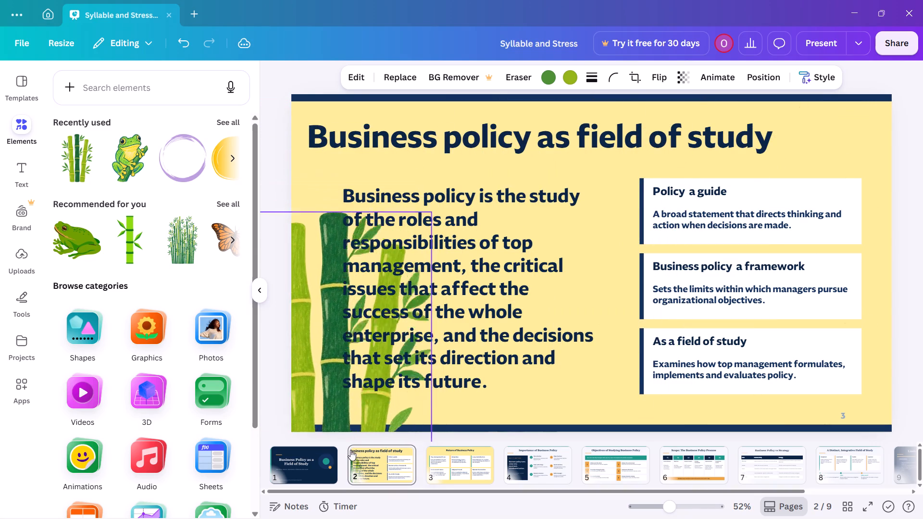
{"action": "left_click_drag", "start_coordinate": [350, 450], "coordinate": [829, 507]}
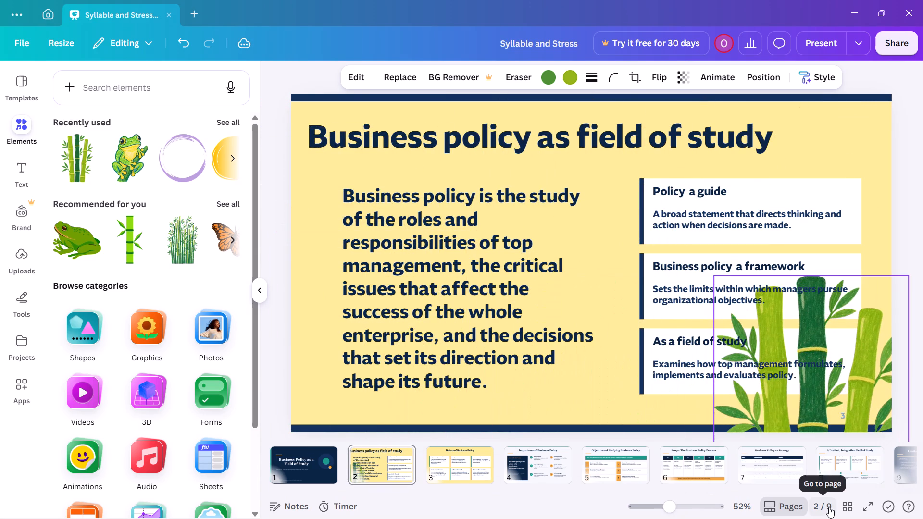
{"action": "left_click_drag", "start_coordinate": [829, 507], "coordinate": [824, 442]}
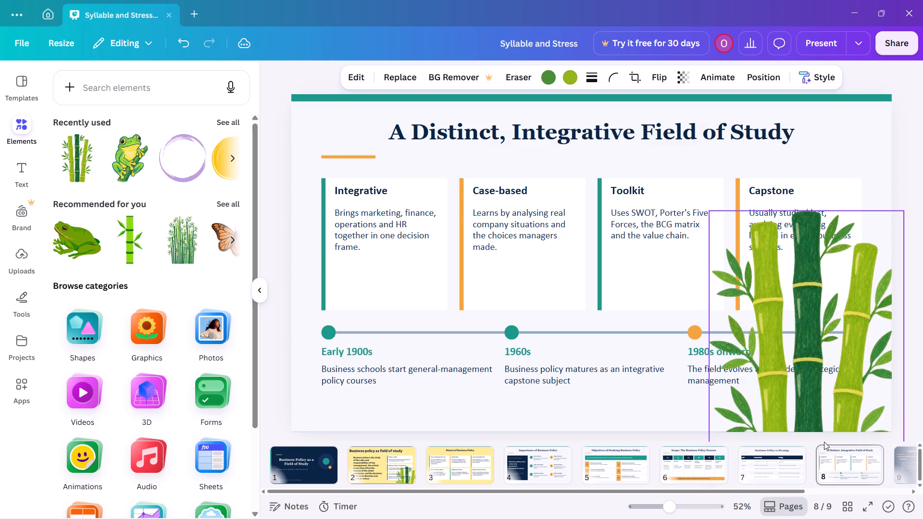
{"action": "left_click_drag", "start_coordinate": [824, 442], "coordinate": [821, 419]}
{"action": "left_click", "coordinate": [835, 340]}
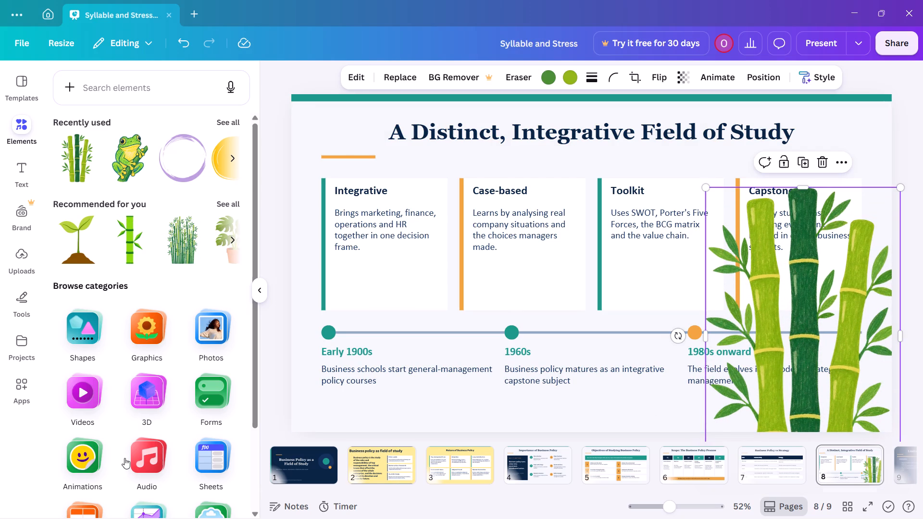
Return to page 2 and search the elements for "shapes", limiting the results to shapes.
{"action": "scroll", "coordinate": [240, 326], "scroll_direction": "down", "scroll_amount": 3}
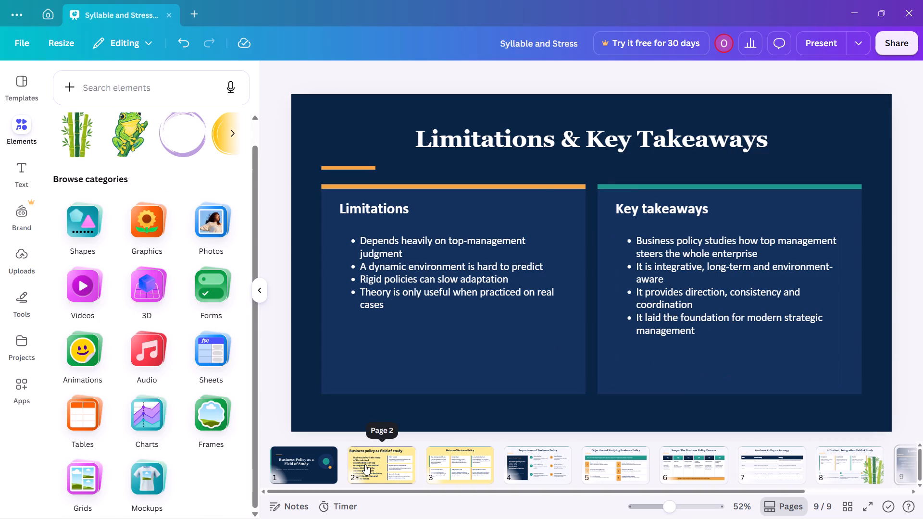
{"action": "left_click", "coordinate": [365, 465]}
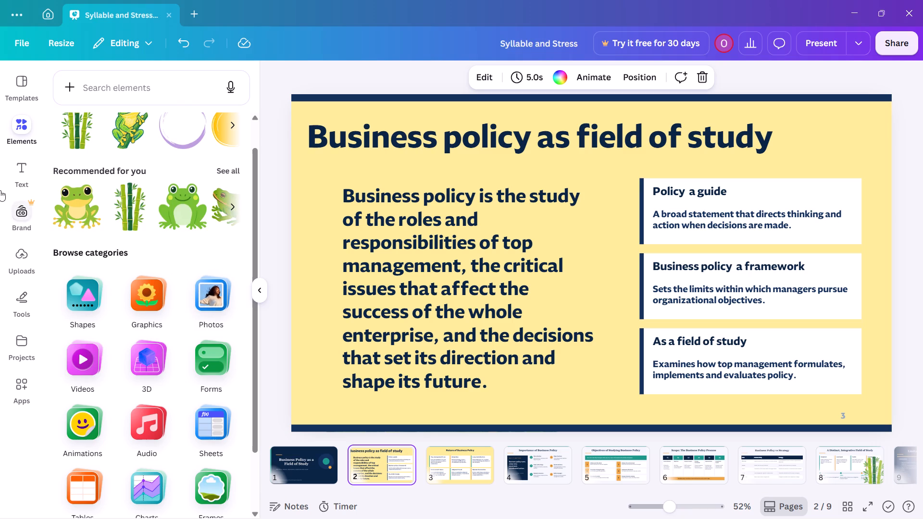
{"action": "left_click", "coordinate": [21, 130]}
{"action": "left_click", "coordinate": [21, 139]}
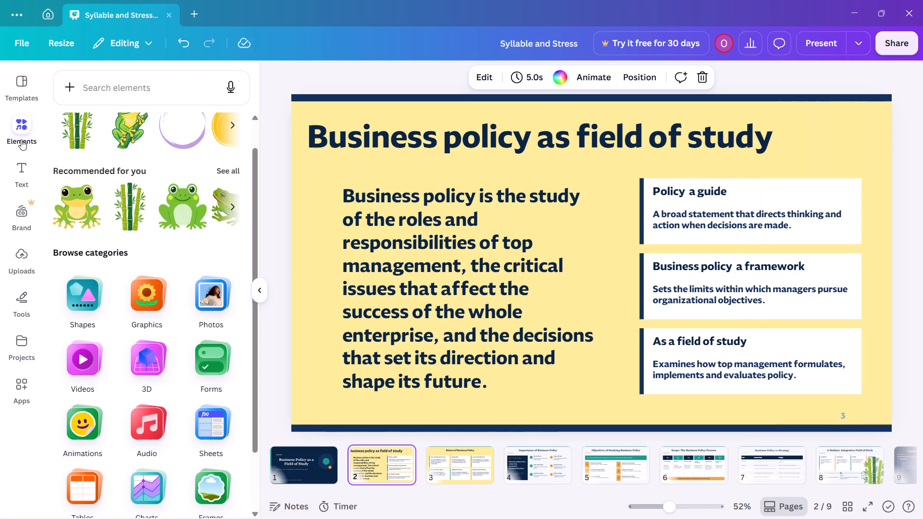
{"action": "left_click", "coordinate": [120, 91]}
{"action": "type", "text": "shapes"}
{"action": "key", "text": "Return"}
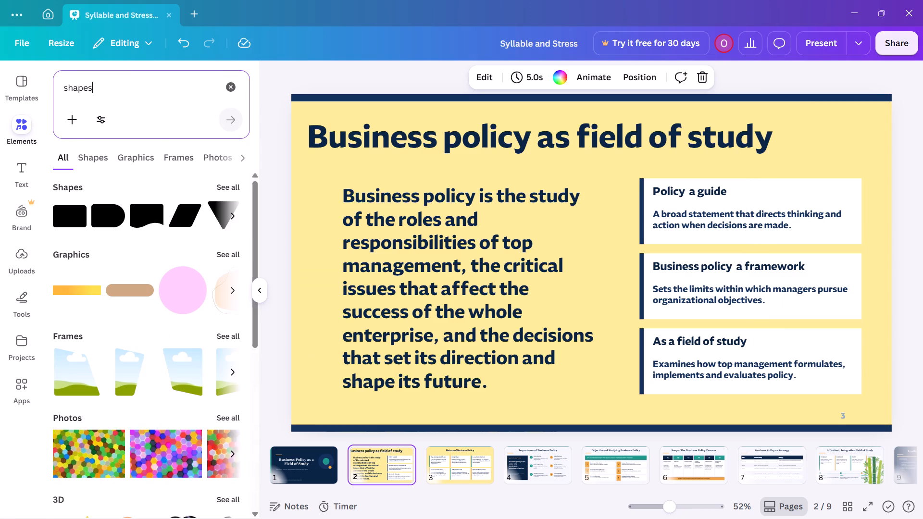
{"action": "left_click", "coordinate": [100, 160]}
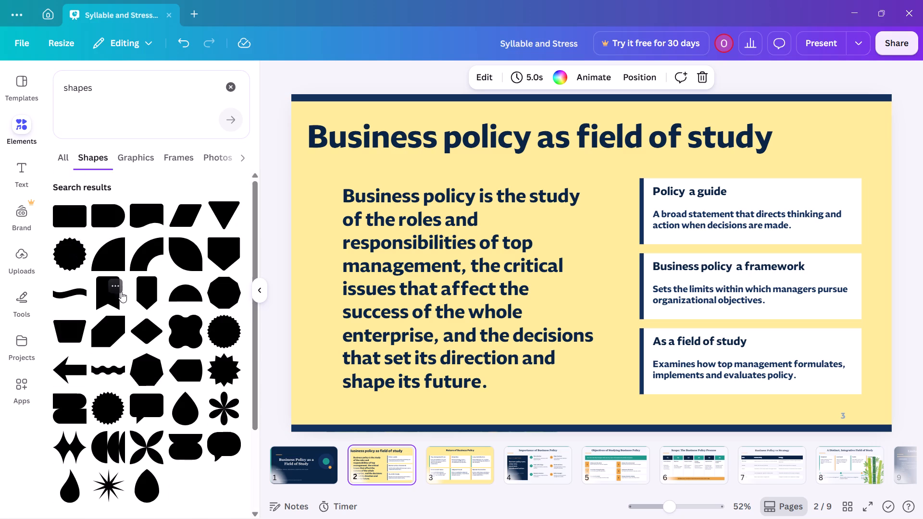
Browse the shape results and add the black rectangle with a fully rounded right end to page 2.
{"action": "scroll", "coordinate": [143, 336], "scroll_direction": "down", "scroll_amount": 2}
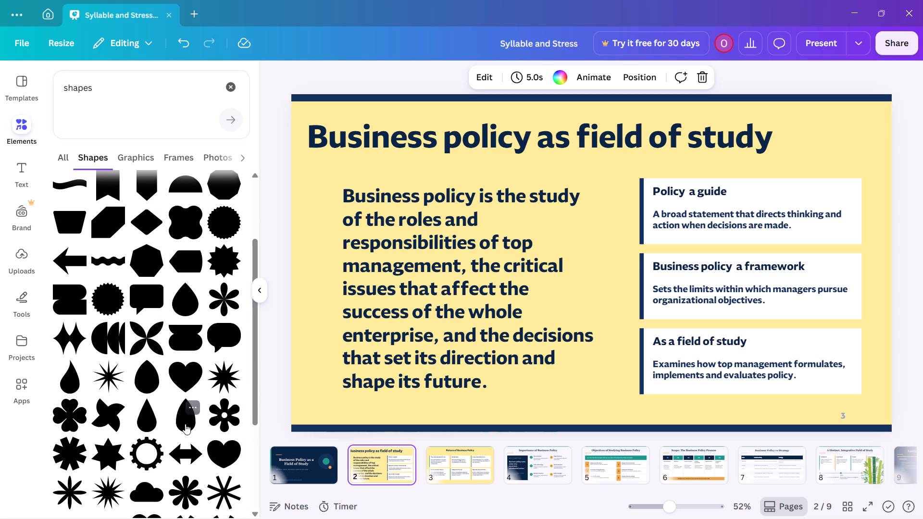
{"action": "scroll", "coordinate": [182, 383], "scroll_direction": "down", "scroll_amount": 4}
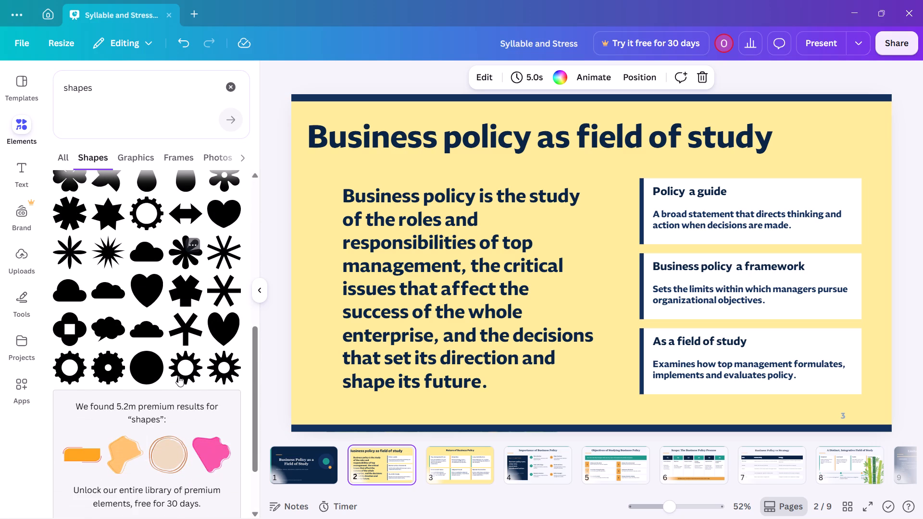
{"action": "scroll", "coordinate": [178, 375], "scroll_direction": "up", "scroll_amount": 6}
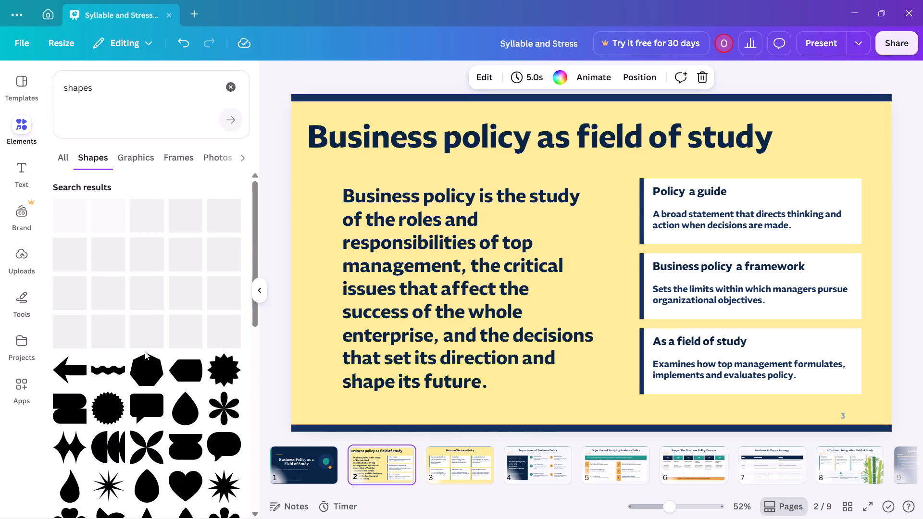
{"action": "scroll", "coordinate": [194, 360], "scroll_direction": "up", "scroll_amount": 1}
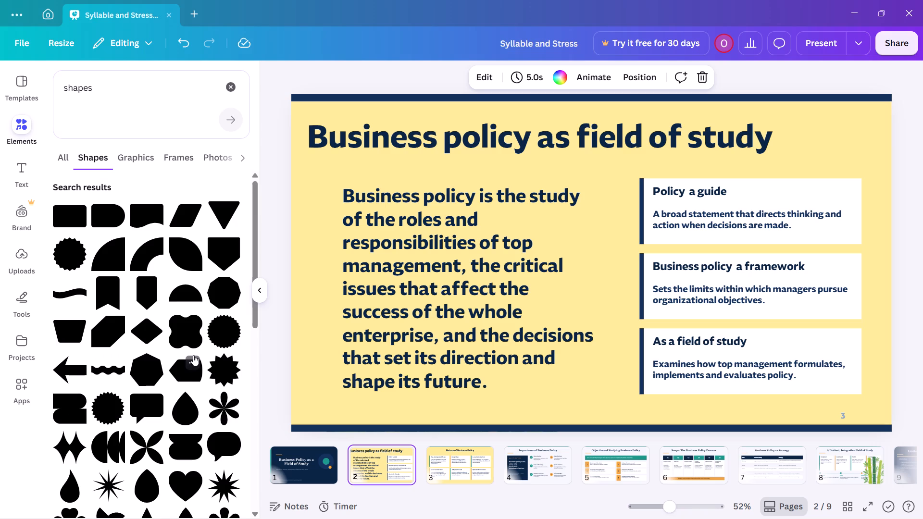
{"action": "left_click", "coordinate": [101, 214]}
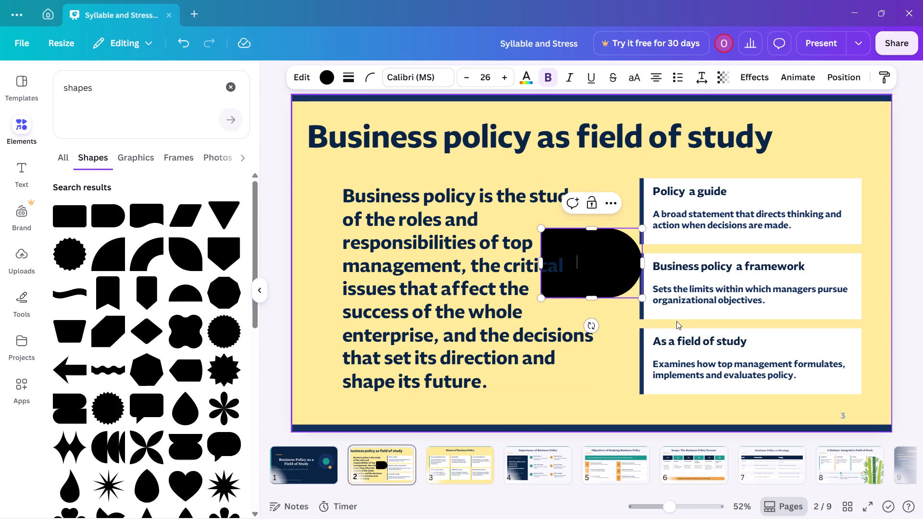
Move the black rounded shape to the definition text and stretch it to cover the whole text block.
{"action": "left_click_drag", "start_coordinate": [611, 273], "coordinate": [404, 227]}
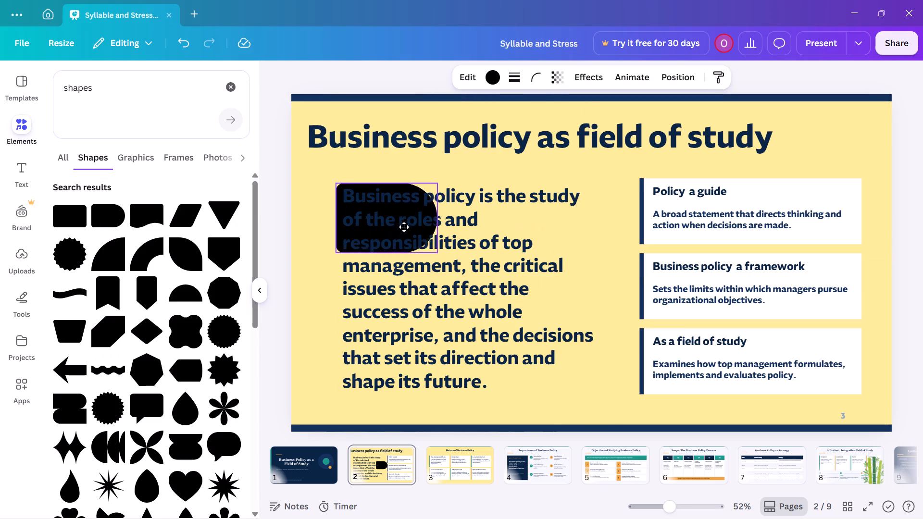
{"action": "left_click_drag", "start_coordinate": [404, 227], "coordinate": [404, 229]}
{"action": "left_click_drag", "start_coordinate": [381, 253], "coordinate": [377, 376]}
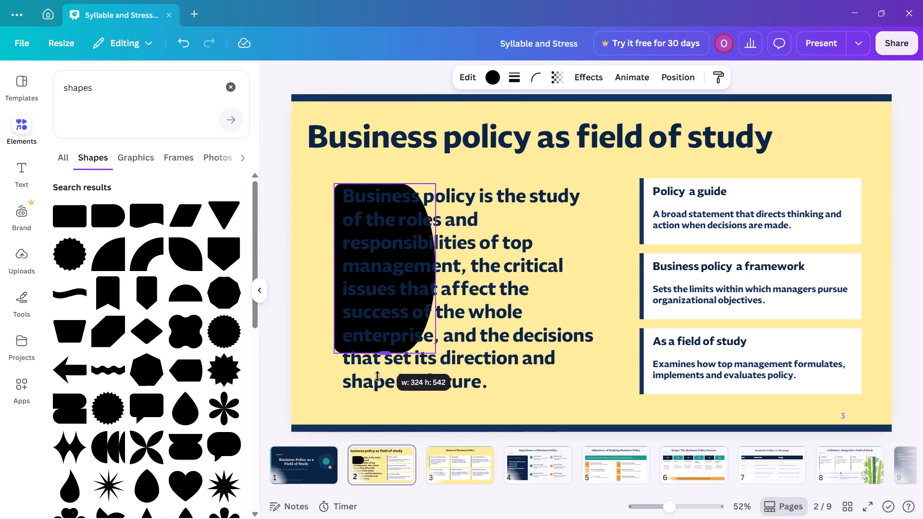
{"action": "left_click_drag", "start_coordinate": [377, 376], "coordinate": [378, 395]}
{"action": "left_click_drag", "start_coordinate": [437, 294], "coordinate": [631, 308]}
{"action": "left_click", "coordinate": [898, 350]}
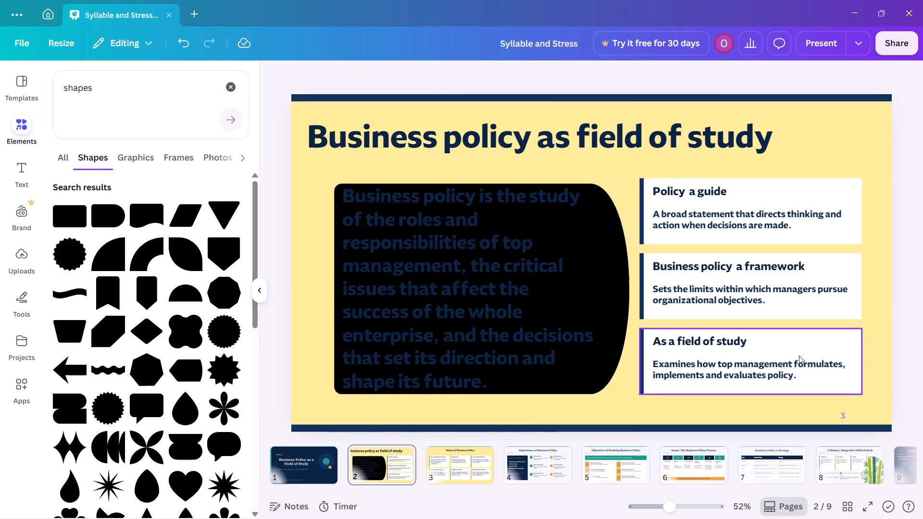
Send the black rounded shape back in page 2's layer order, to just above the yellow background rectangle.
{"action": "left_click", "coordinate": [611, 274]}
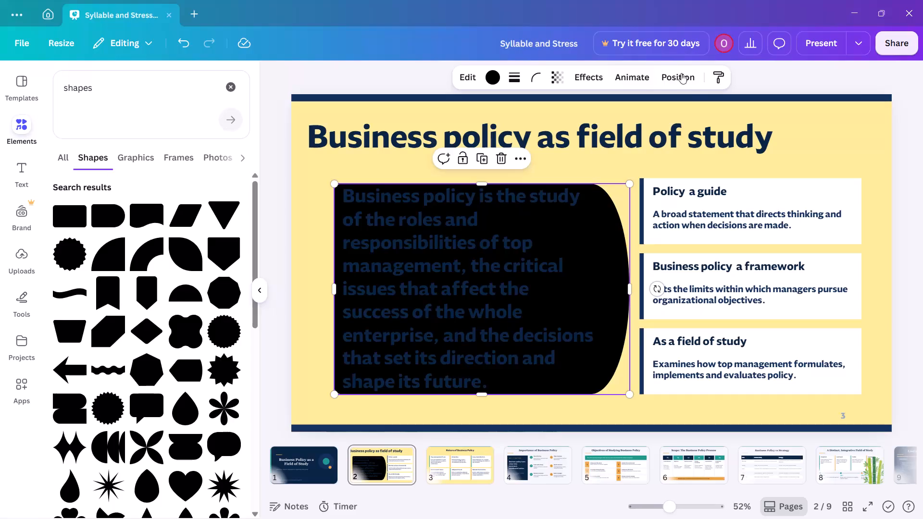
{"action": "left_click", "coordinate": [686, 78]}
{"action": "scroll", "coordinate": [125, 226], "scroll_direction": "down", "scroll_amount": 4}
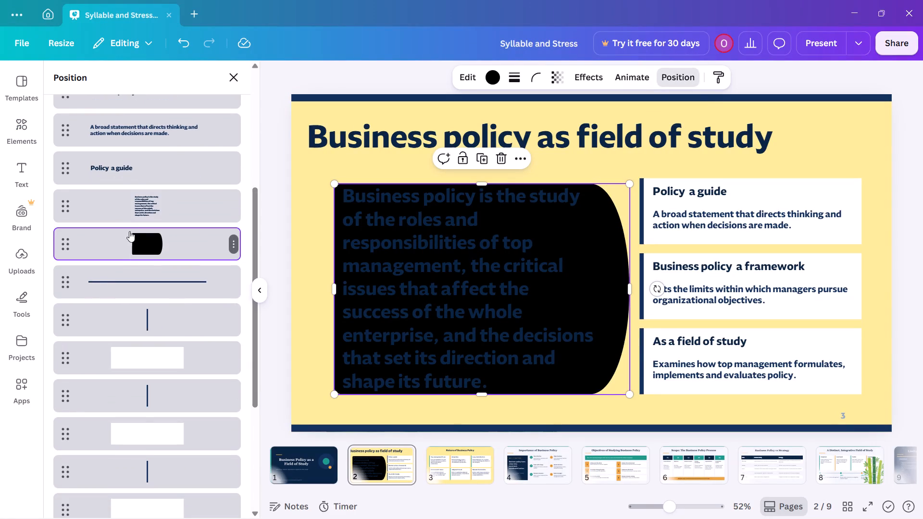
{"action": "left_click_drag", "start_coordinate": [136, 237], "coordinate": [138, 467]}
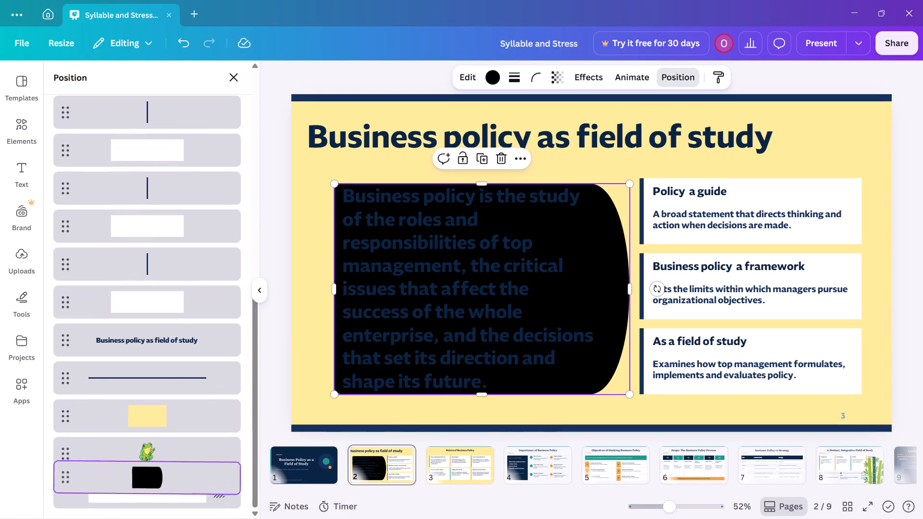
{"action": "left_click_drag", "start_coordinate": [138, 467], "coordinate": [173, 404]}
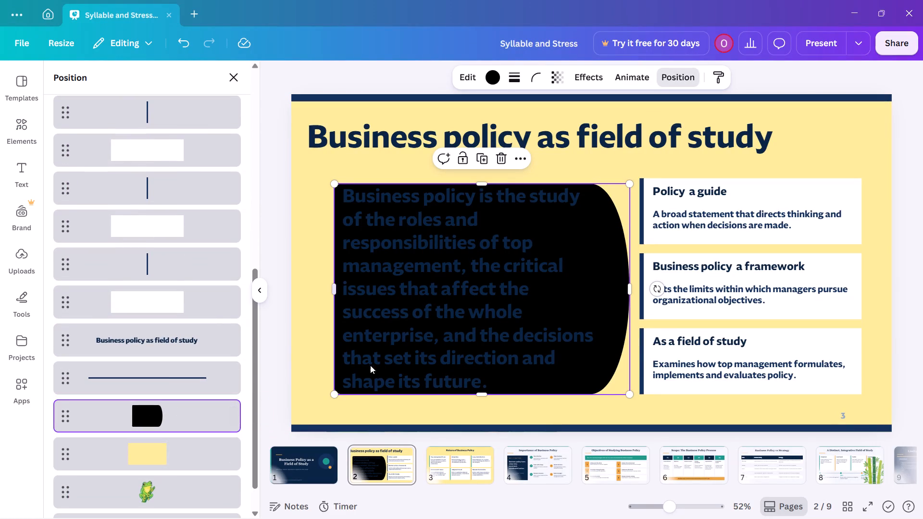
Change the definition text over the black shape to white.
{"action": "left_click", "coordinate": [430, 356]}
{"action": "left_click", "coordinate": [480, 80]}
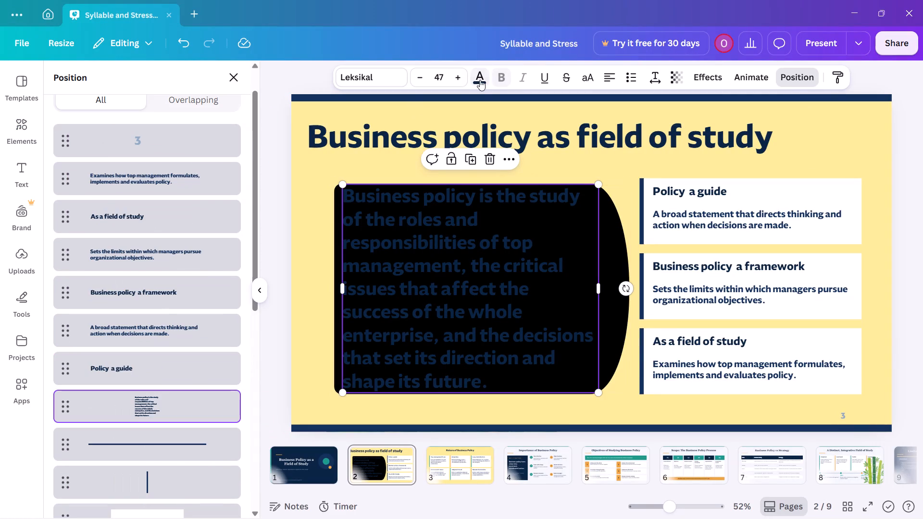
{"action": "left_click", "coordinate": [222, 159]}
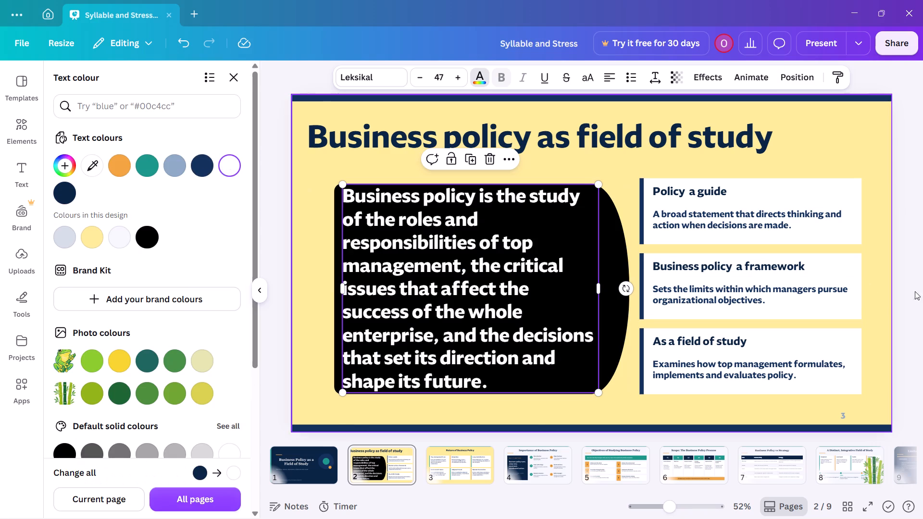
{"action": "left_click", "coordinate": [922, 317]}
{"action": "left_click", "coordinate": [921, 383]}
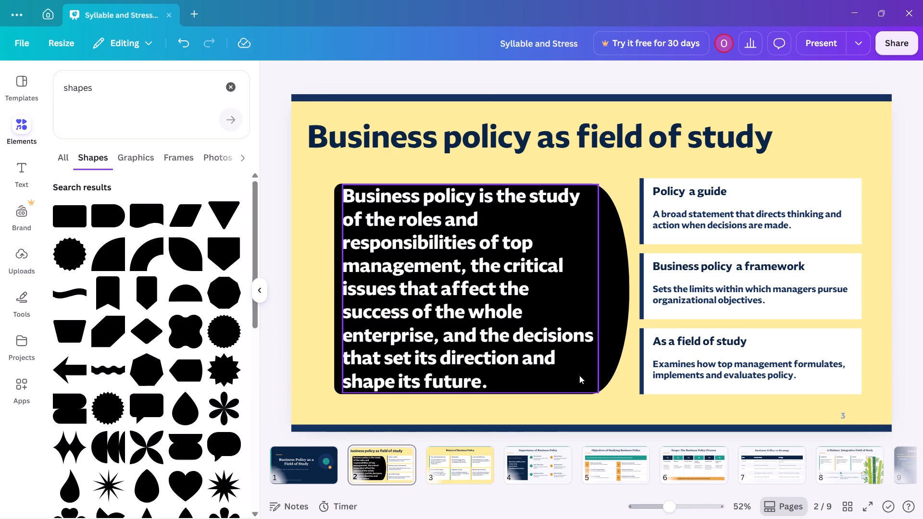
Extend the black shape slightly at its top and bottom edges to leave a margin around the definition text.
{"action": "left_click", "coordinate": [603, 351]}
{"action": "left_click_drag", "start_coordinate": [486, 398], "coordinate": [486, 404]}
{"action": "left_click_drag", "start_coordinate": [480, 182], "coordinate": [481, 178]}
{"action": "left_click", "coordinate": [922, 236]}
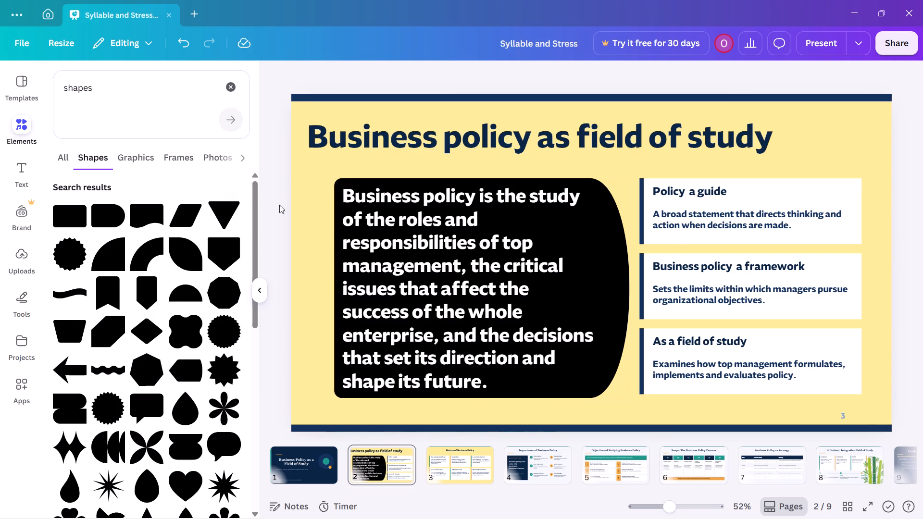
Try several greens on the rounded shape and settle on the dark green from the bamboo's photo colours.
{"action": "left_click", "coordinate": [611, 293]}
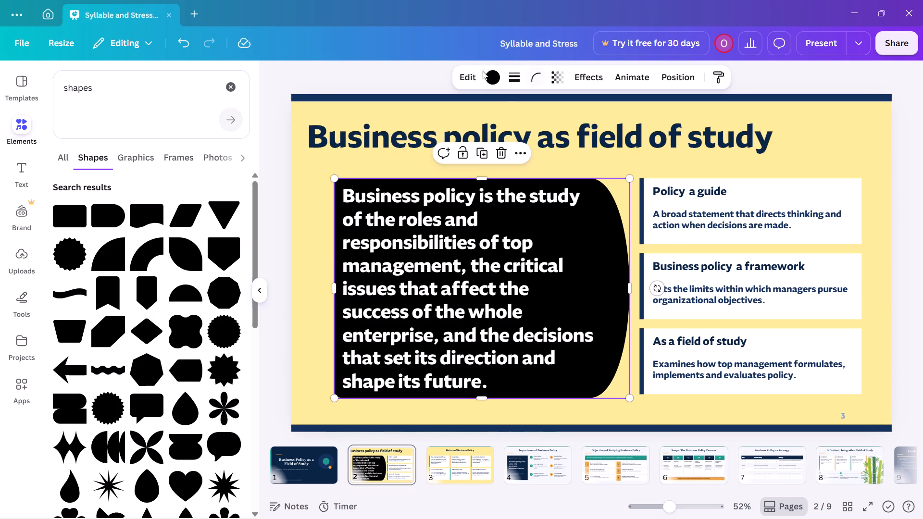
{"action": "left_click", "coordinate": [492, 74]}
{"action": "left_click", "coordinate": [120, 207]}
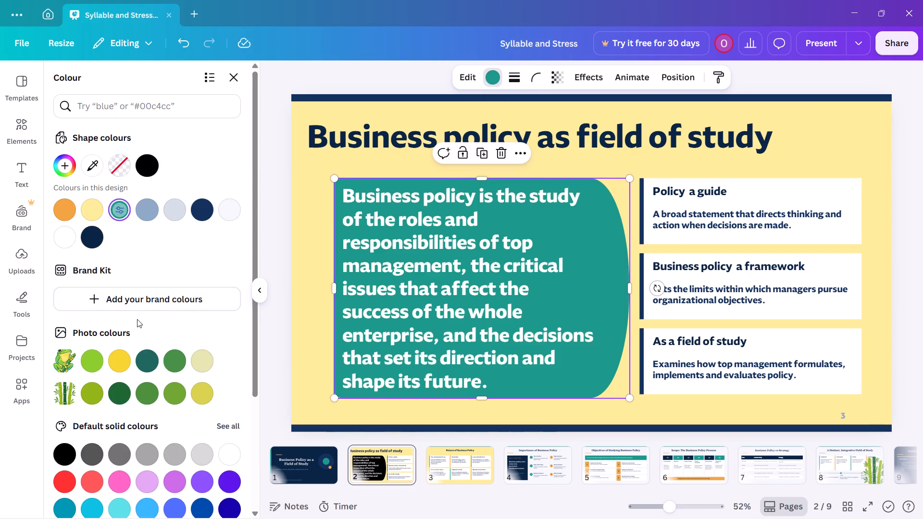
{"action": "scroll", "coordinate": [137, 323], "scroll_direction": "down", "scroll_amount": 3}
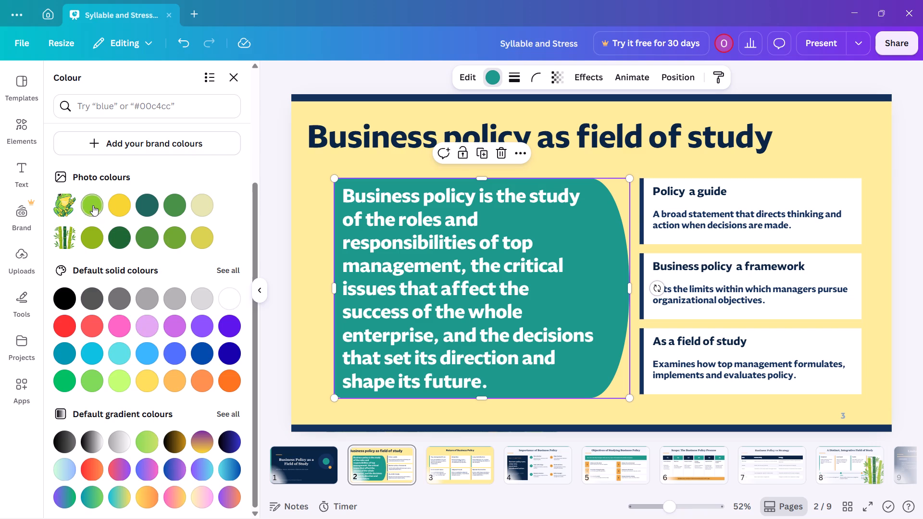
{"action": "left_click", "coordinate": [93, 205]}
{"action": "left_click", "coordinate": [153, 208]}
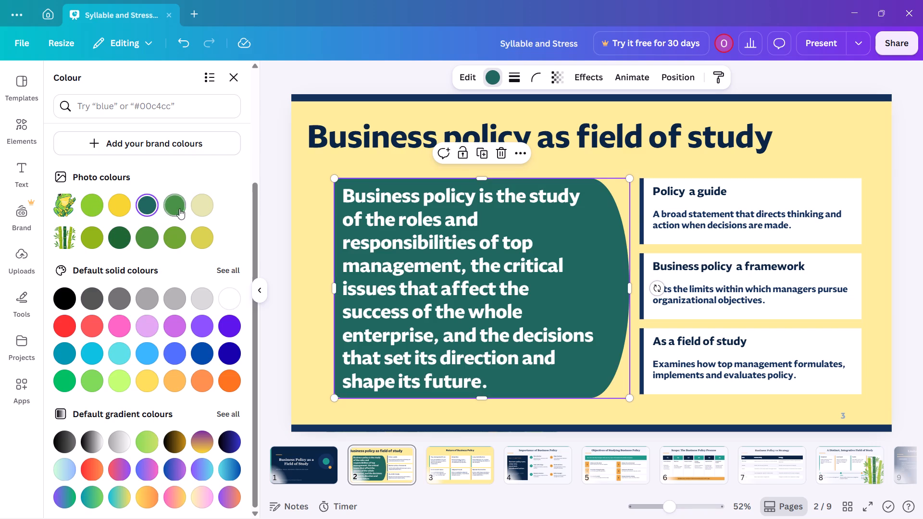
{"action": "left_click", "coordinate": [182, 206]}
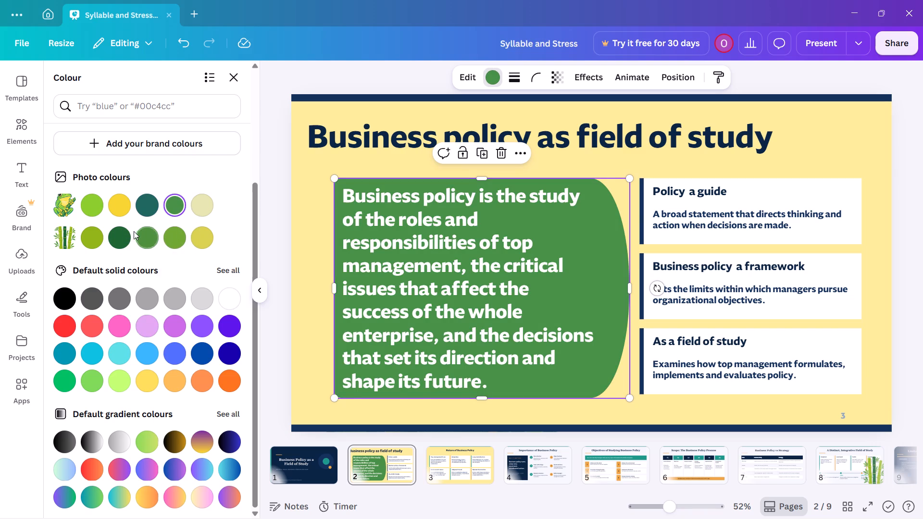
{"action": "left_click", "coordinate": [124, 232]}
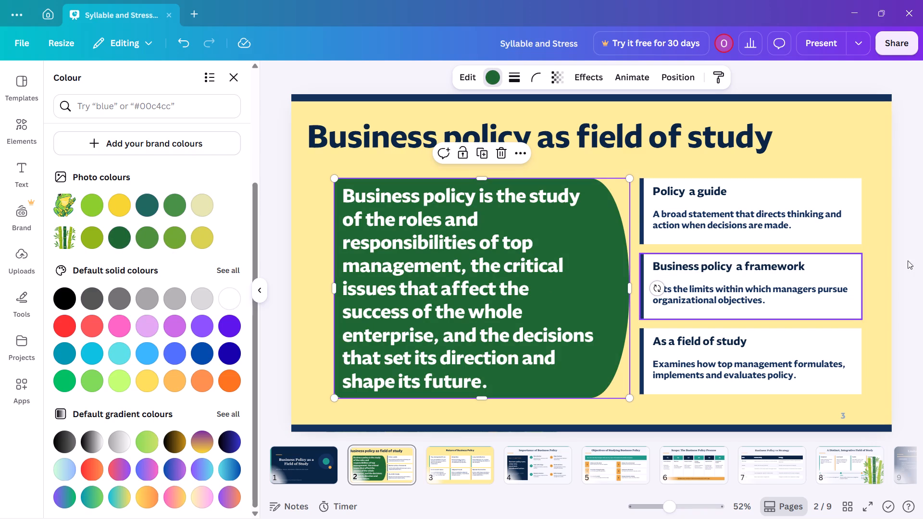
{"action": "double_click", "coordinate": [918, 302]}
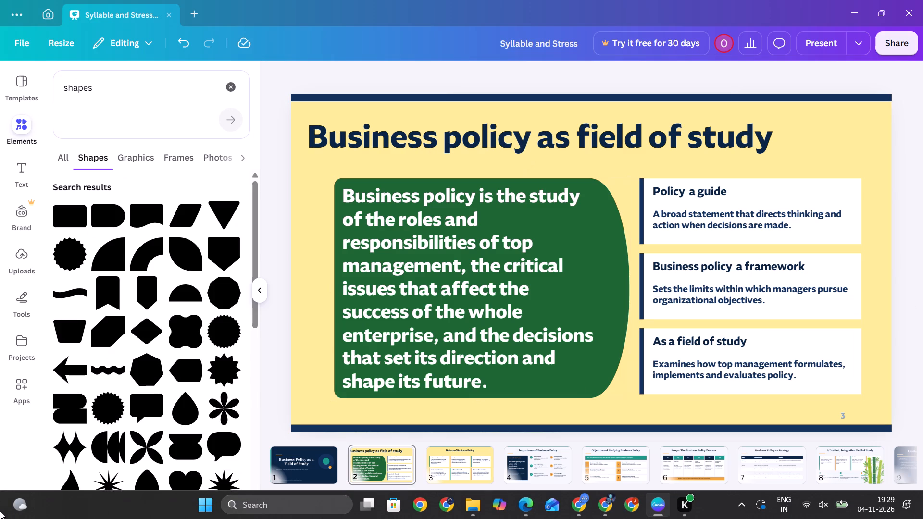
Recolour the slide's bottom and top border bars with the same dark green as the rounded shape.
{"action": "left_click", "coordinate": [437, 425]}
{"action": "left_click", "coordinate": [507, 75]}
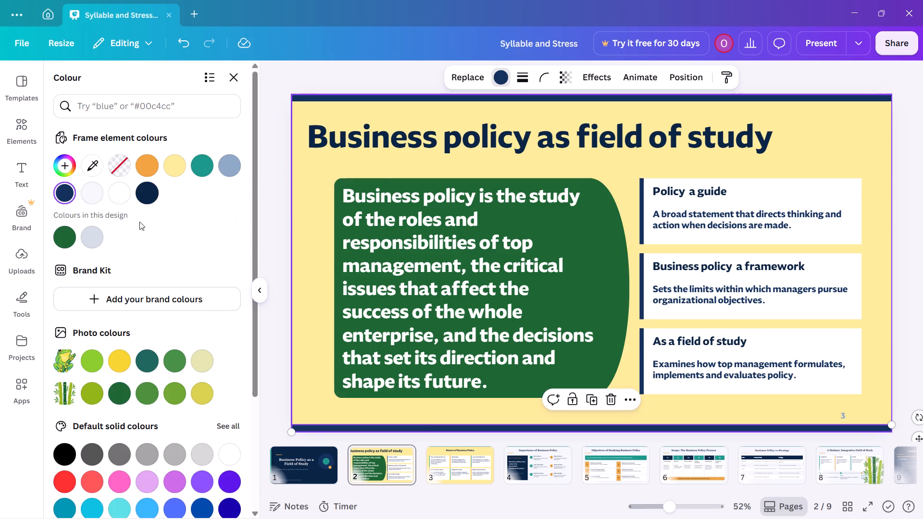
{"action": "left_click", "coordinate": [60, 238]}
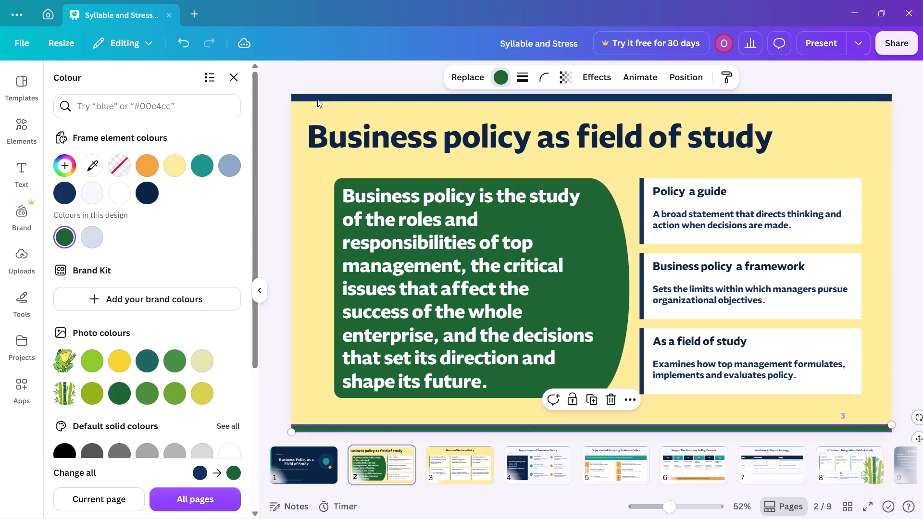
{"action": "left_click", "coordinate": [317, 99]}
{"action": "left_click", "coordinate": [71, 239]}
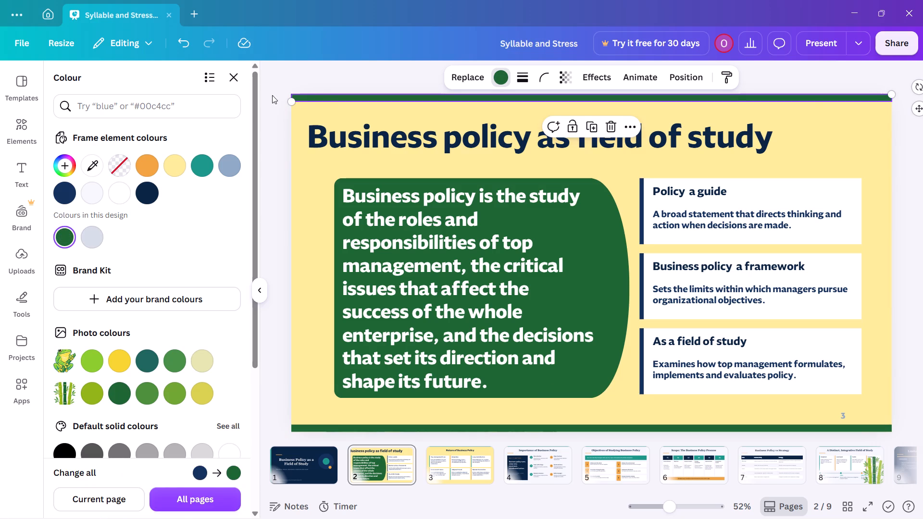
{"action": "left_click", "coordinate": [337, 82]}
{"action": "left_click", "coordinate": [337, 82]}
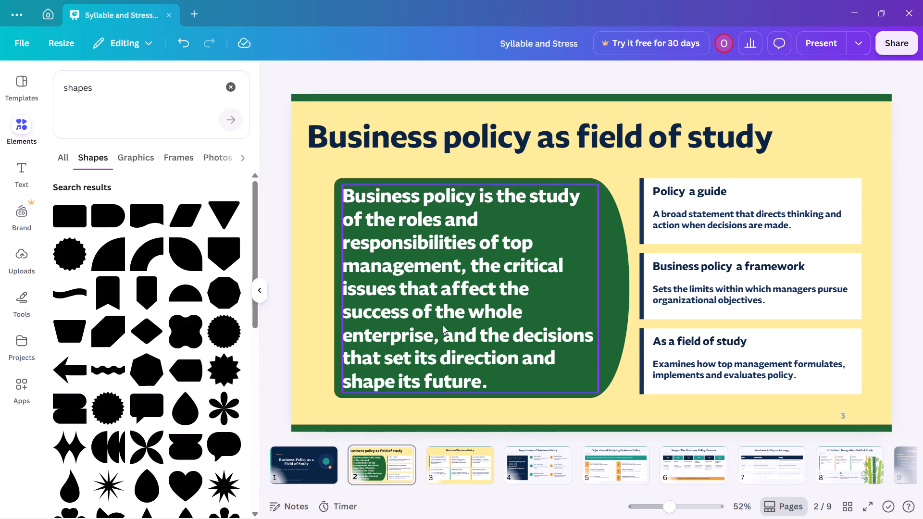
Recolour the three vertical accent bars beside the policy cards dark green together.
{"action": "left_click", "coordinate": [641, 235]}
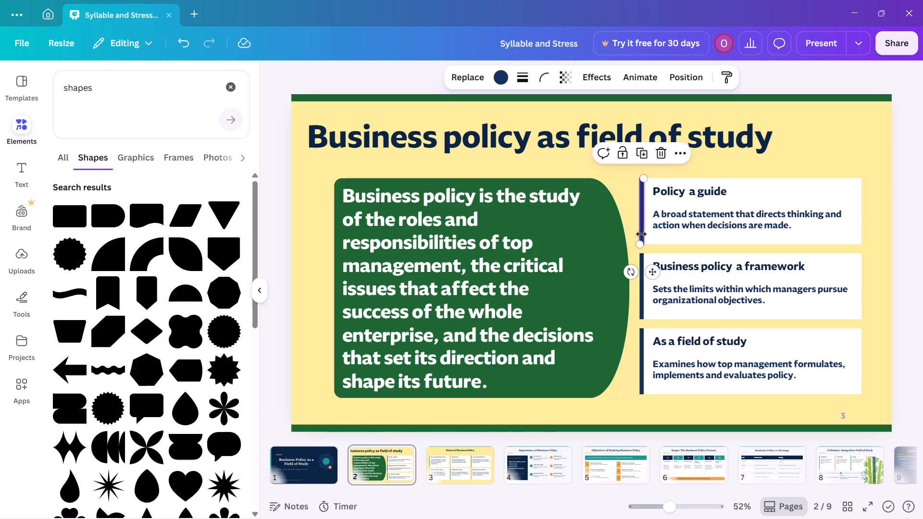
{"action": "left_click", "coordinate": [496, 75]}
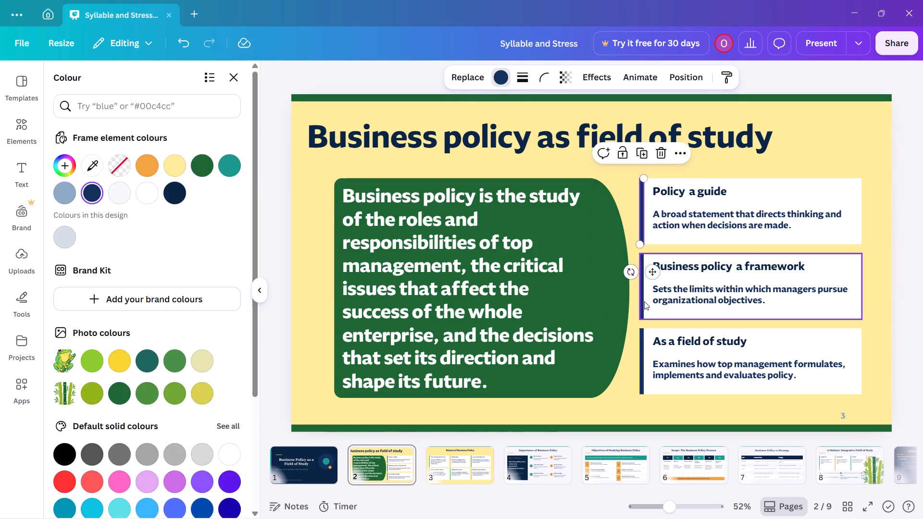
{"action": "left_click", "coordinate": [642, 297], "text": "shift"}
{"action": "left_click", "coordinate": [640, 352], "text": "shift"}
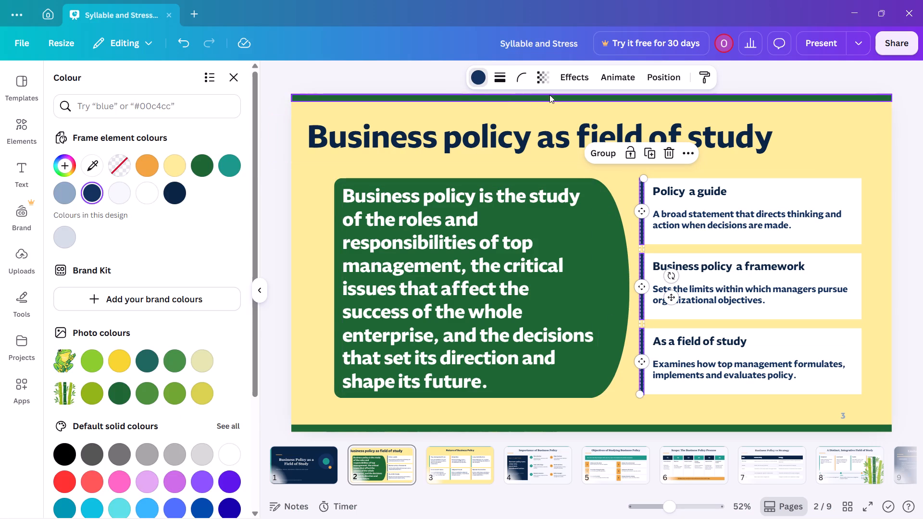
{"action": "left_click", "coordinate": [476, 76]}
{"action": "left_click", "coordinate": [477, 77]}
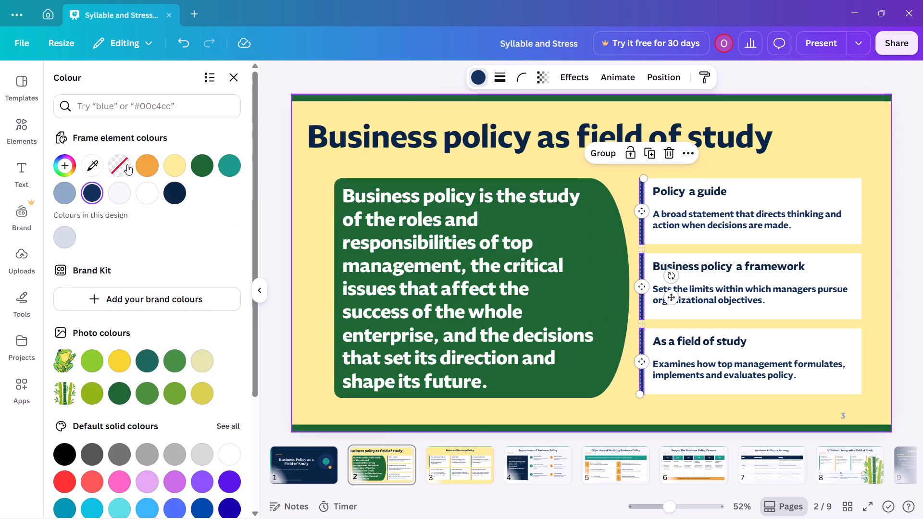
{"action": "left_click", "coordinate": [204, 162]}
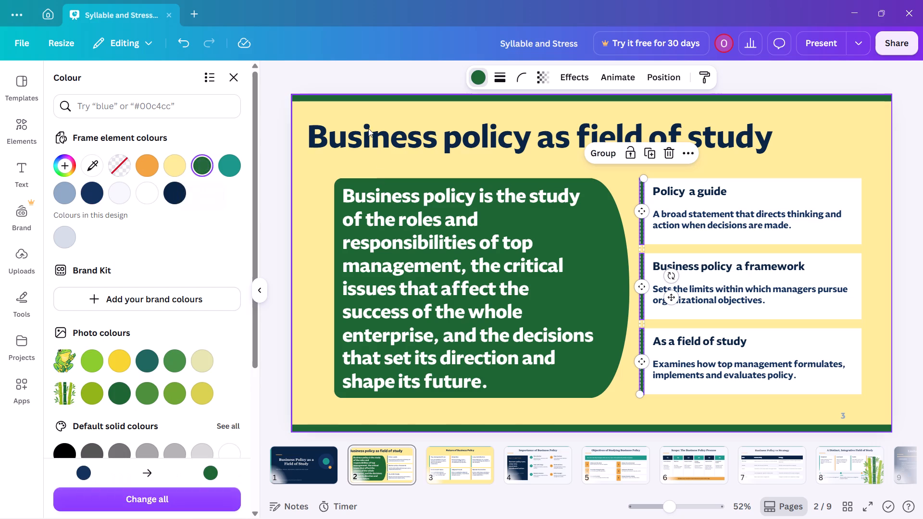
{"action": "double_click", "coordinate": [363, 85]}
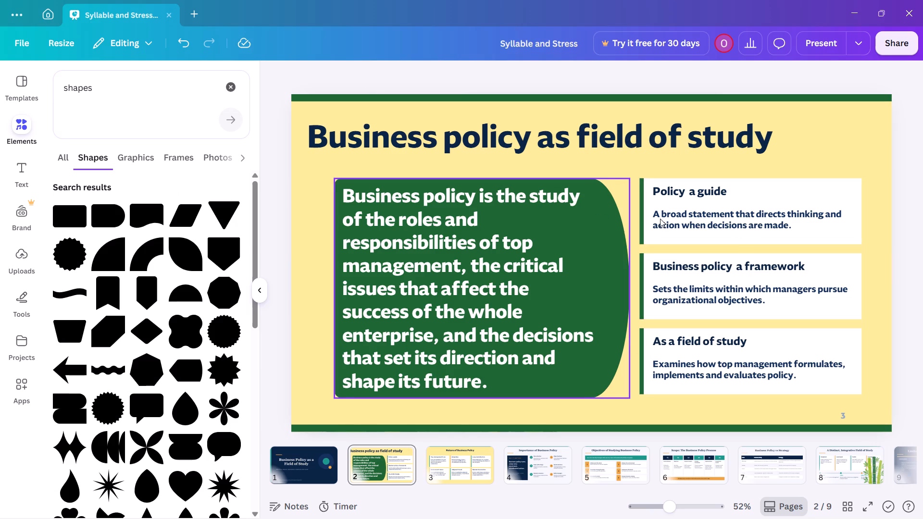
Delete the white backgrounds of the three policy cards, keeping their text.
{"action": "left_click", "coordinate": [832, 193]}
{"action": "left_click", "coordinate": [846, 224]}
{"action": "left_click", "coordinate": [849, 235]}
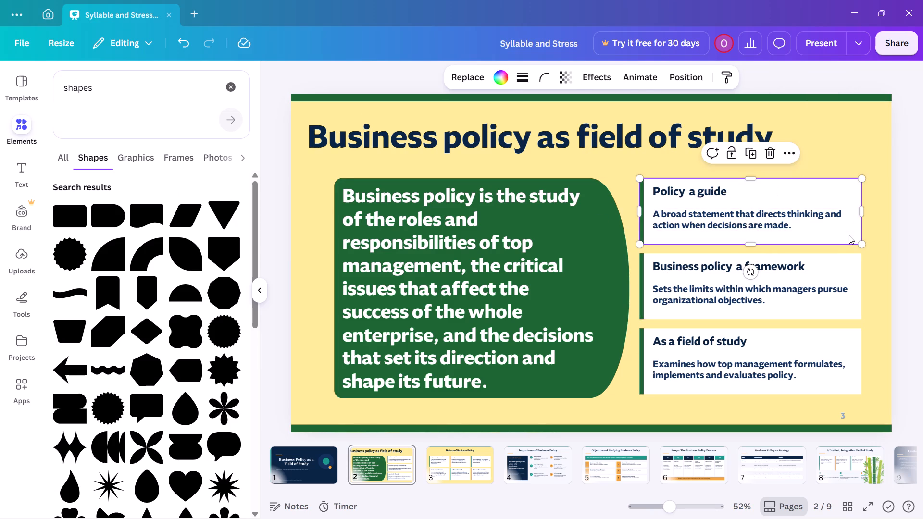
{"action": "key", "text": "Delete"}
{"action": "left_click", "coordinate": [843, 313]}
{"action": "key", "text": "Delete"}
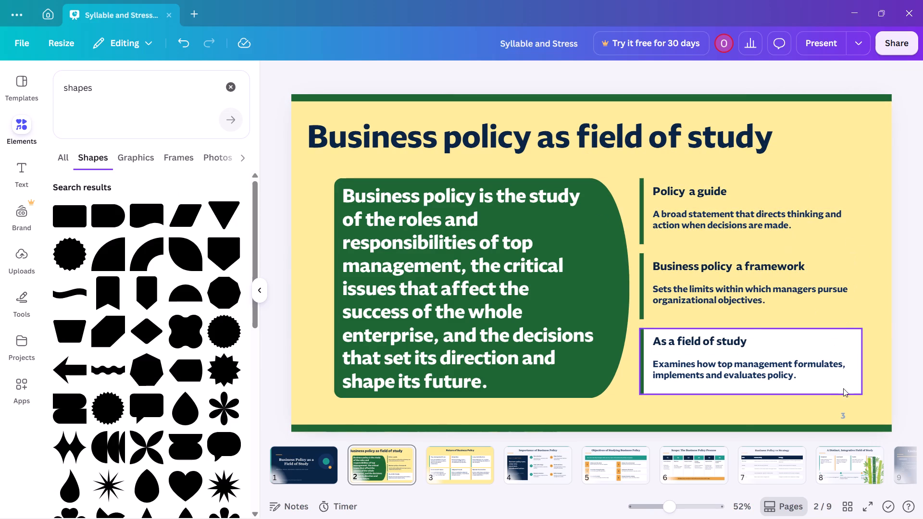
{"action": "left_click", "coordinate": [841, 381]}
{"action": "key", "text": "Delete"}
Delete the green accent bars beside "As a field of study" and "Business policy a framework".
{"action": "left_click", "coordinate": [640, 348]}
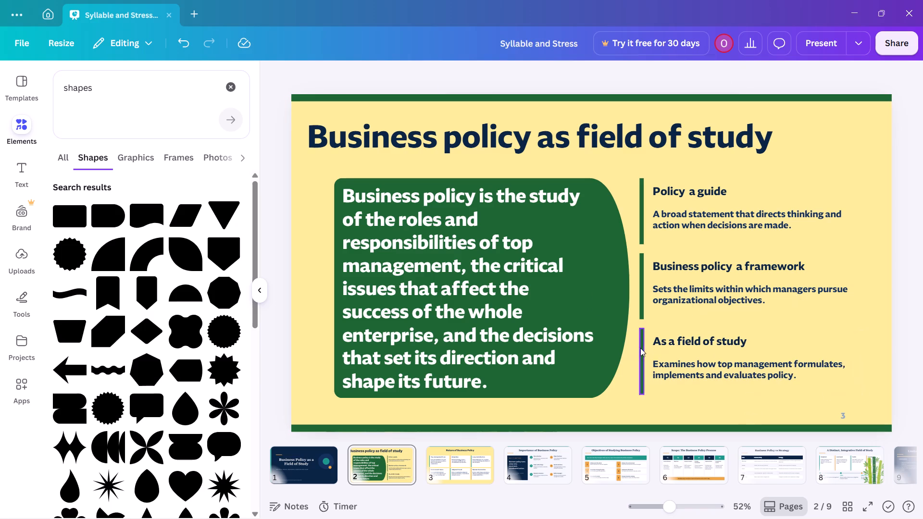
{"action": "key", "text": "Delete"}
{"action": "left_click", "coordinate": [643, 297]}
{"action": "left_click_drag", "start_coordinate": [641, 321], "coordinate": [643, 346]}
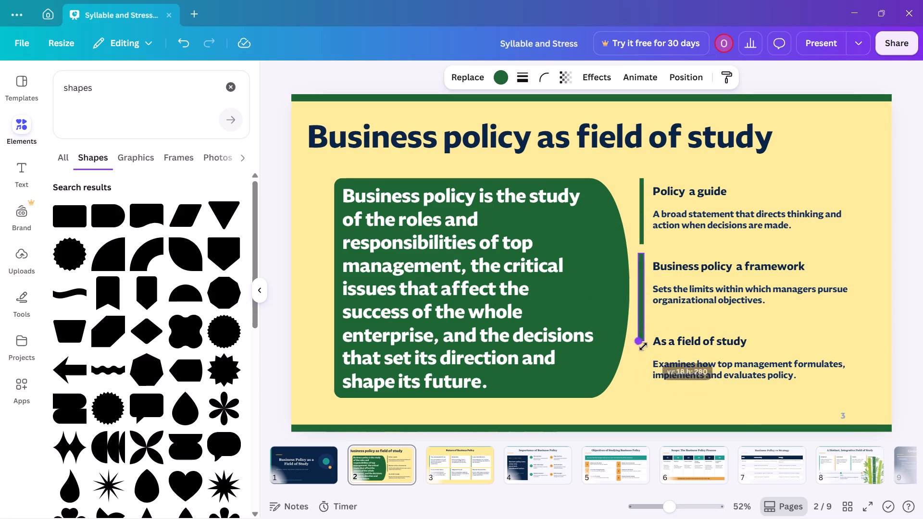
{"action": "left_click_drag", "start_coordinate": [643, 346], "coordinate": [653, 391]}
{"action": "key", "text": "Delete"}
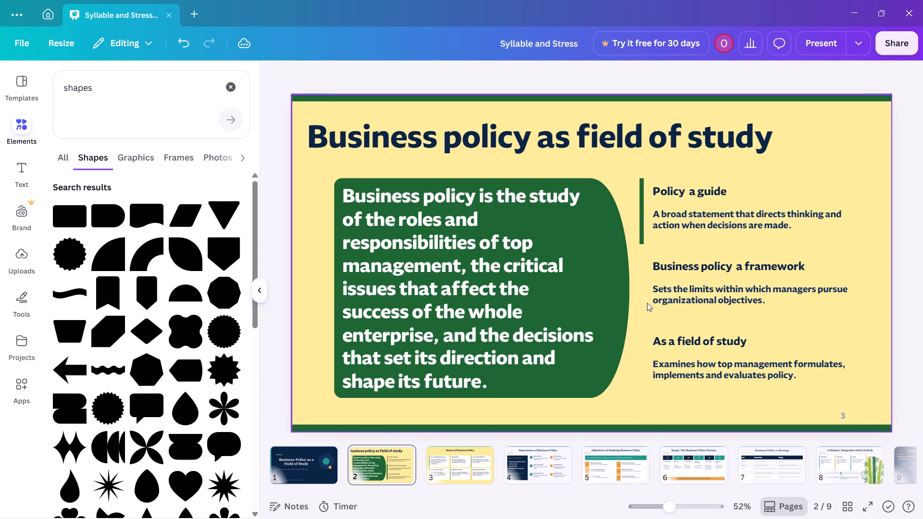
Stretch the remaining green bar down alongside all three text blocks and narrow it to about 8 wide by 671 high.
{"action": "left_click", "coordinate": [644, 233]}
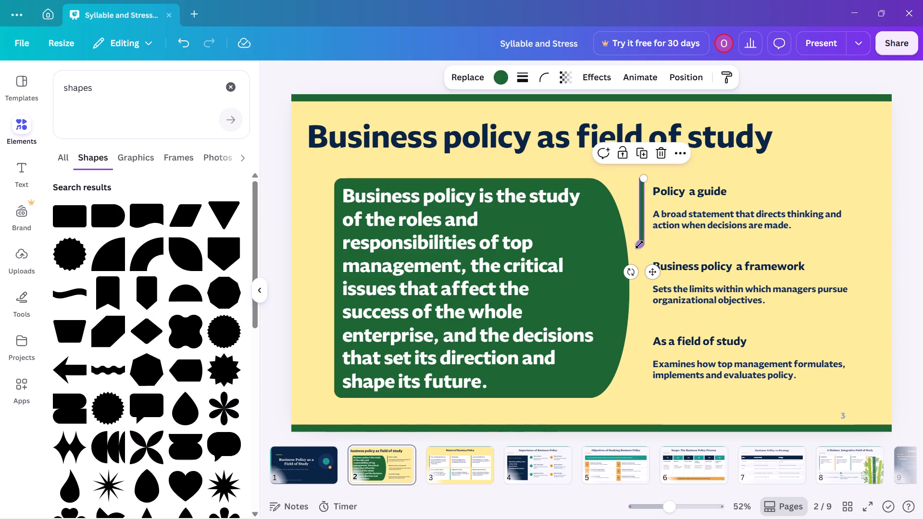
{"action": "left_click_drag", "start_coordinate": [640, 246], "coordinate": [646, 332], "text": "ctrl"}
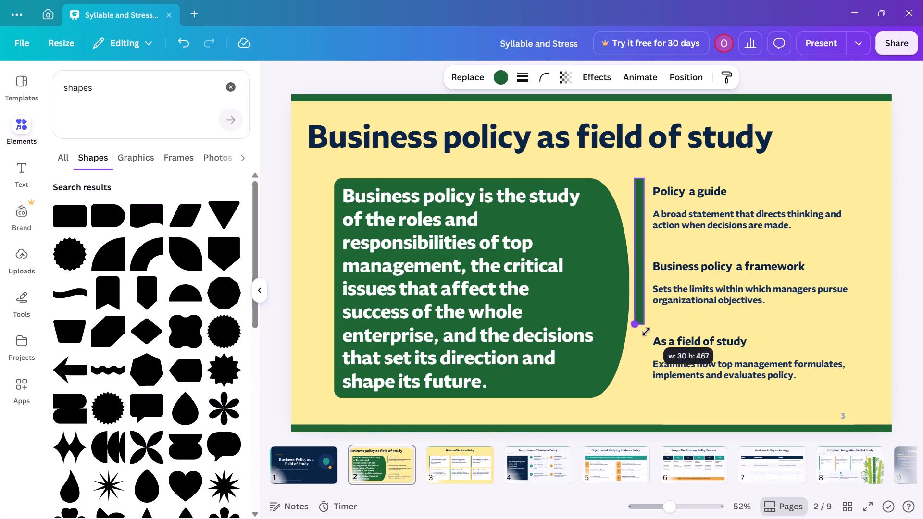
{"action": "left_click_drag", "start_coordinate": [646, 332], "coordinate": [658, 391], "text": "ctrl"}
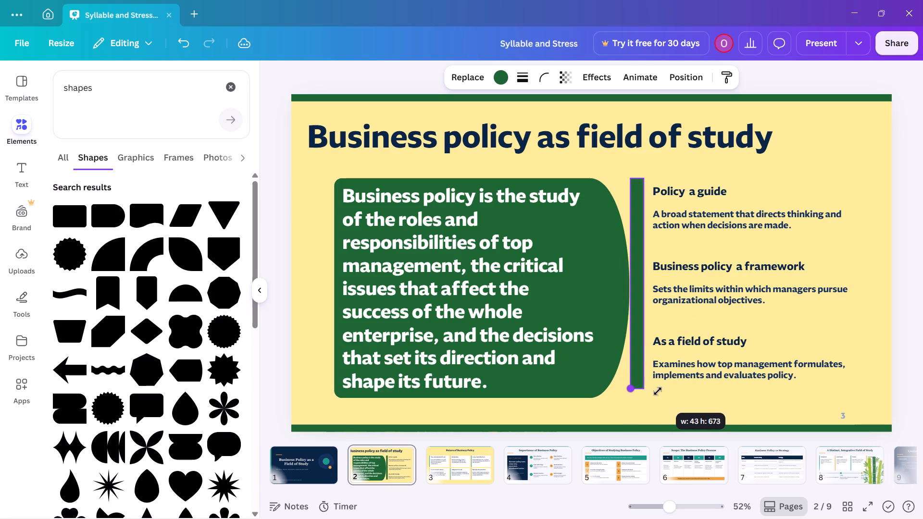
{"action": "left_click_drag", "start_coordinate": [658, 391], "coordinate": [668, 391], "text": "ctrl"}
{"action": "left_click_drag", "start_coordinate": [631, 286], "coordinate": [638, 288]}
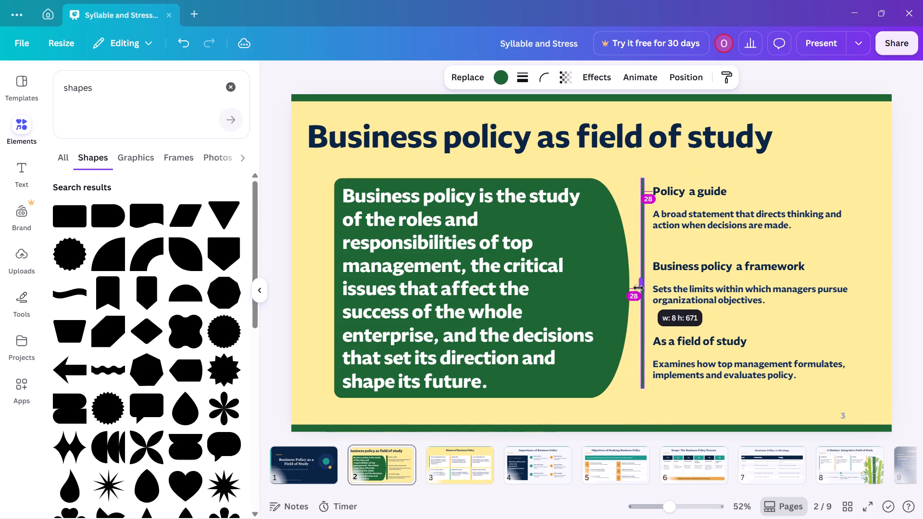
{"action": "left_click_drag", "start_coordinate": [638, 288], "coordinate": [639, 288]}
{"action": "left_click", "coordinate": [922, 339]}
{"action": "left_click", "coordinate": [921, 341]}
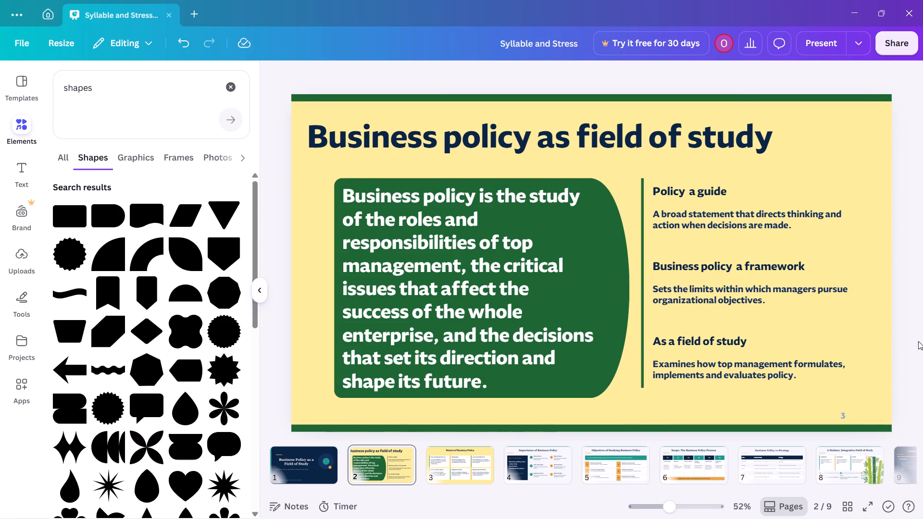
Delete the remaining vertical green bar beside the three policy text blocks on page 2.
{"action": "left_click", "coordinate": [641, 326]}
{"action": "left_click_drag", "start_coordinate": [669, 293], "coordinate": [778, 309]}
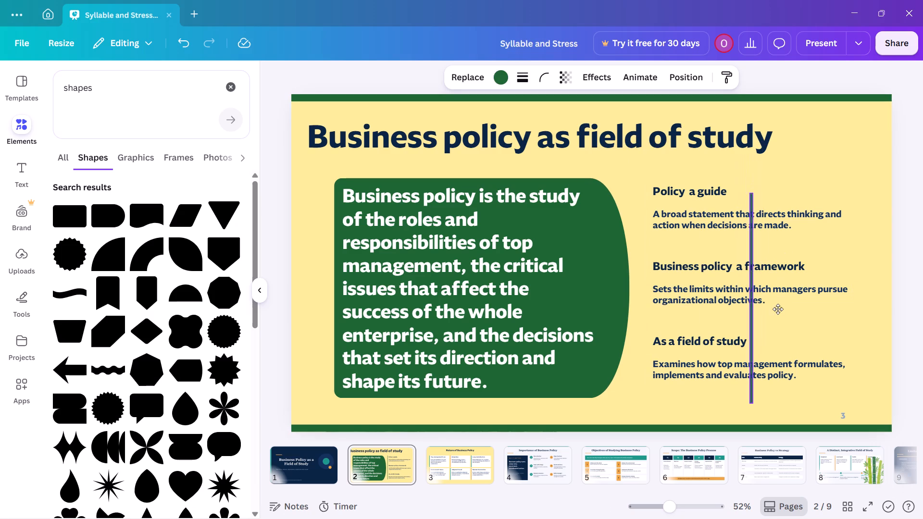
{"action": "left_click_drag", "start_coordinate": [778, 309], "coordinate": [891, 344]}
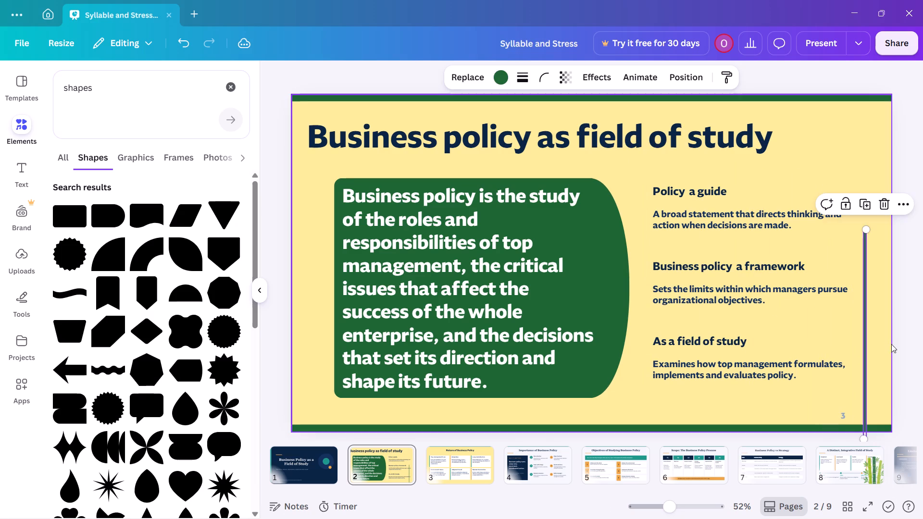
{"action": "key", "text": "Delete"}
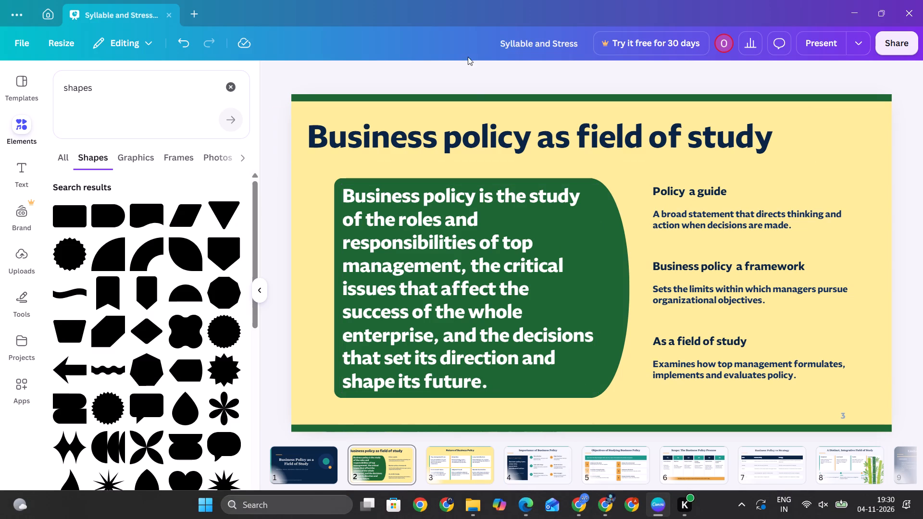
Look through pages 3, 4 and 5 to review the slides that follow page 2.
{"action": "left_click", "coordinate": [466, 468]}
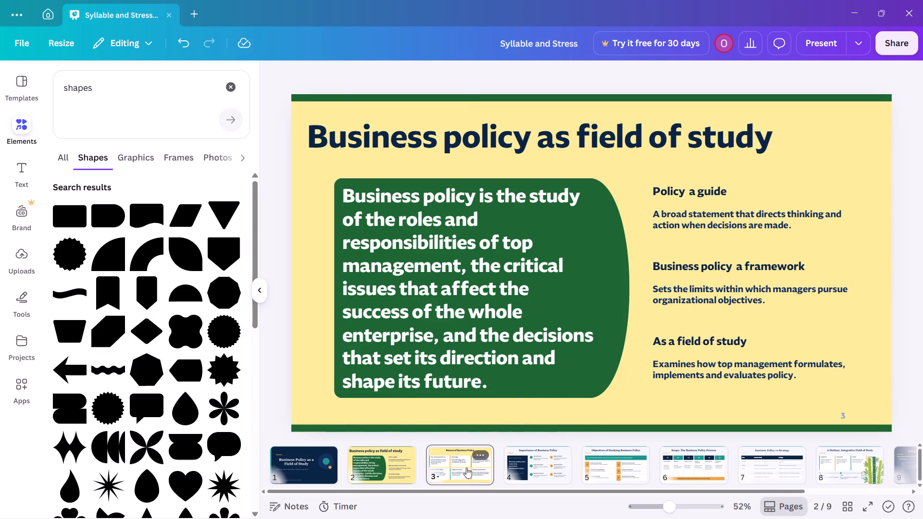
{"action": "left_click", "coordinate": [526, 461]}
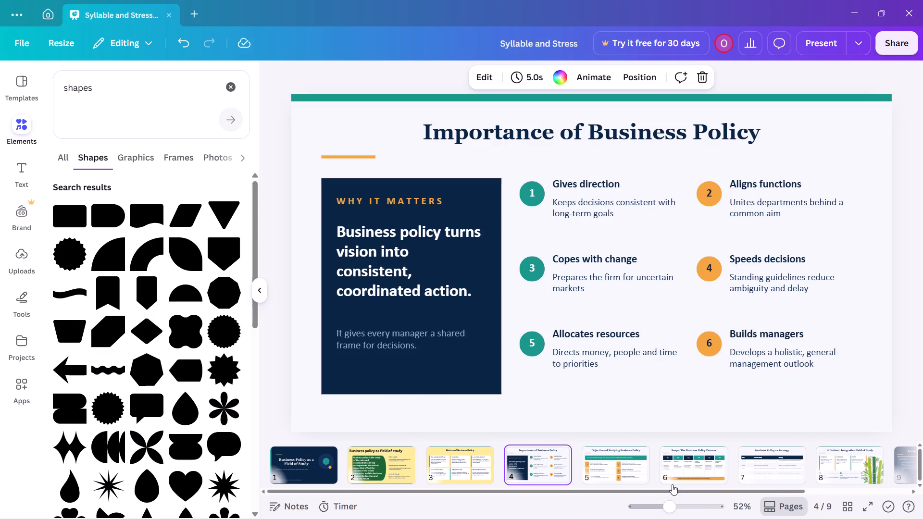
{"action": "left_click", "coordinate": [630, 464]}
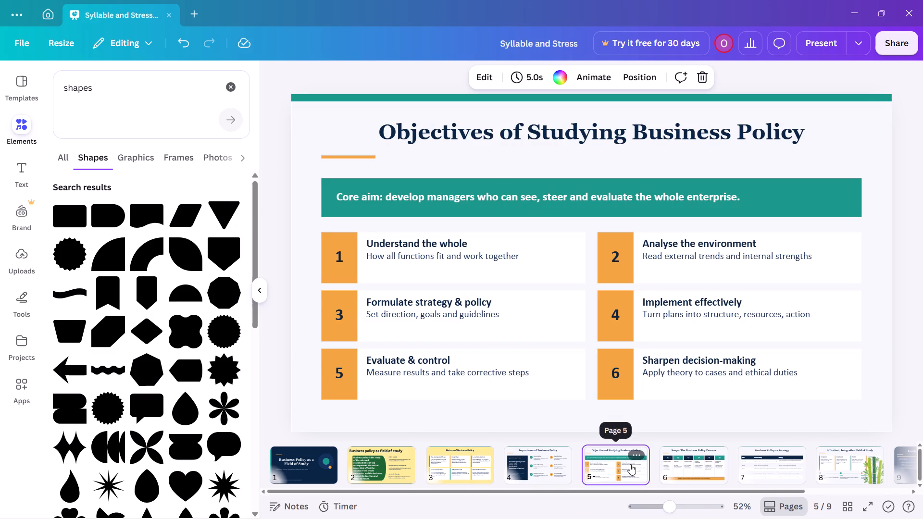
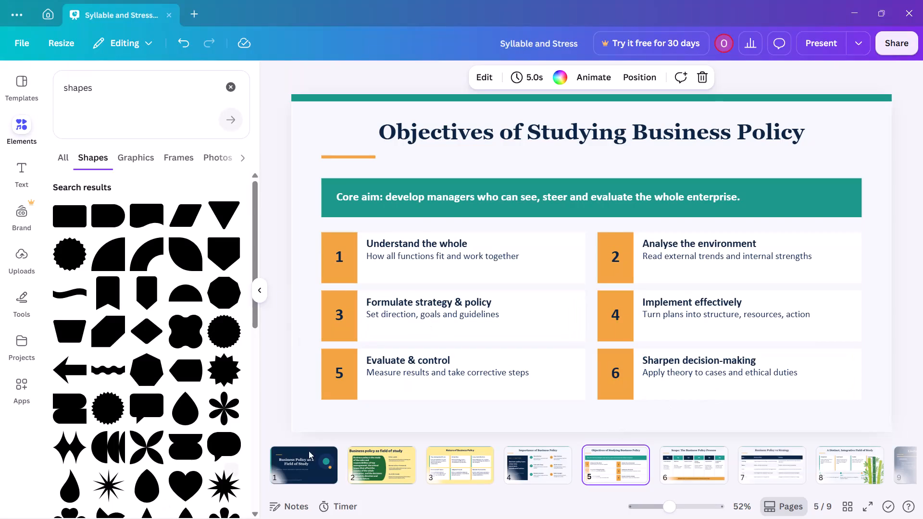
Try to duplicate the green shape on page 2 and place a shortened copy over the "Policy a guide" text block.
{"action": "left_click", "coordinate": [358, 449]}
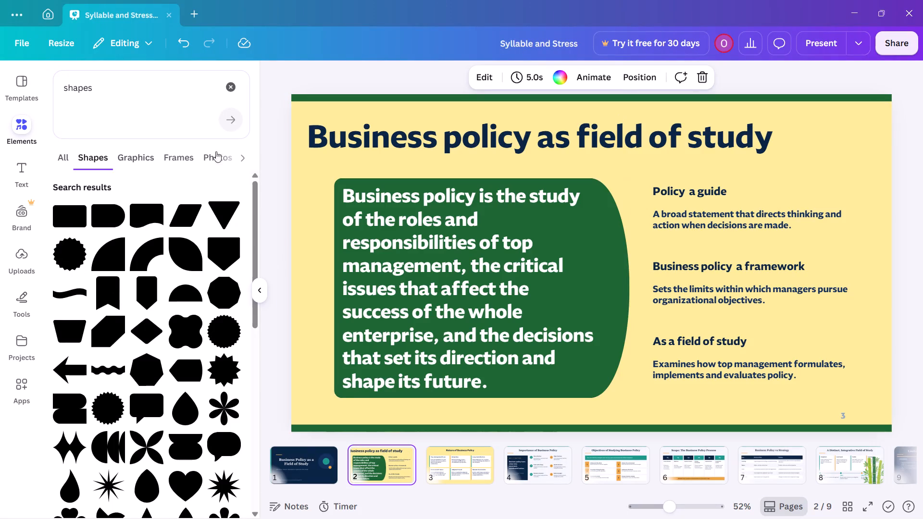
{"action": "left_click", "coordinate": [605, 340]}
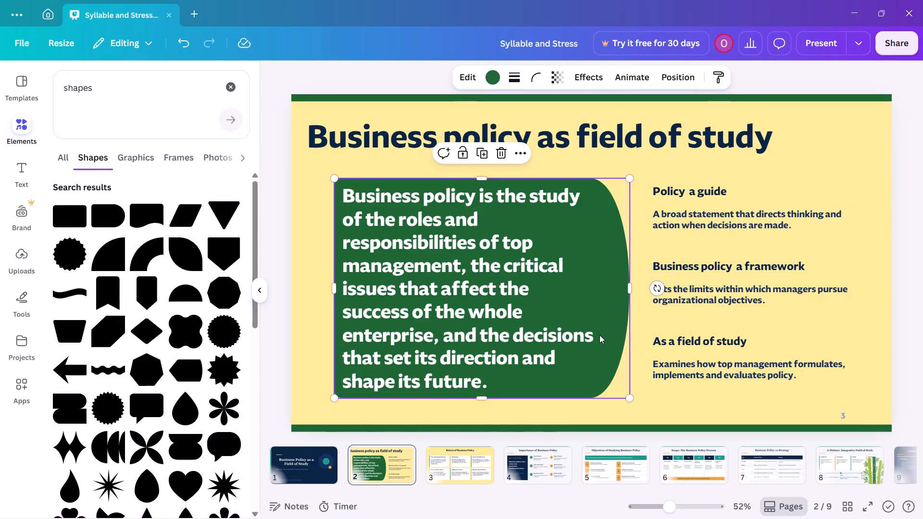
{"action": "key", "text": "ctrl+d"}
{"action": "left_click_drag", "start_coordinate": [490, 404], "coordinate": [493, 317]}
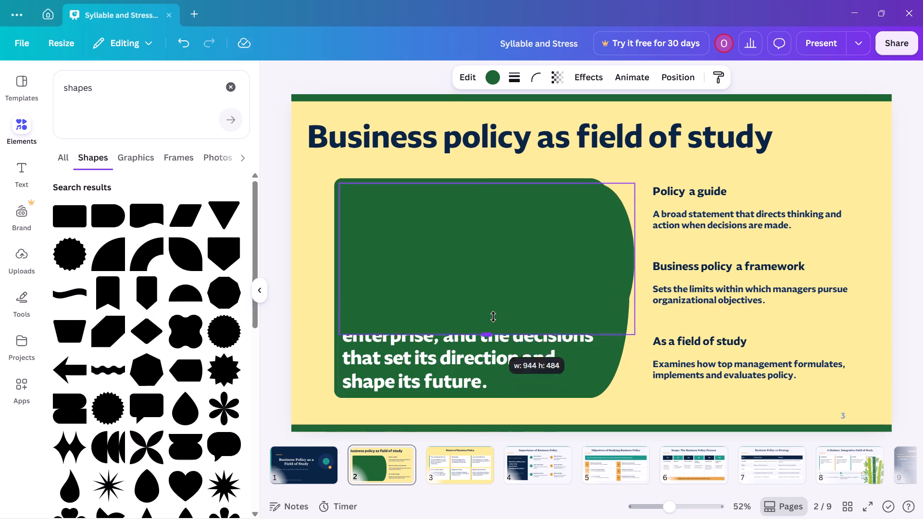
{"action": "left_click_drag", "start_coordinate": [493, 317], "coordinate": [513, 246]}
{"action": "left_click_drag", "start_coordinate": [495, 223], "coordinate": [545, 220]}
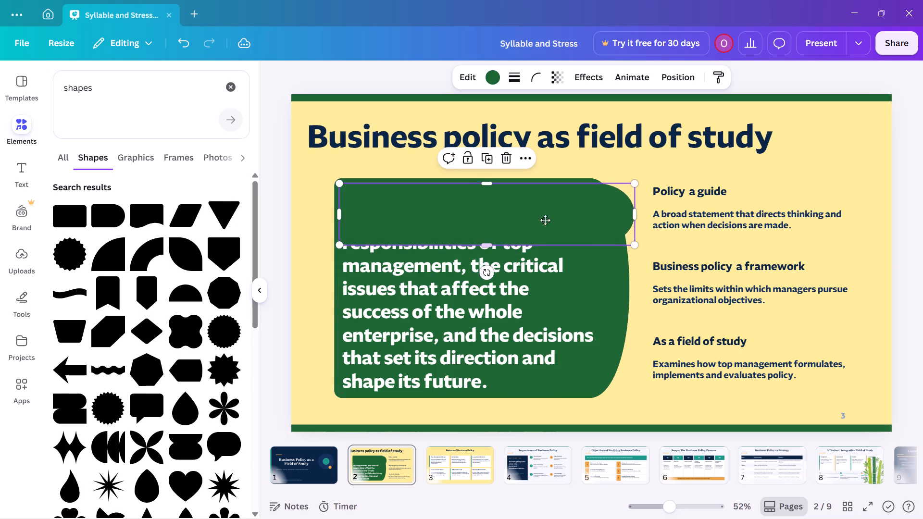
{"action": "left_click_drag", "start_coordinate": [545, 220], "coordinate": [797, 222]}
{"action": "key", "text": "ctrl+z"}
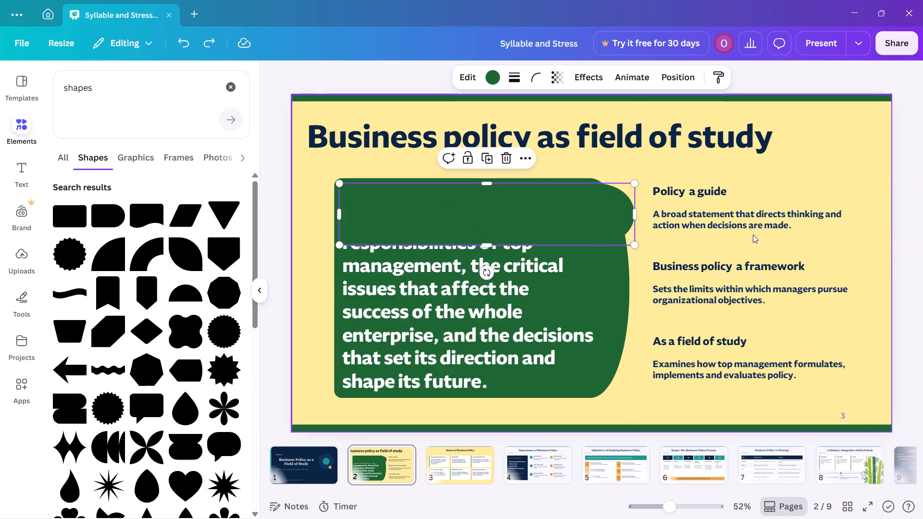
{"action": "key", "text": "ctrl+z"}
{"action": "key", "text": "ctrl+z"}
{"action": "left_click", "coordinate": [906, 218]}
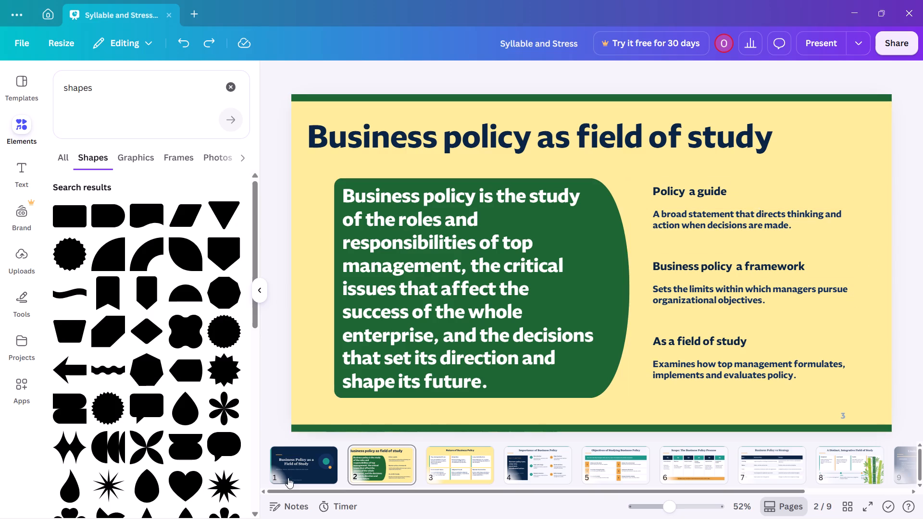
Delete the six teal and orange accent bars beside the cards on page 3, "Nature of Business Policy".
{"action": "left_click", "coordinate": [462, 460]}
{"action": "left_click", "coordinate": [449, 462]}
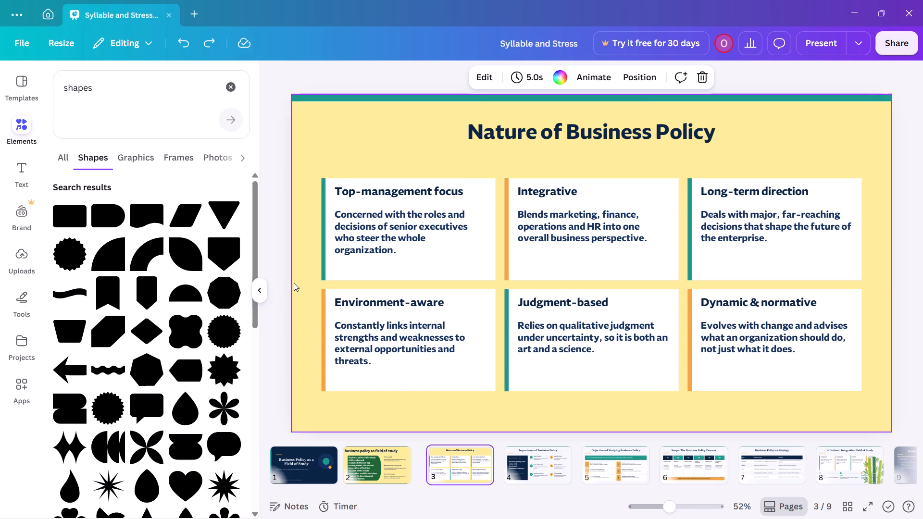
{"action": "left_click", "coordinate": [324, 256]}
{"action": "key", "text": "Delete"}
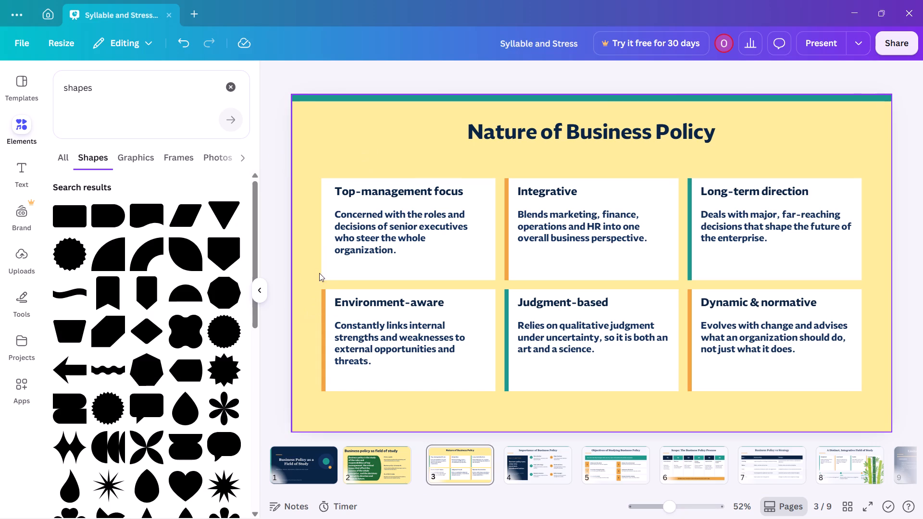
{"action": "left_click", "coordinate": [323, 312]}
{"action": "key", "text": "Delete"}
{"action": "left_click", "coordinate": [508, 353]}
{"action": "key", "text": "Delete"}
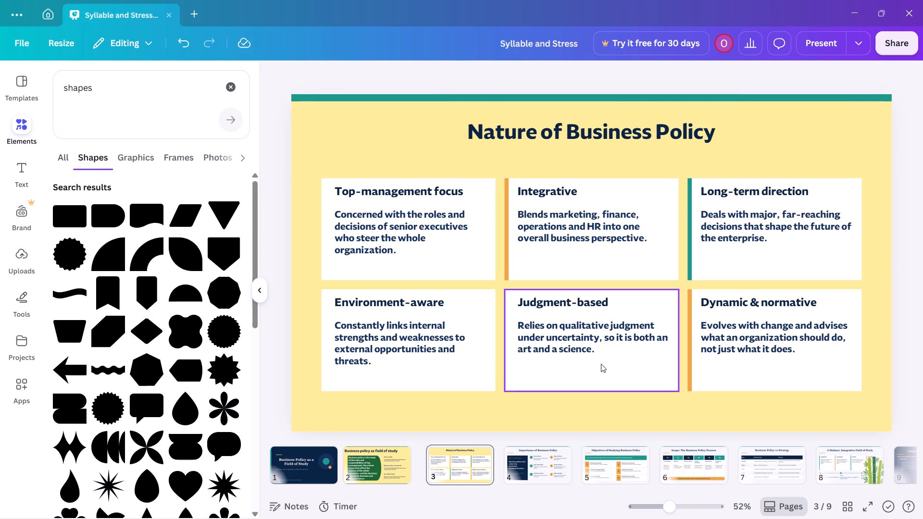
{"action": "left_click", "coordinate": [693, 358]}
{"action": "left_click", "coordinate": [677, 390]}
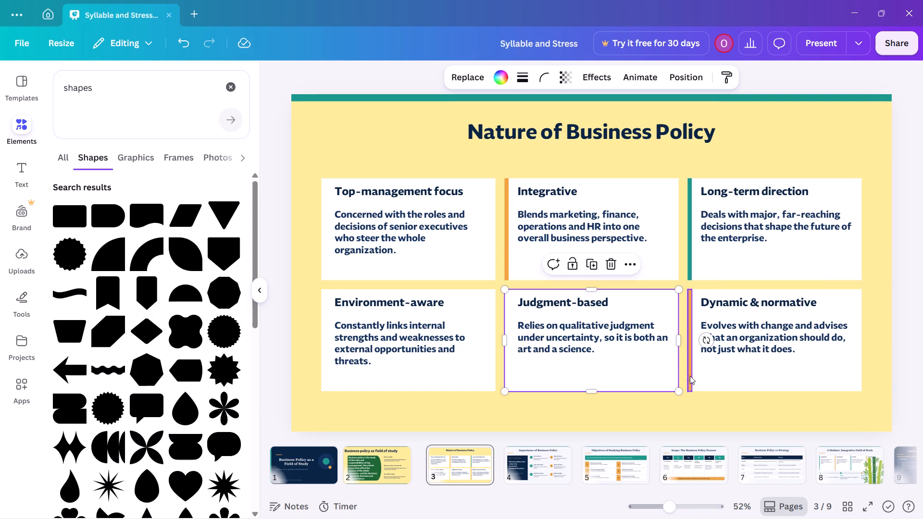
{"action": "left_click", "coordinate": [690, 376]}
{"action": "left_click", "coordinate": [689, 274]}
{"action": "key", "text": "Delete"}
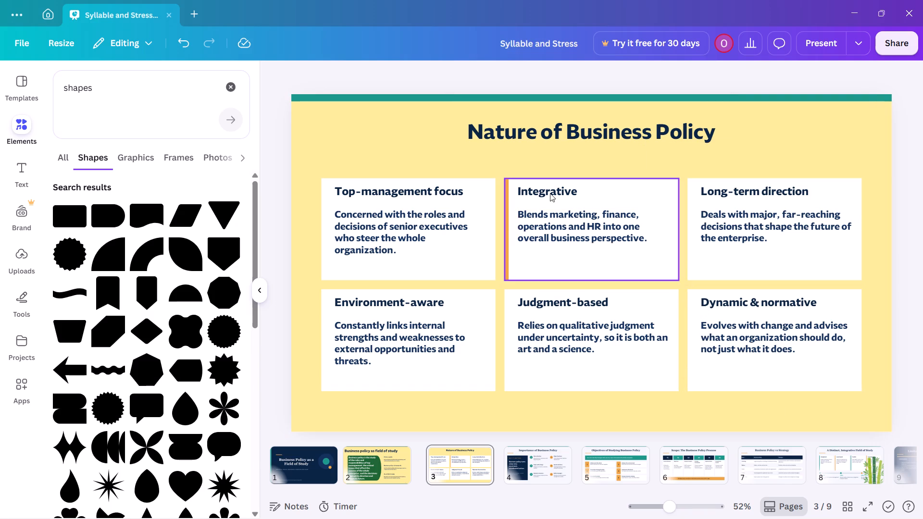
{"action": "left_click", "coordinate": [507, 224]}
{"action": "key", "text": "Delete"}
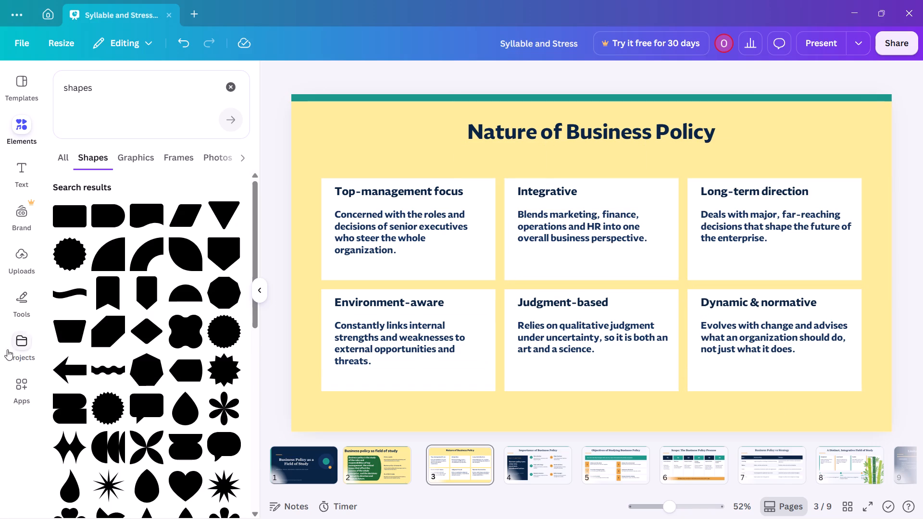
Delete the teal band across the top of page 3.
{"action": "left_click", "coordinate": [366, 96]}
{"action": "key", "text": "Delete"}
Set the "Nature of Business Policy" title to font size 100, fit it on one line and centre it above the cards.
{"action": "left_click", "coordinate": [549, 136]}
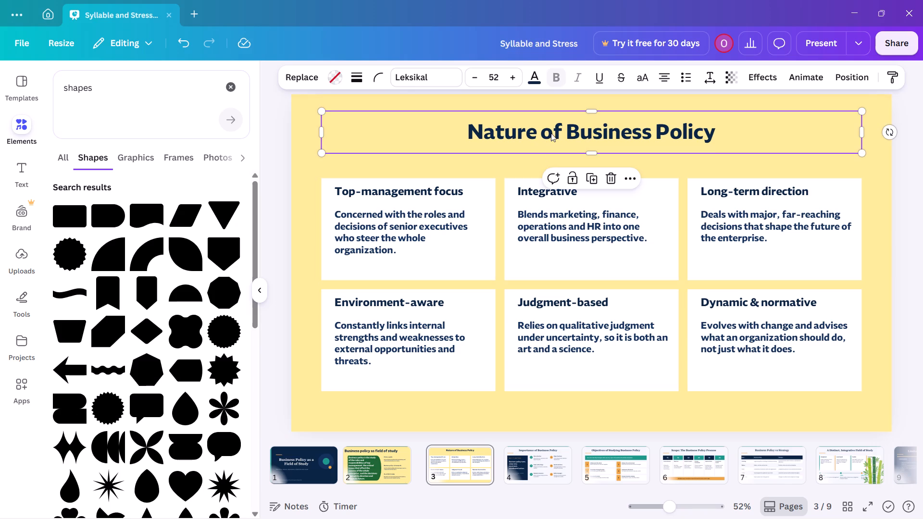
{"action": "left_click_drag", "start_coordinate": [861, 133], "coordinate": [565, 153]}
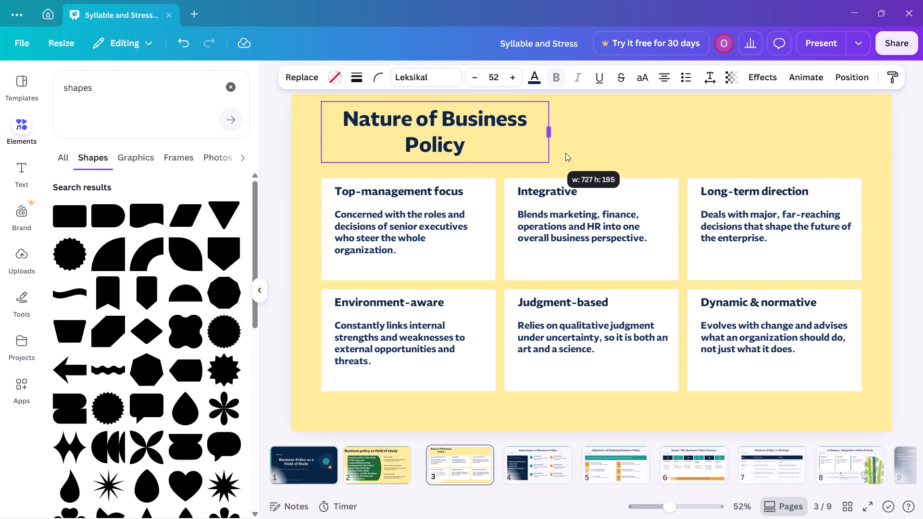
{"action": "left_click_drag", "start_coordinate": [565, 153], "coordinate": [578, 148]}
{"action": "left_click", "coordinate": [495, 80]}
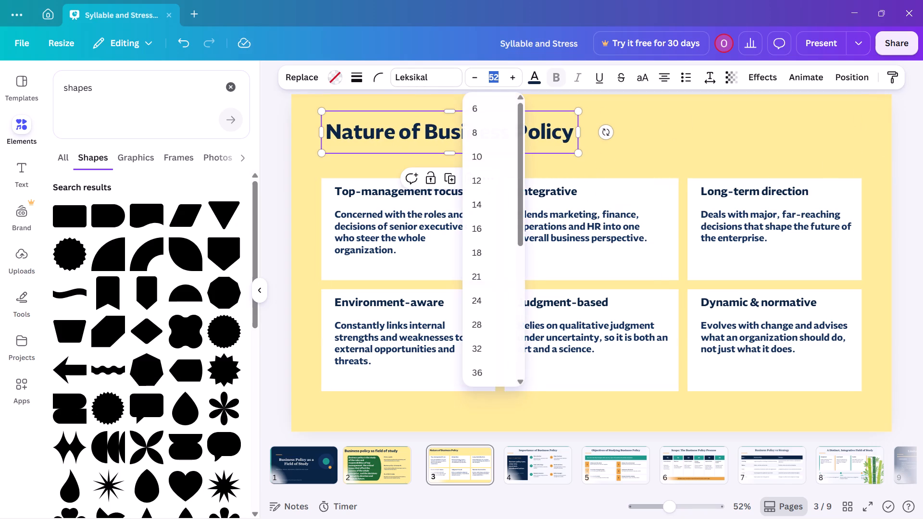
{"action": "key", "text": "1"}
{"action": "type", "text": "00"}
{"action": "key", "text": "Return"}
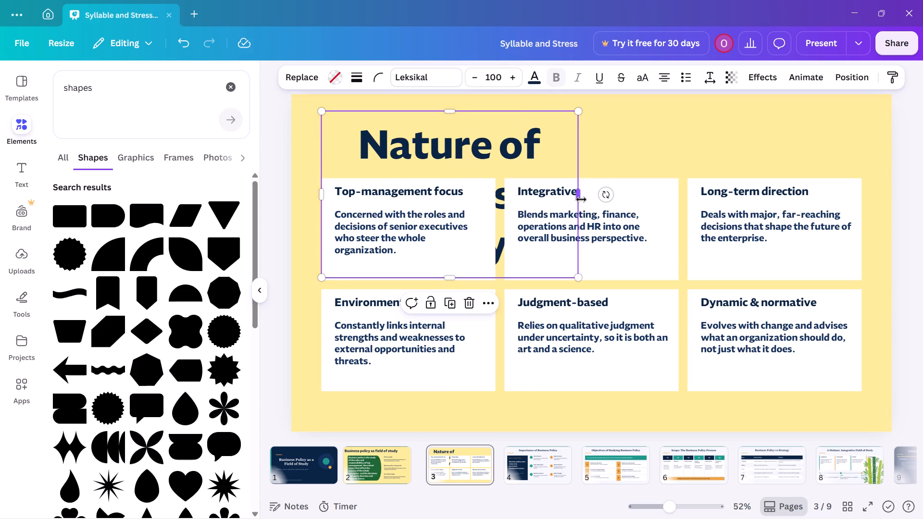
{"action": "left_click_drag", "start_coordinate": [581, 199], "coordinate": [870, 170]}
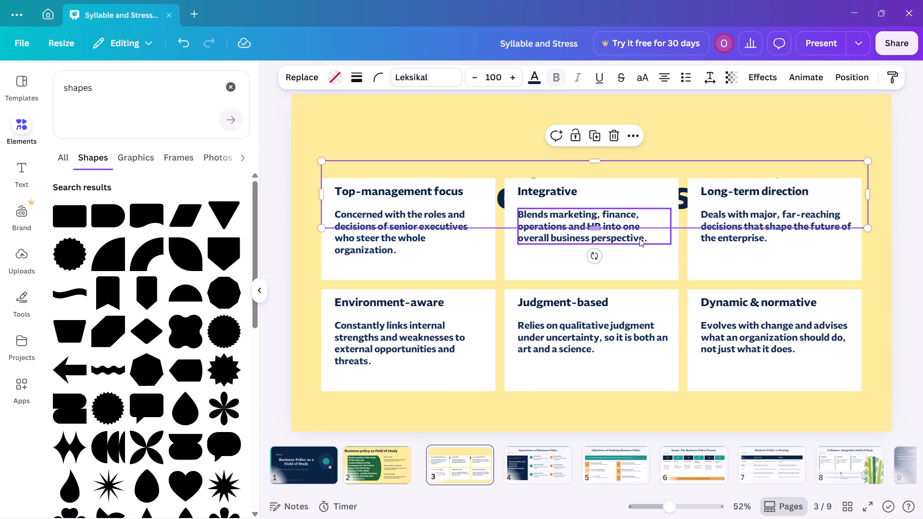
{"action": "left_click_drag", "start_coordinate": [678, 169], "coordinate": [676, 118]}
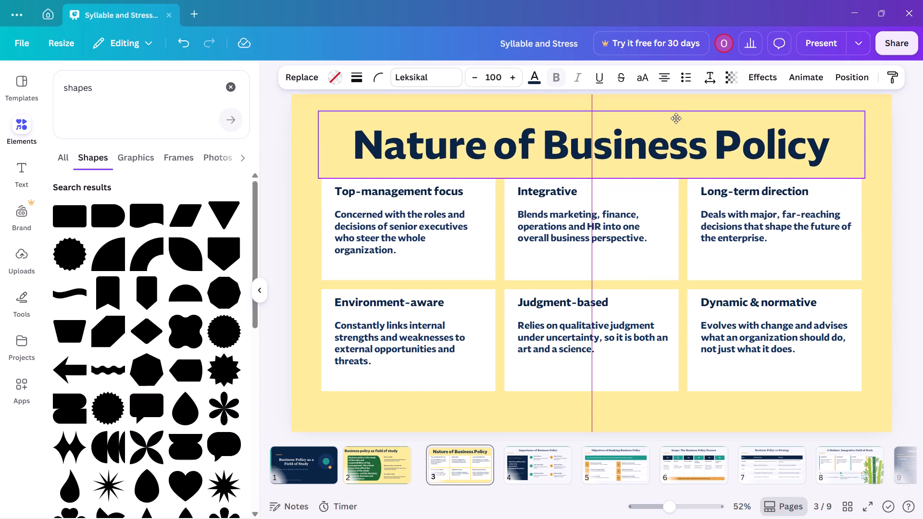
{"action": "left_click_drag", "start_coordinate": [676, 118], "coordinate": [676, 111]}
{"action": "left_click", "coordinate": [922, 305]}
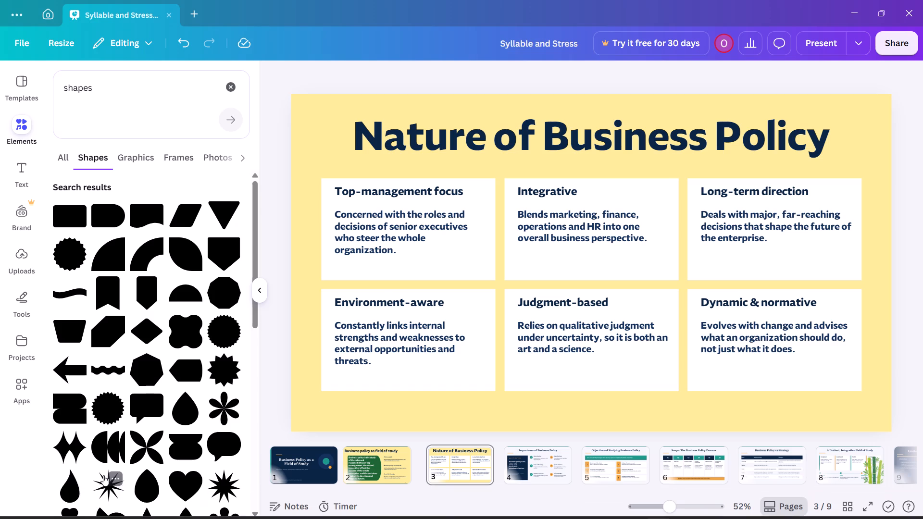
Change all text on page 4, "Importance of Business Policy", to the Leksikal font.
{"action": "left_click", "coordinate": [530, 469]}
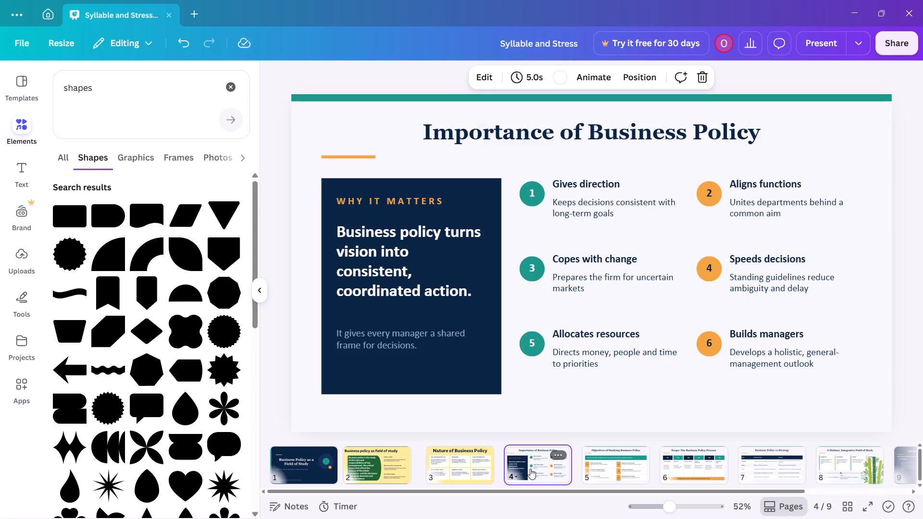
{"action": "left_click", "coordinate": [444, 465]}
{"action": "left_click", "coordinate": [563, 462]}
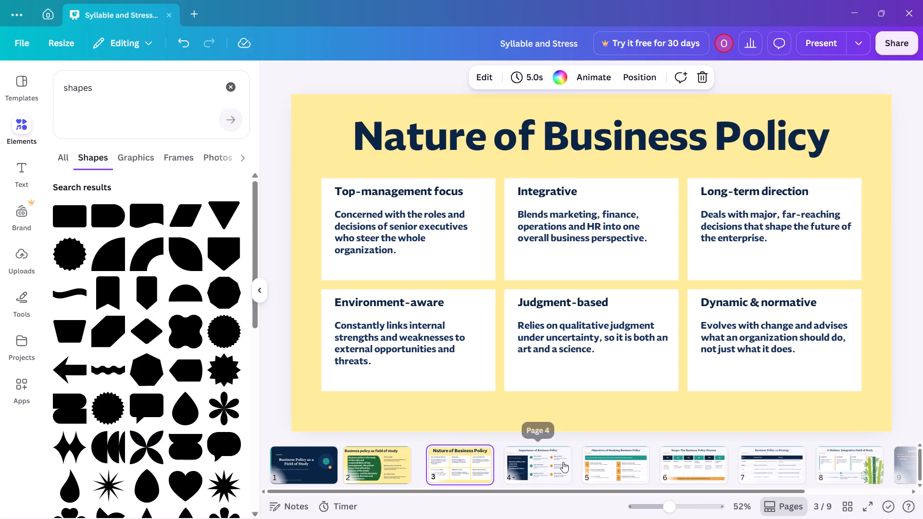
{"action": "key", "text": "ctrl+a"}
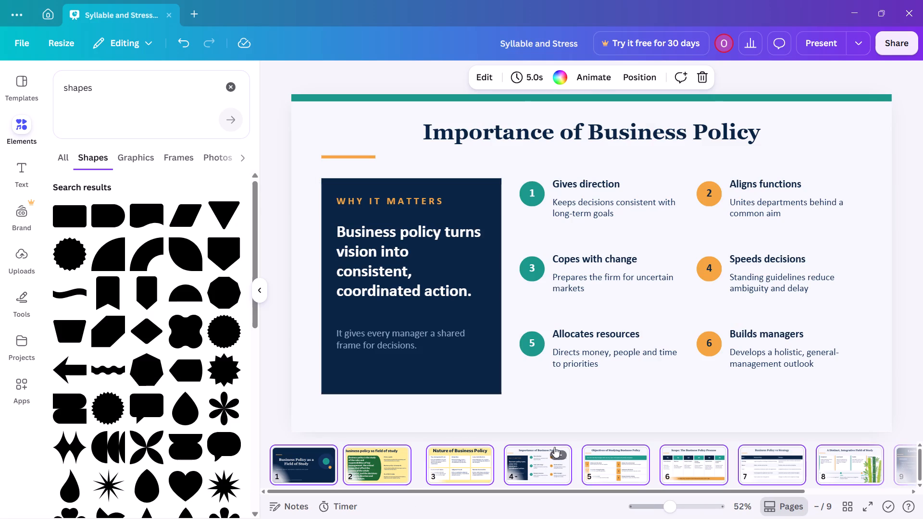
{"action": "left_click", "coordinate": [453, 468]}
{"action": "left_click", "coordinate": [521, 468]}
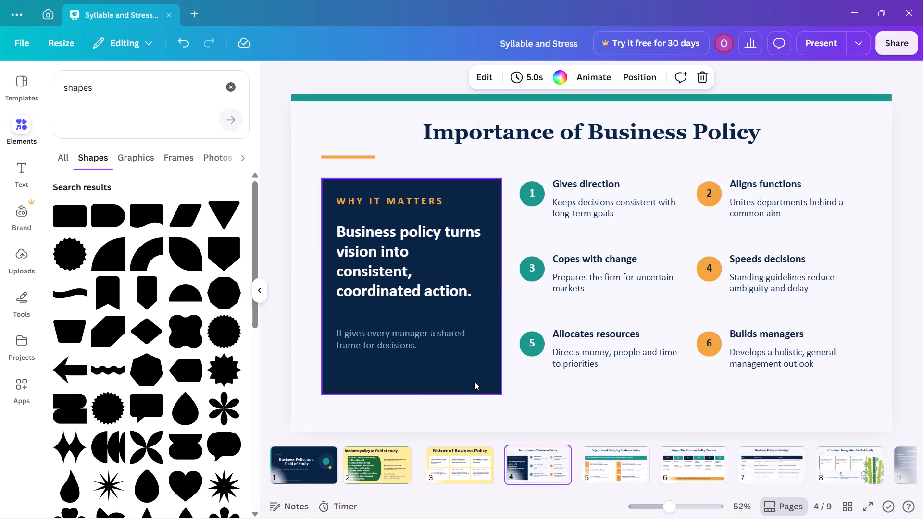
{"action": "left_click", "coordinate": [474, 382]}
{"action": "key", "text": "ctrl+a"}
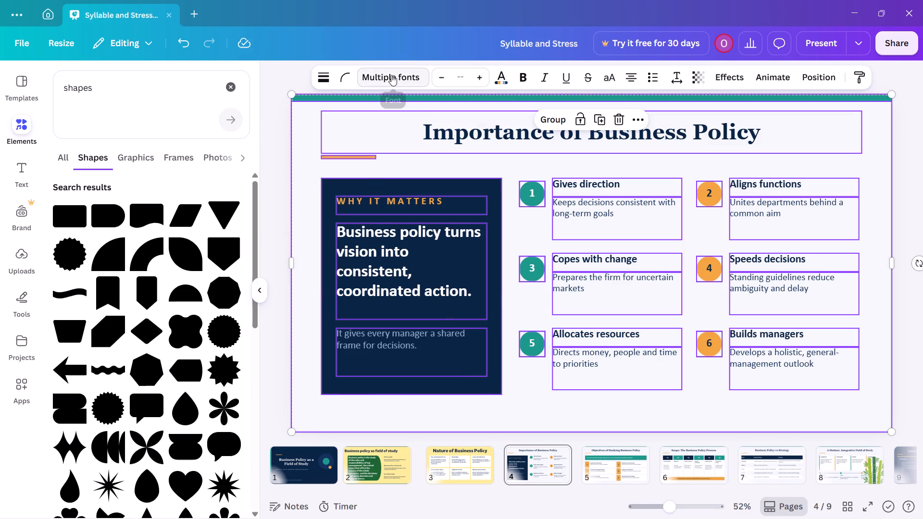
{"action": "left_click", "coordinate": [391, 75]}
{"action": "left_click", "coordinate": [120, 227]}
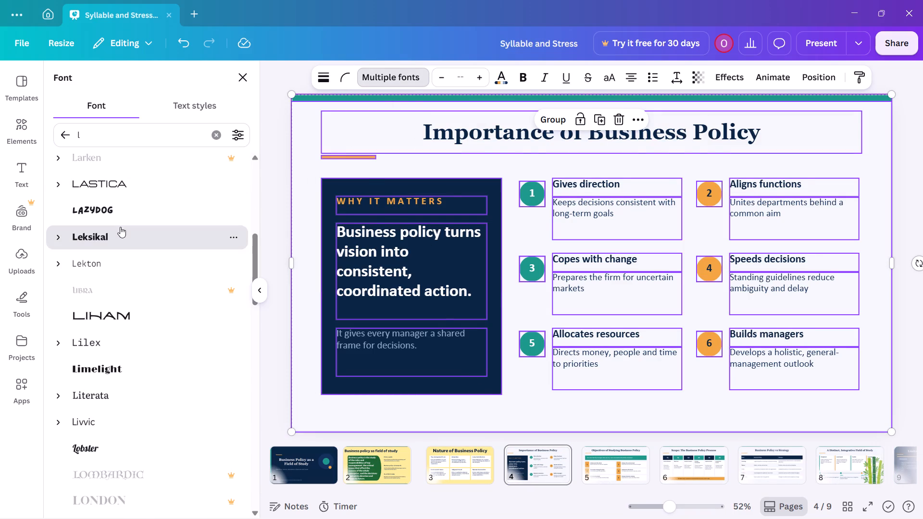
{"action": "left_click", "coordinate": [64, 136]}
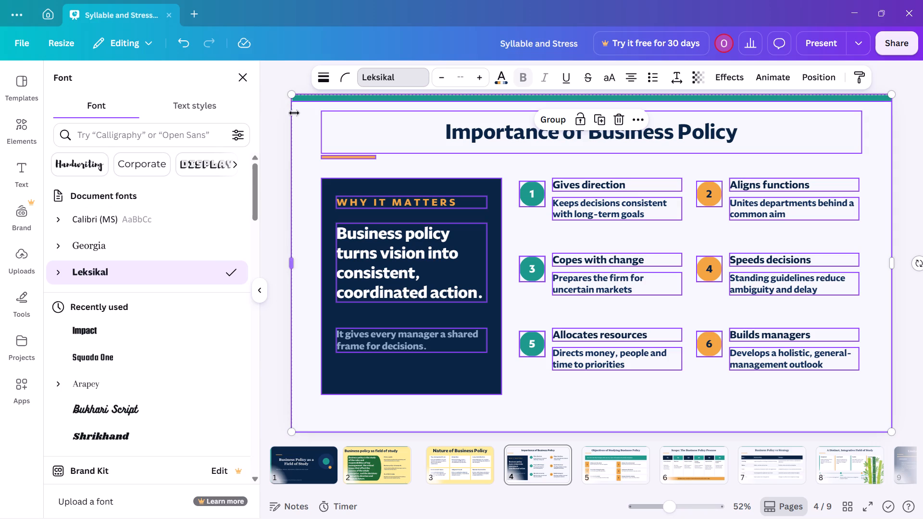
{"action": "left_click", "coordinate": [277, 79]}
{"action": "left_click", "coordinate": [293, 81]}
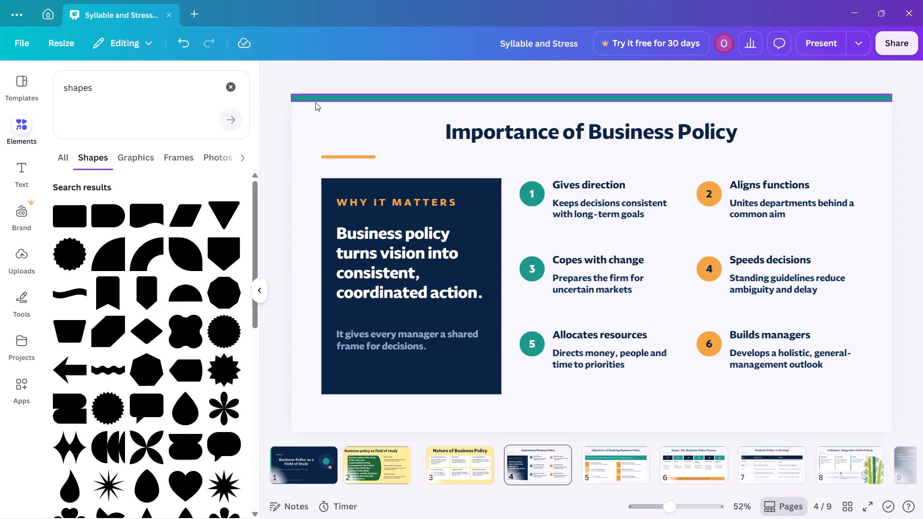
Delete the teal top band and the short orange line under the title on page 4.
{"action": "left_click", "coordinate": [320, 99]}
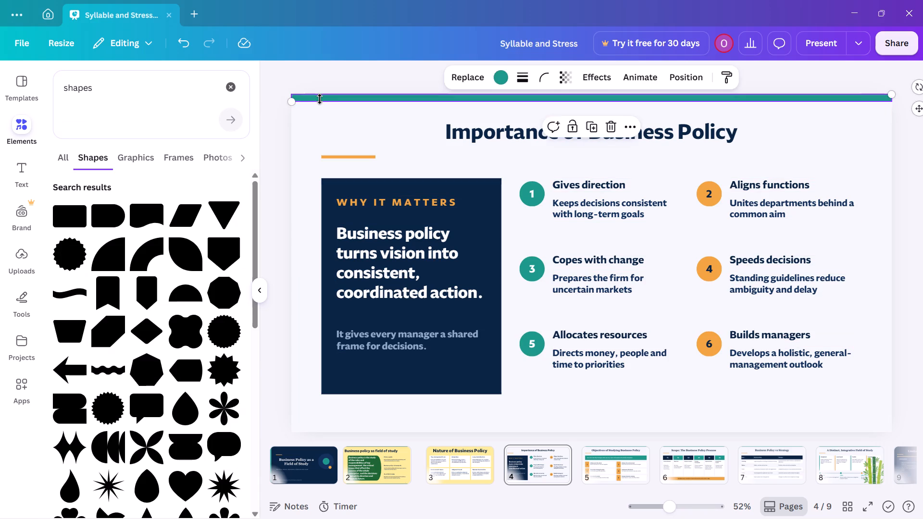
{"action": "key", "text": "Delete"}
{"action": "left_click", "coordinate": [338, 158]}
{"action": "key", "text": "Delete"}
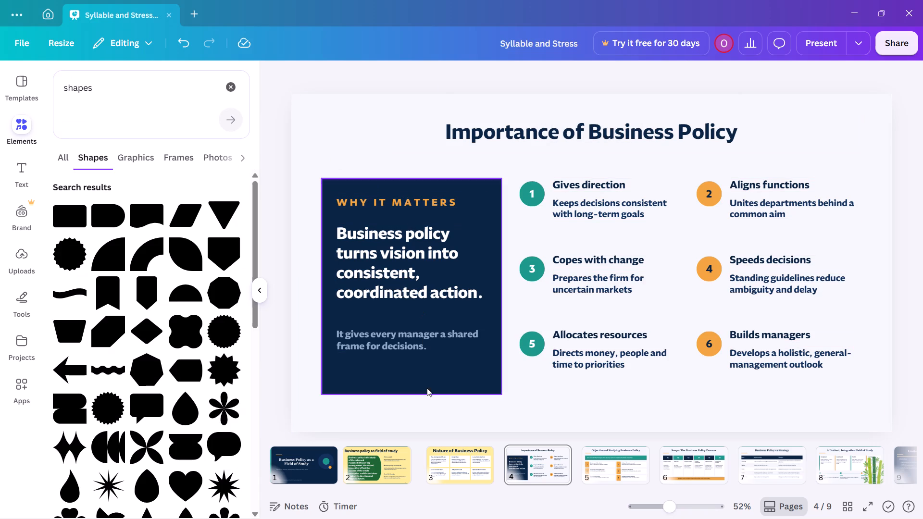
Delete the "It gives every manager a shared frame for decisions." and "WHY IT MATTERS" texts from the navy panel.
{"action": "left_click", "coordinate": [403, 343]}
{"action": "key", "text": "Delete"}
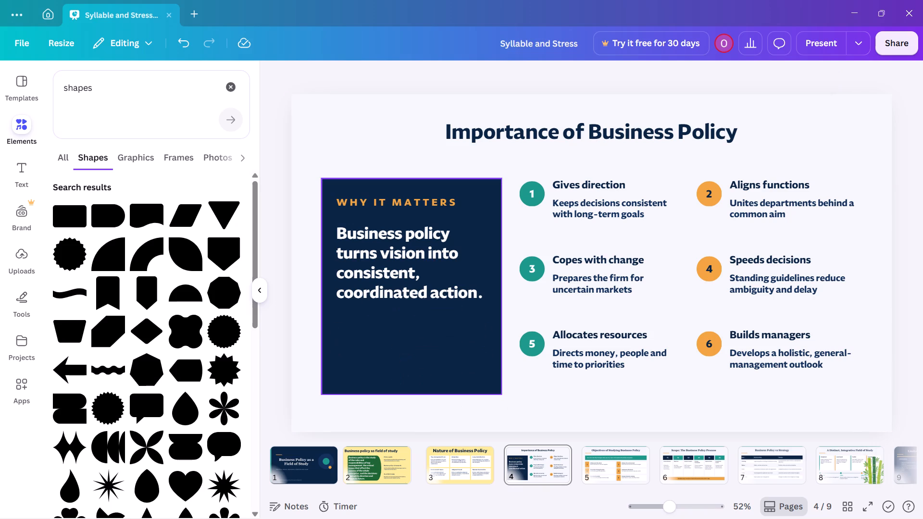
{"action": "left_click", "coordinate": [388, 202]}
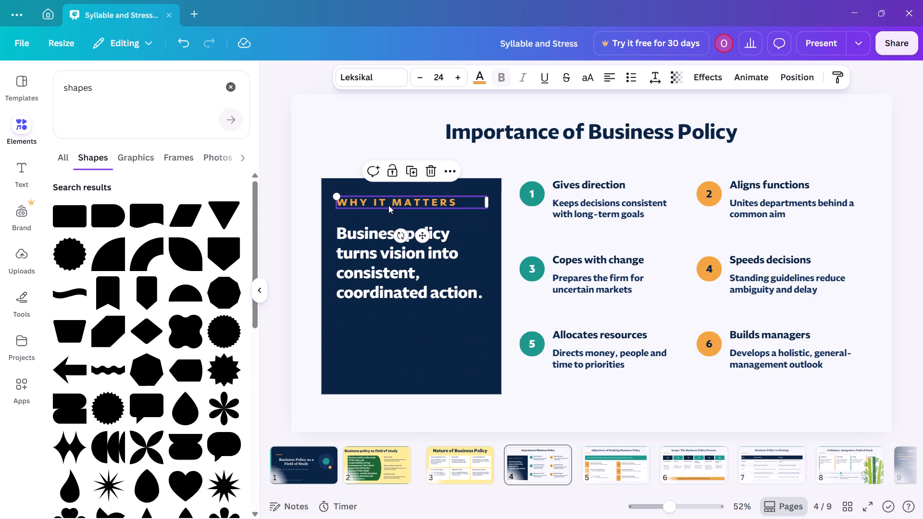
{"action": "key", "text": "Delete"}
Enlarge the "Business policy turns vision into consistent, coordinated action." text to about size 65 and fit it inside the navy panel.
{"action": "left_click", "coordinate": [416, 278]}
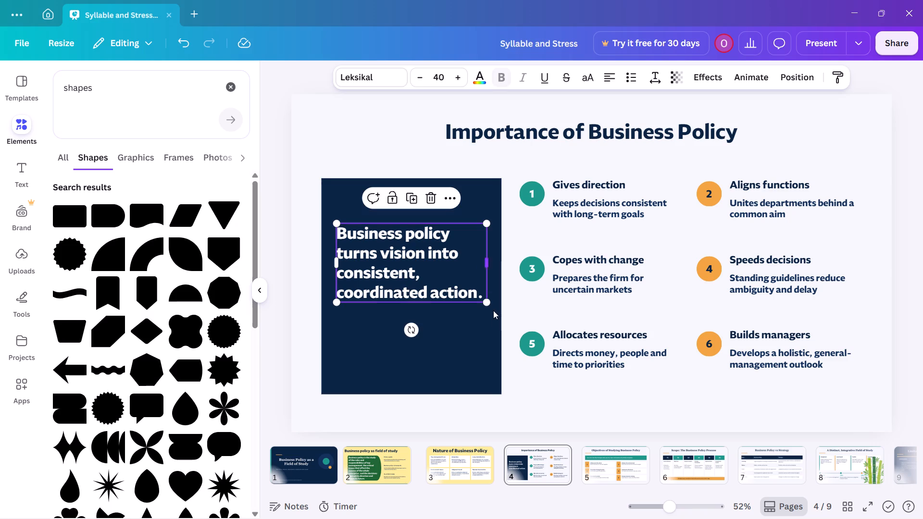
{"action": "left_click_drag", "start_coordinate": [487, 303], "coordinate": [553, 406]}
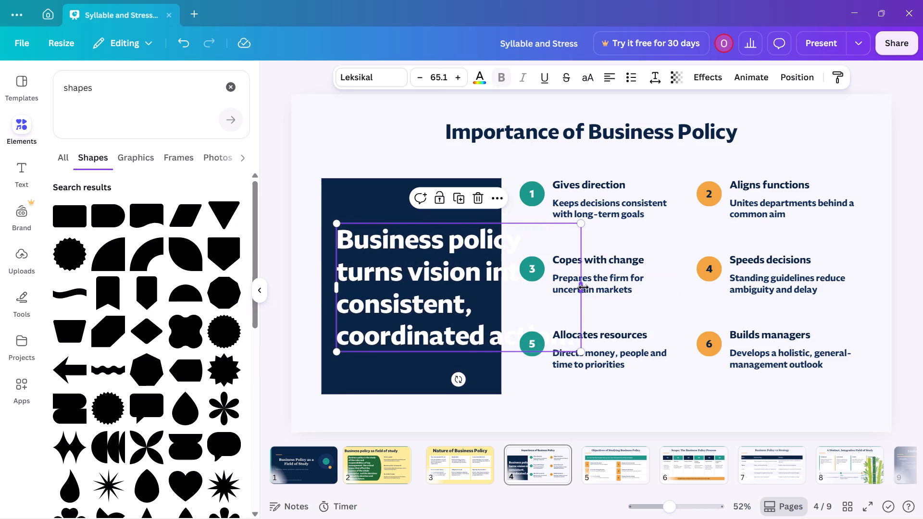
{"action": "left_click_drag", "start_coordinate": [584, 286], "coordinate": [500, 303]}
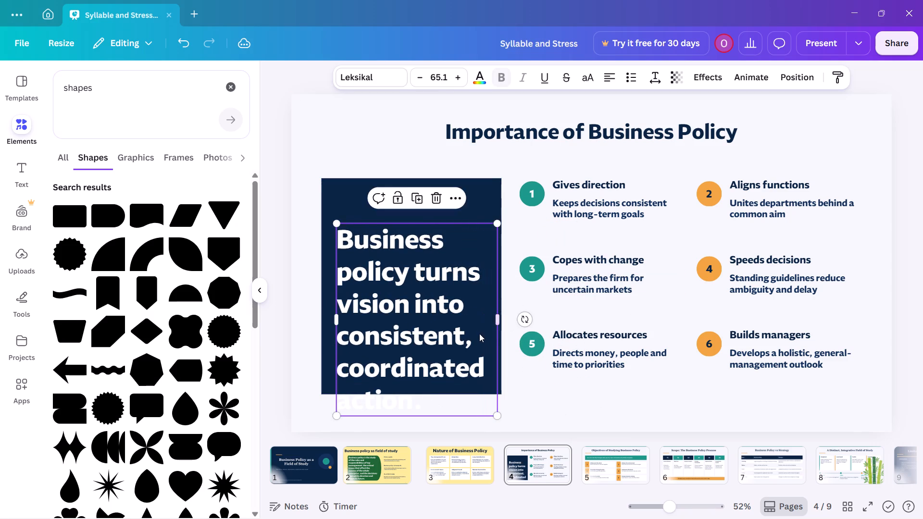
{"action": "left_click_drag", "start_coordinate": [479, 334], "coordinate": [479, 301]}
{"action": "left_click", "coordinate": [908, 319]}
Recolour the background of page 4, "Importance of Business Policy", to pastel green, trying the pale yellow first.
{"action": "left_click", "coordinate": [449, 467]}
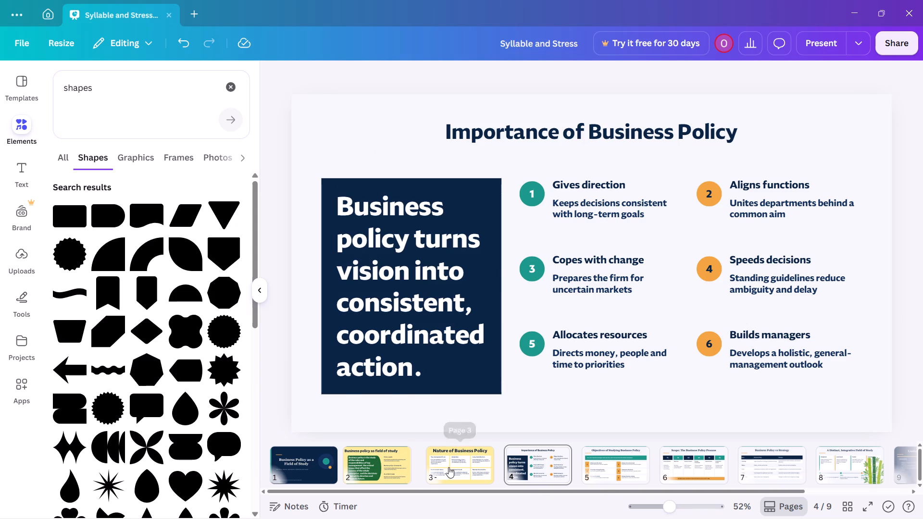
{"action": "left_click", "coordinate": [554, 467]}
{"action": "left_click", "coordinate": [565, 409]}
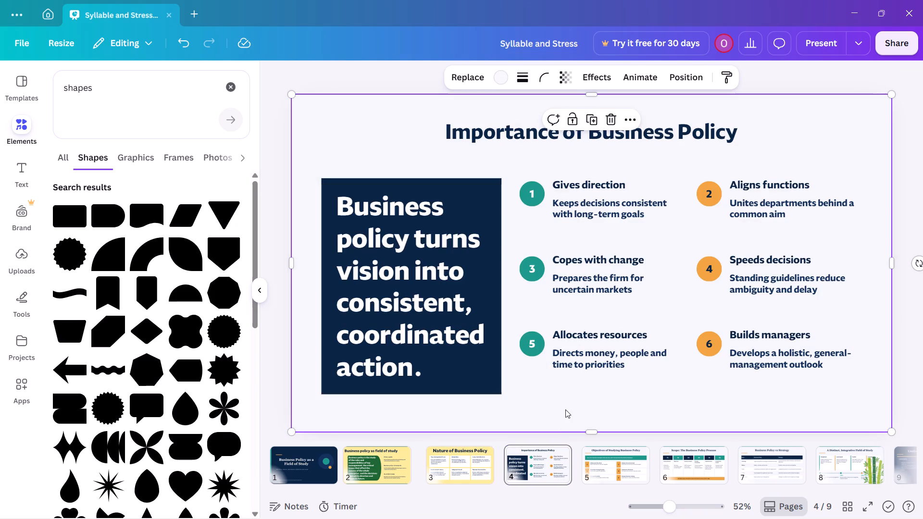
{"action": "left_click", "coordinate": [502, 78]}
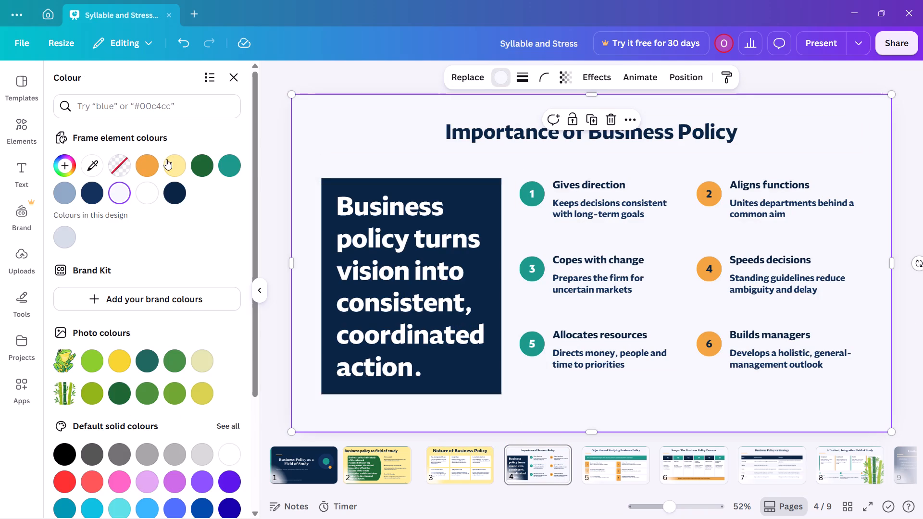
{"action": "left_click", "coordinate": [170, 163]}
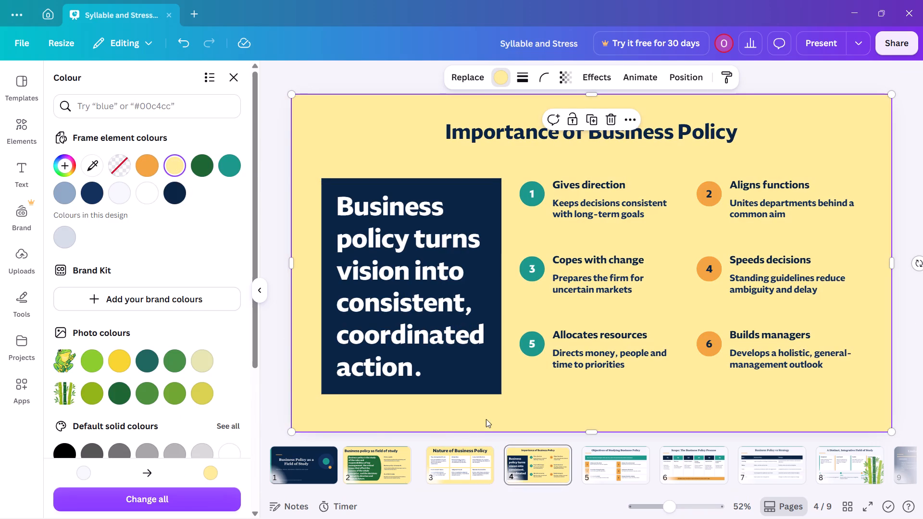
{"action": "scroll", "coordinate": [209, 218], "scroll_direction": "down", "scroll_amount": 5}
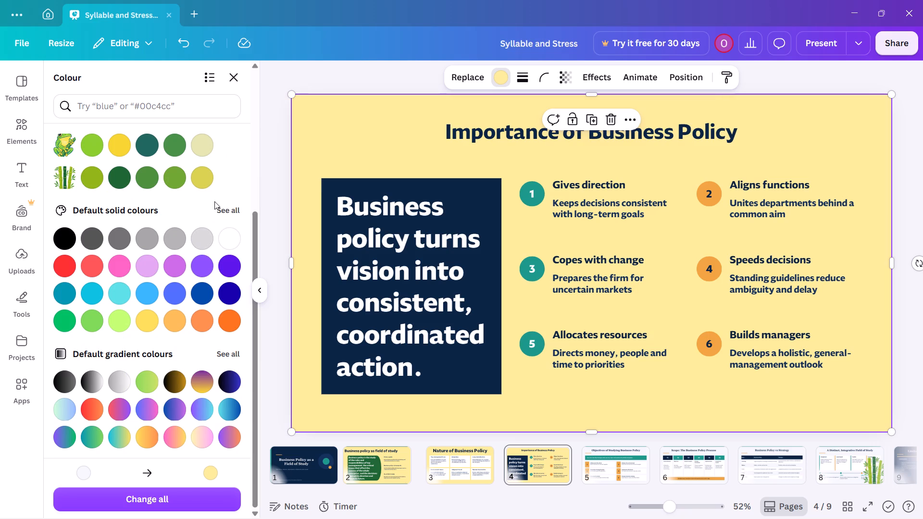
{"action": "scroll", "coordinate": [214, 204], "scroll_direction": "down", "scroll_amount": 1}
{"action": "left_click", "coordinate": [221, 208]}
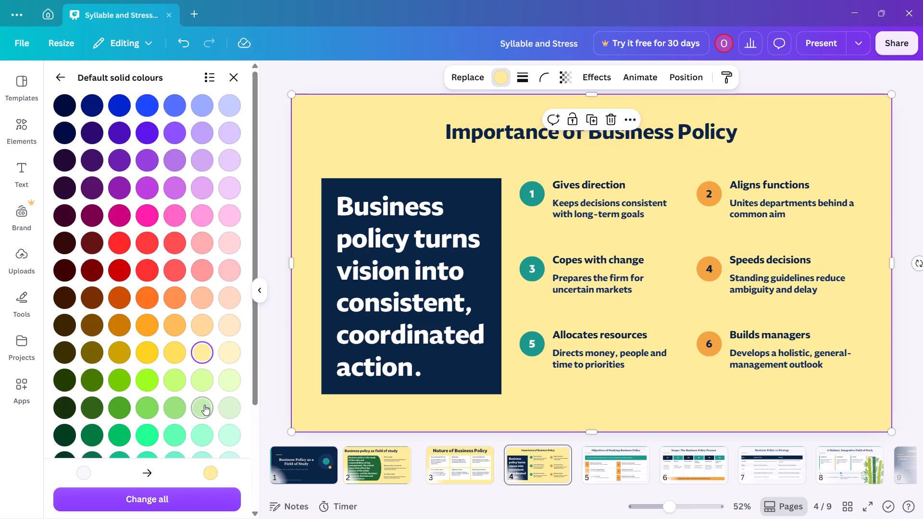
{"action": "left_click", "coordinate": [204, 405]}
{"action": "scroll", "coordinate": [206, 403], "scroll_direction": "down", "scroll_amount": 2}
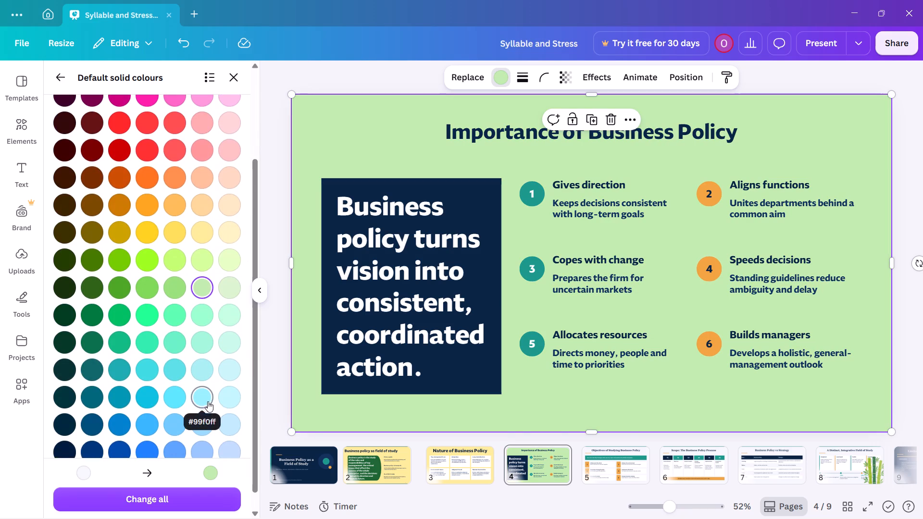
Recolour the background of page 3, "Nature of Business Policy", to the same pastel green.
{"action": "left_click", "coordinate": [476, 458]}
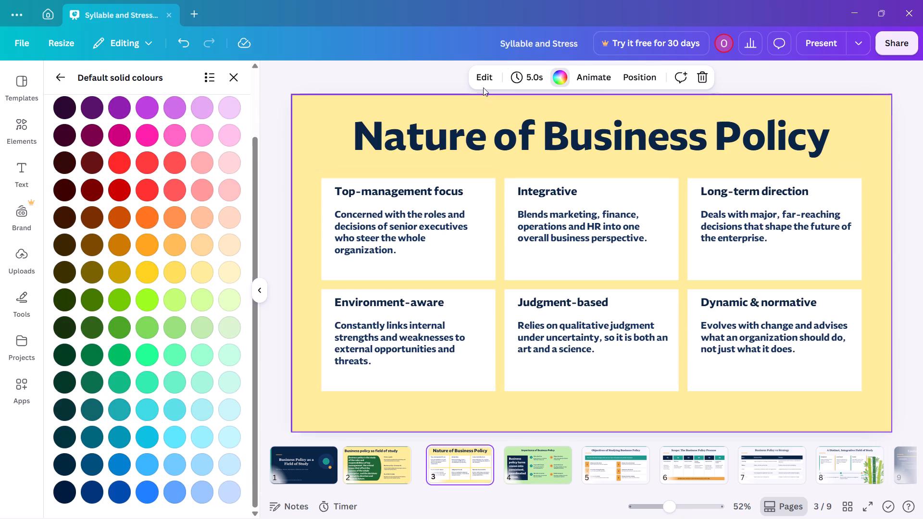
{"action": "left_click", "coordinate": [565, 77]}
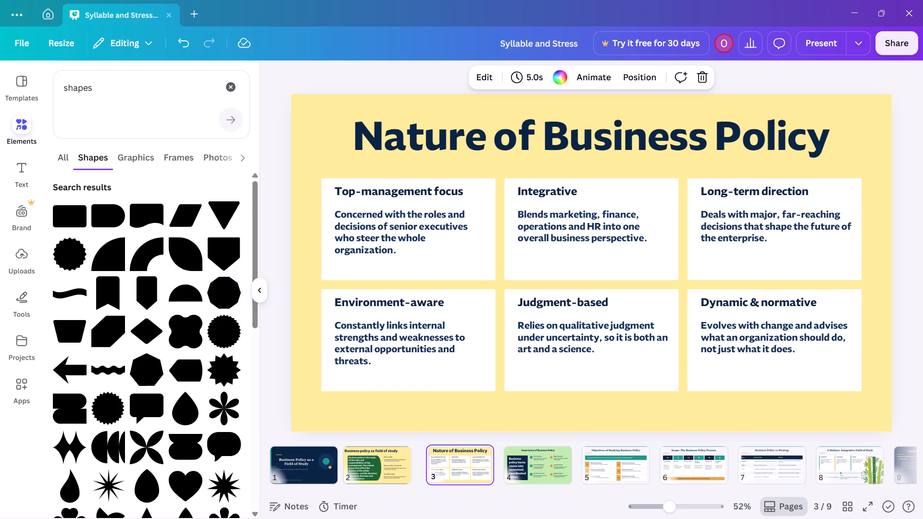
{"action": "left_click", "coordinate": [558, 74]}
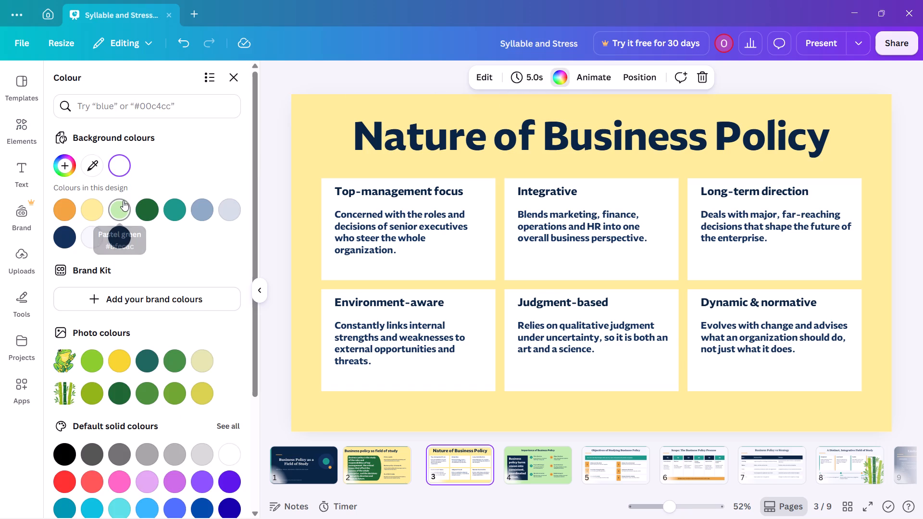
{"action": "left_click", "coordinate": [122, 200]}
{"action": "left_click", "coordinate": [314, 152]}
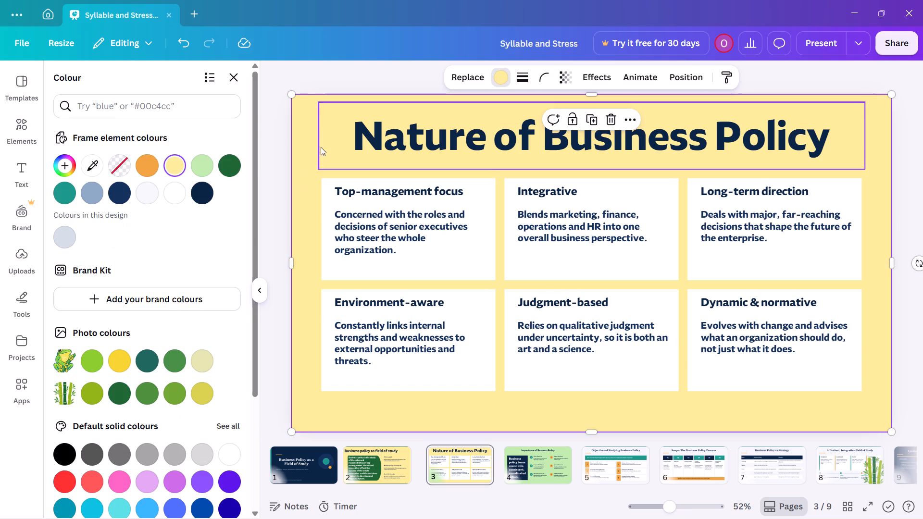
{"action": "left_click", "coordinate": [206, 165]}
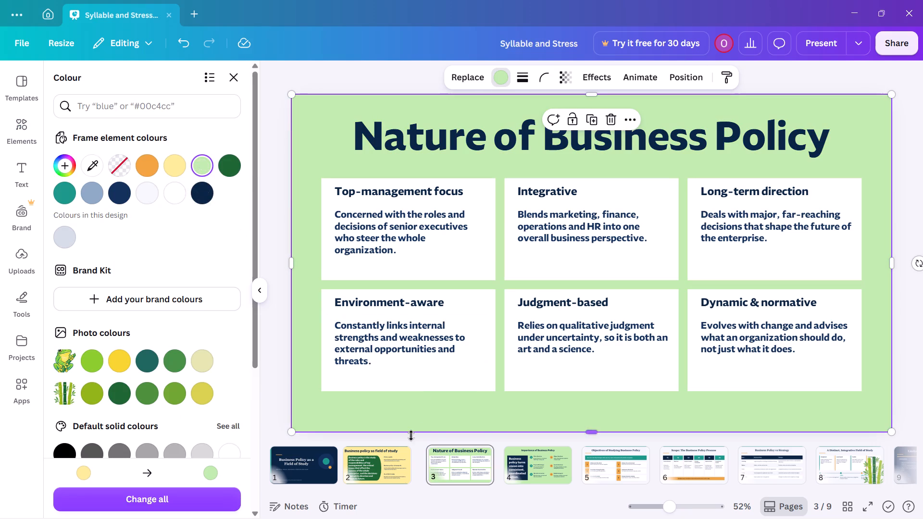
Recolour the yellow background of page 2, "Business policy as field of study", to the same pastel green.
{"action": "left_click", "coordinate": [398, 455]}
{"action": "left_click", "coordinate": [310, 197]}
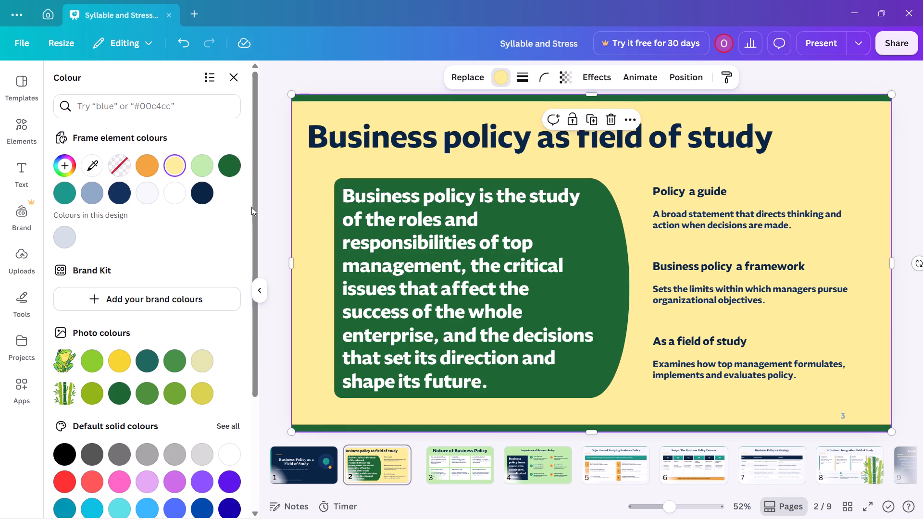
{"action": "left_click", "coordinate": [202, 170]}
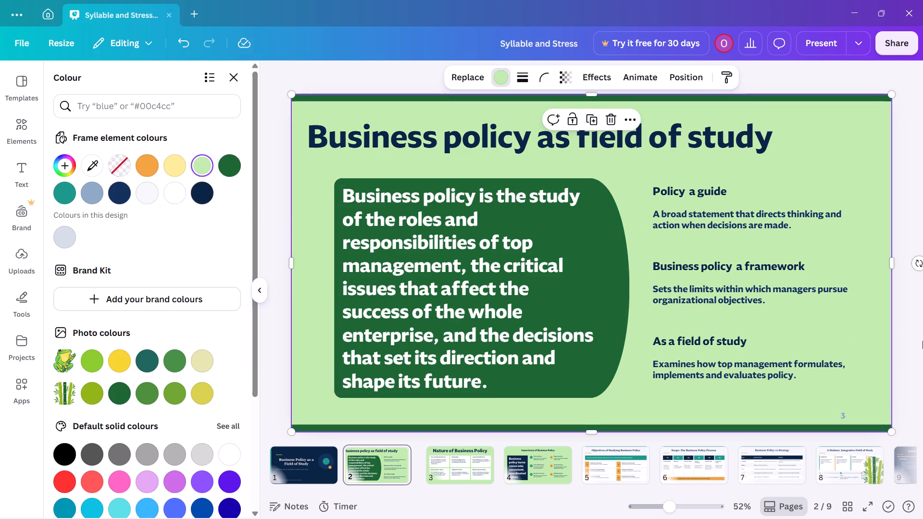
{"action": "left_click", "coordinate": [922, 349]}
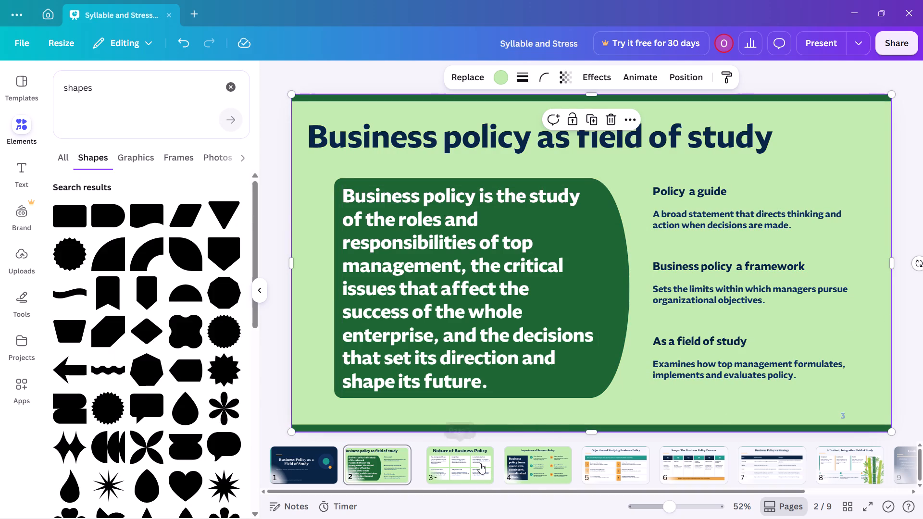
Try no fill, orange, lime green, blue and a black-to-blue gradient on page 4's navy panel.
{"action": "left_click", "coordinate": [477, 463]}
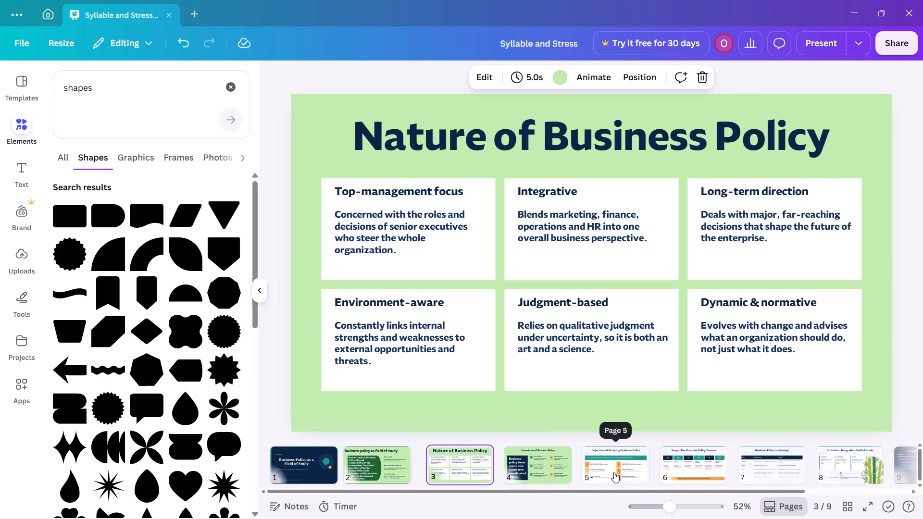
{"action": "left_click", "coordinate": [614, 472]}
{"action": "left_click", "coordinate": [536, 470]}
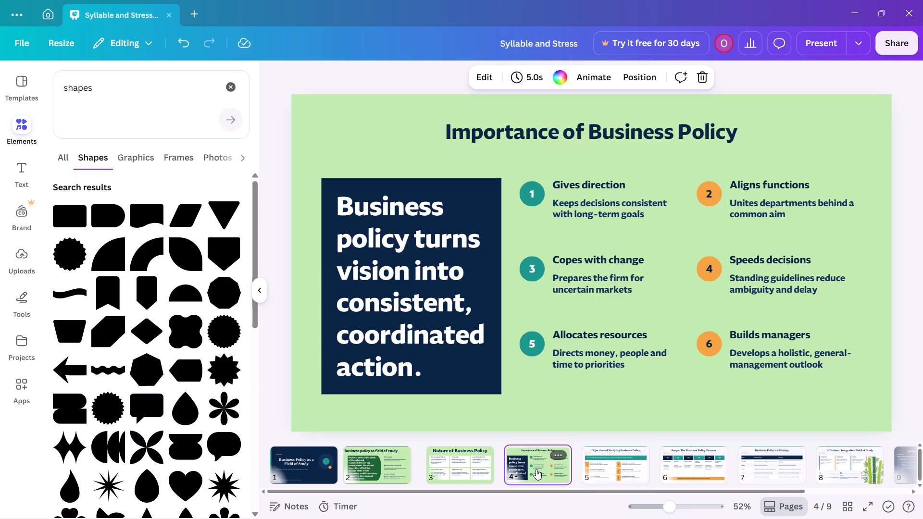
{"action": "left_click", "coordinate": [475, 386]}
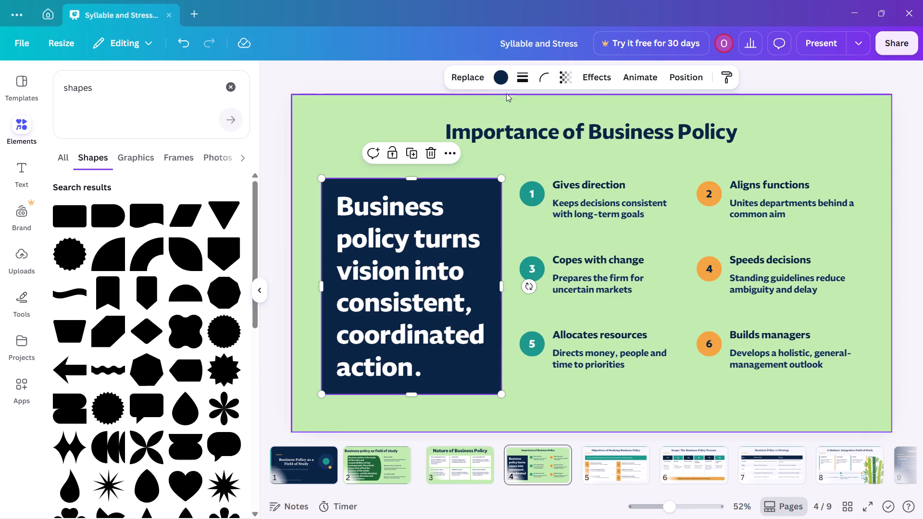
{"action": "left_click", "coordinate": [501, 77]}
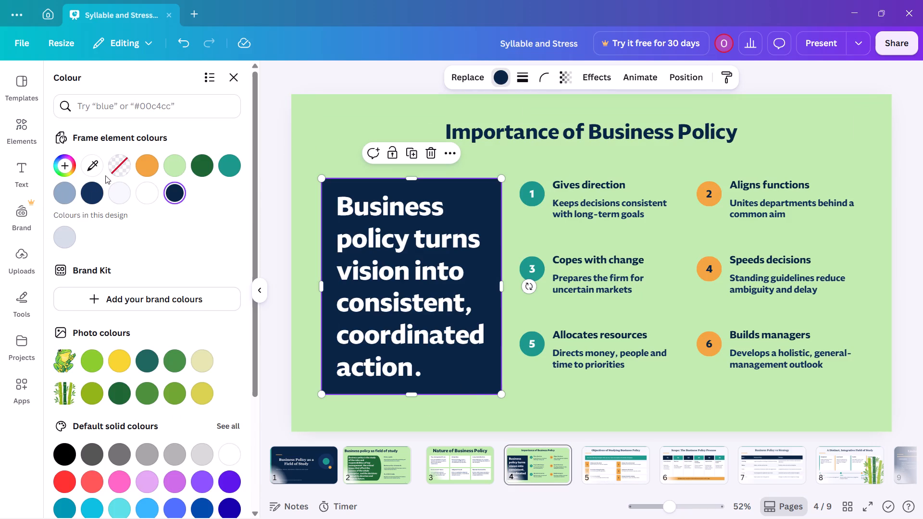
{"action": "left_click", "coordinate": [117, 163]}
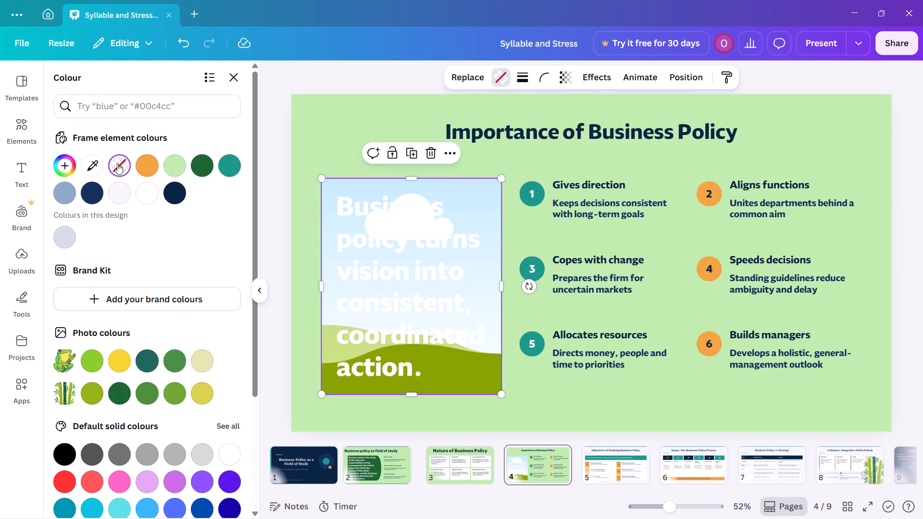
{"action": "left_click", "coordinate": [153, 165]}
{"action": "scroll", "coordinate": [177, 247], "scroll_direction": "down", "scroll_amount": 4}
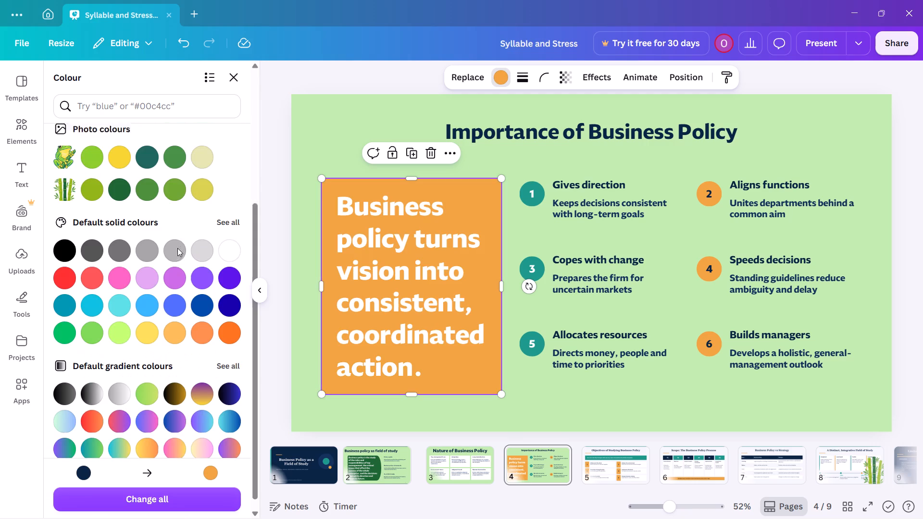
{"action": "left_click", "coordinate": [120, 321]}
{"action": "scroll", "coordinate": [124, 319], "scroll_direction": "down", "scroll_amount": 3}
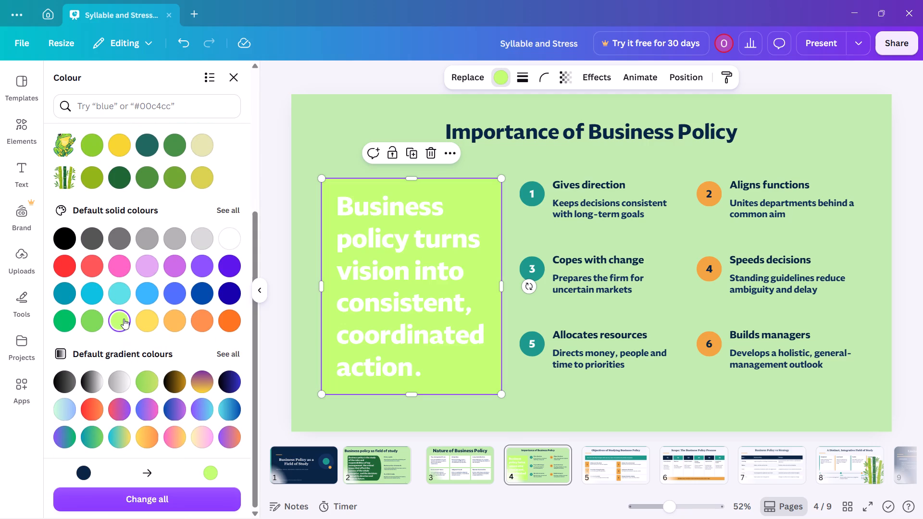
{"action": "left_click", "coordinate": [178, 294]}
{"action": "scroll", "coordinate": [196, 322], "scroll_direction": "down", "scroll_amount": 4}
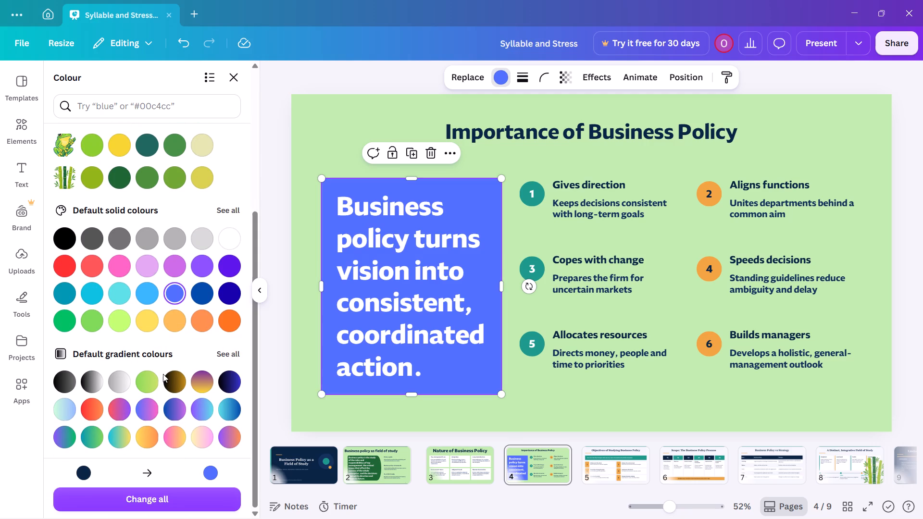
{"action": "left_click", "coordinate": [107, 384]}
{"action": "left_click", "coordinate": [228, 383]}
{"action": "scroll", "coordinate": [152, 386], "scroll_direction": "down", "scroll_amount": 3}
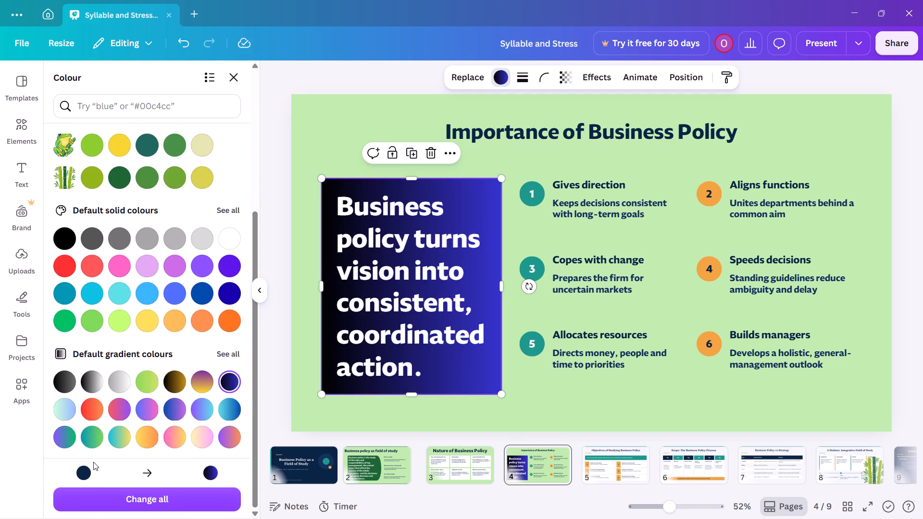
Fill the text panel on page 4 with the cyan-to-yellow gradient.
{"action": "left_click", "coordinate": [112, 437]}
{"action": "scroll", "coordinate": [112, 423], "scroll_direction": "down", "scroll_amount": 10}
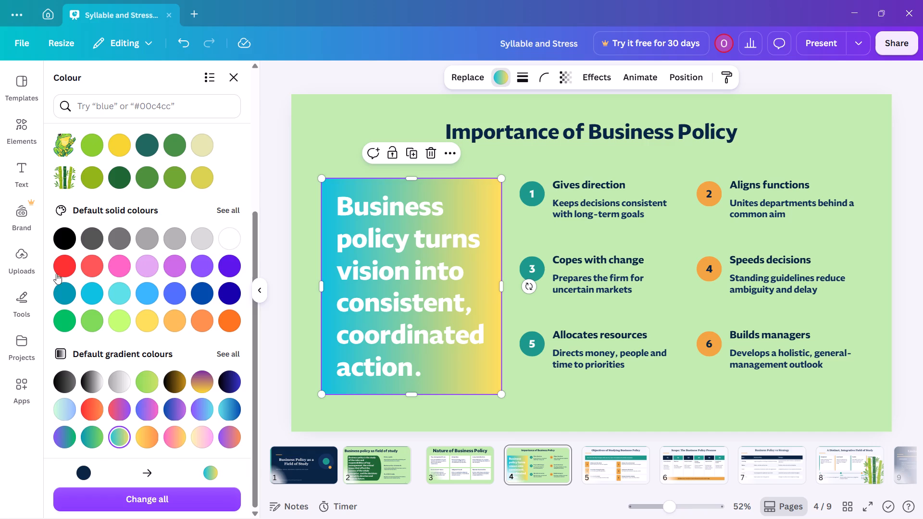
Search the elements library for "illustration" and browse the photo results.
{"action": "left_click", "coordinate": [16, 131]}
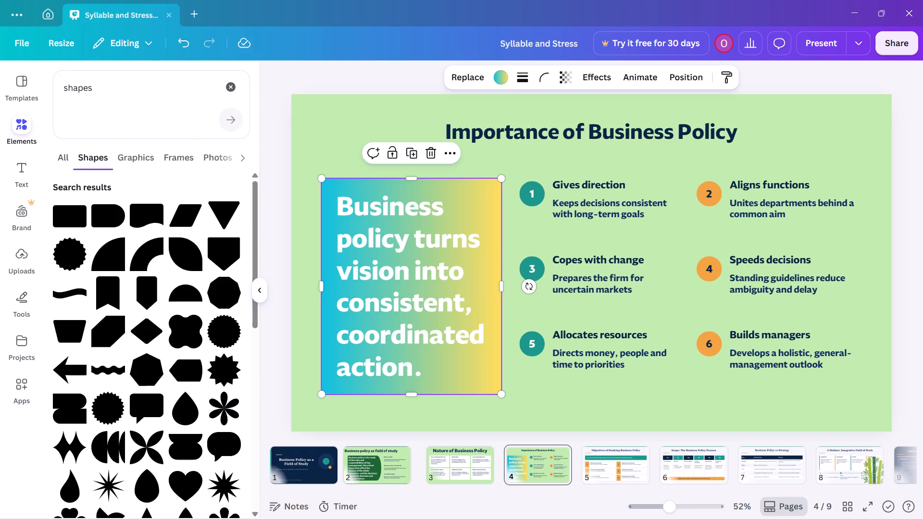
{"action": "left_click", "coordinate": [230, 86]}
{"action": "left_click", "coordinate": [118, 216]}
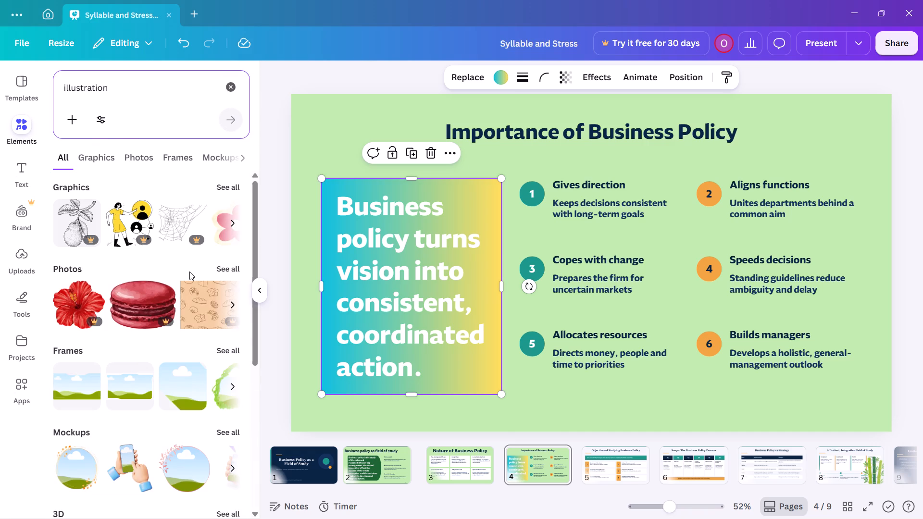
{"action": "left_click", "coordinate": [231, 271]}
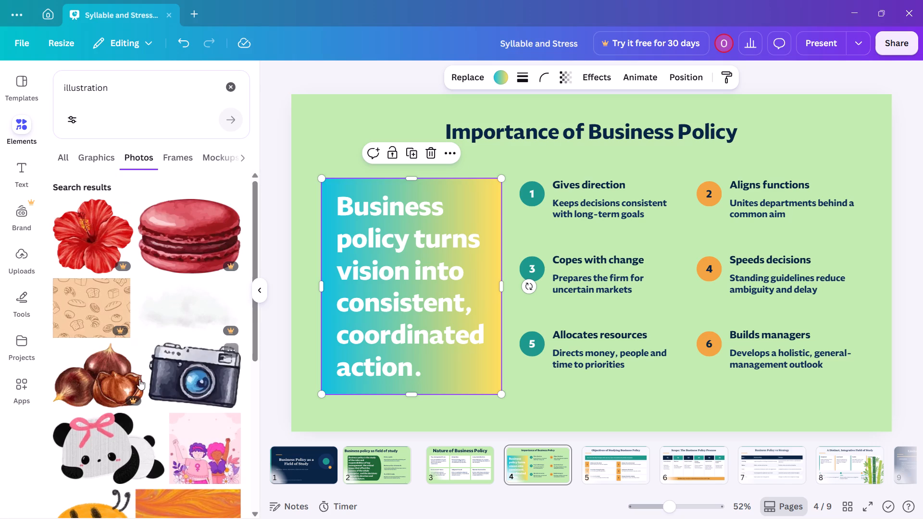
{"action": "scroll", "coordinate": [125, 311], "scroll_direction": "down", "scroll_amount": 5}
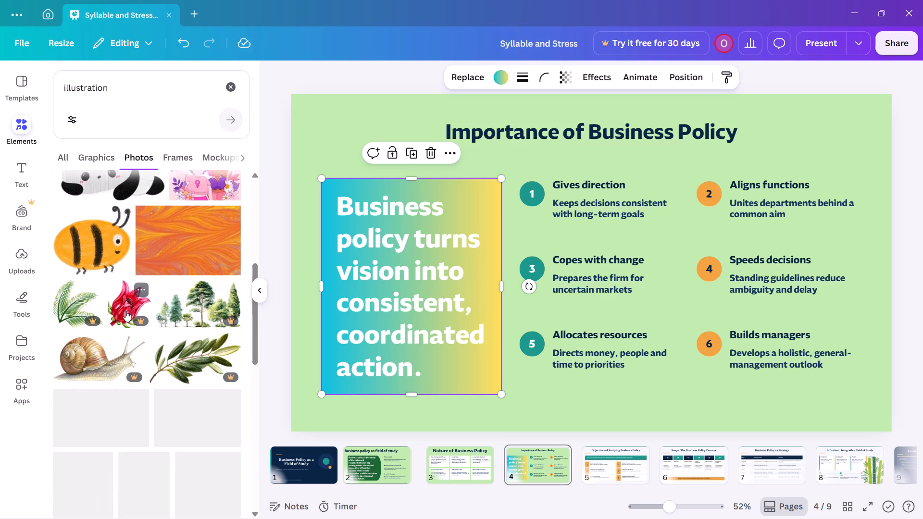
Search the photos for "poster" and fill page 4's background with the crumpled white paper photo.
{"action": "left_click_drag", "start_coordinate": [121, 89], "coordinate": [0, 111]}
{"action": "type", "text": "poster"}
{"action": "key", "text": "Return"}
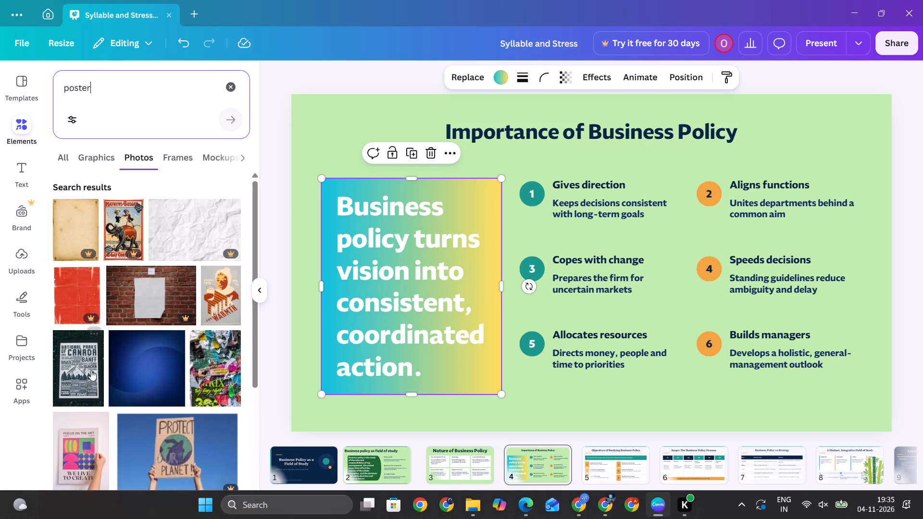
{"action": "scroll", "coordinate": [113, 366], "scroll_direction": "down", "scroll_amount": 4}
{"action": "scroll", "coordinate": [173, 413], "scroll_direction": "down", "scroll_amount": 5}
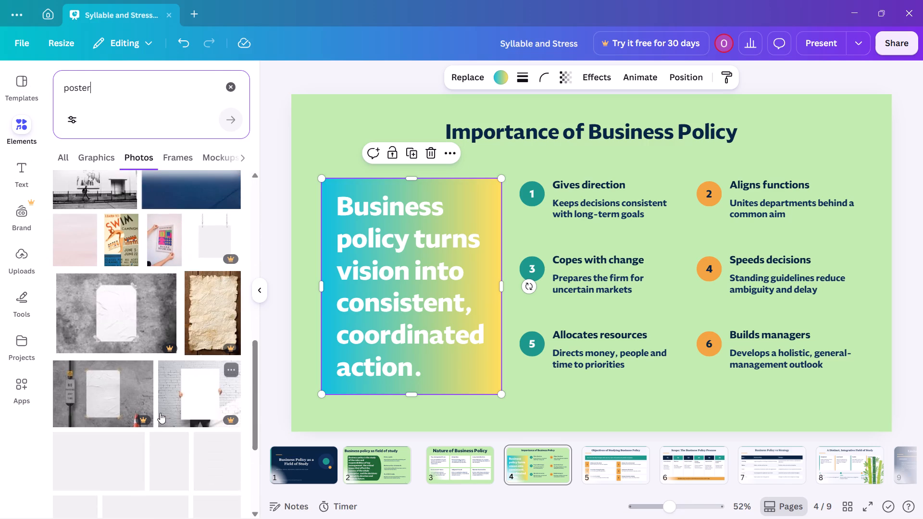
{"action": "scroll", "coordinate": [160, 413], "scroll_direction": "down", "scroll_amount": 2}
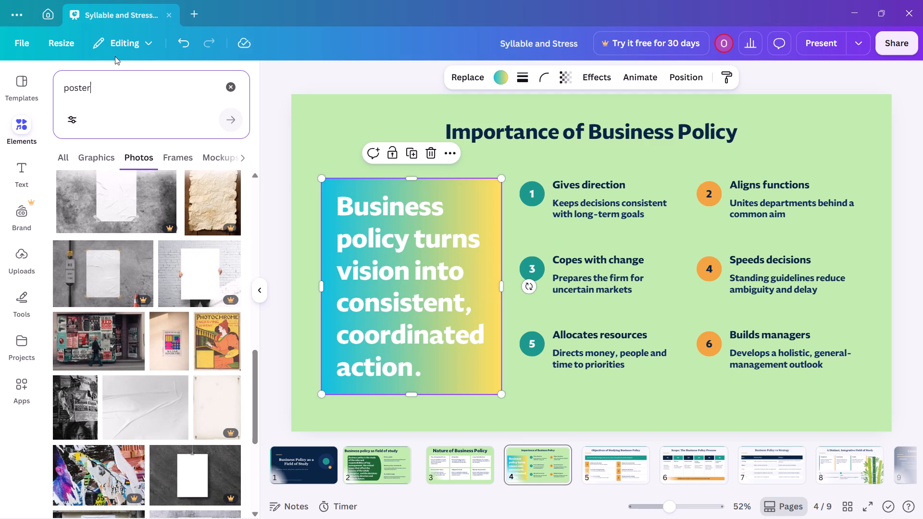
{"action": "scroll", "coordinate": [186, 175], "scroll_direction": "down", "scroll_amount": 7}
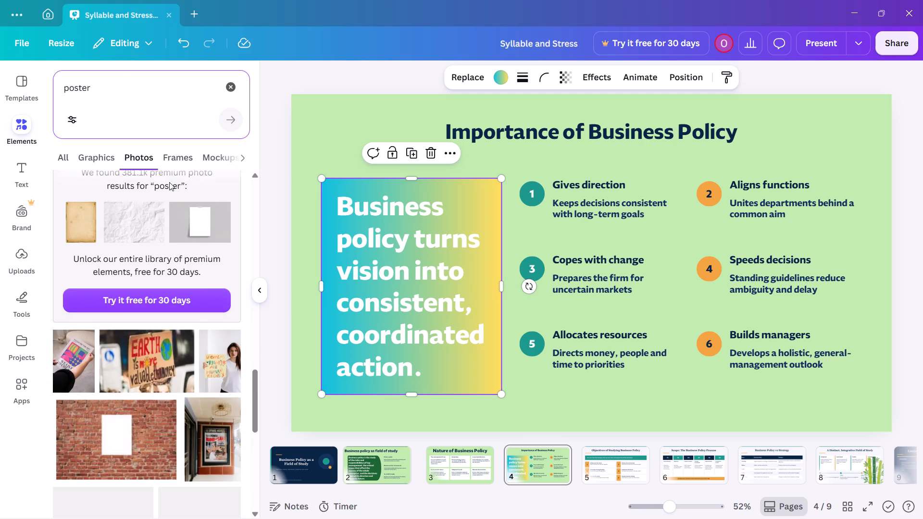
{"action": "left_click", "coordinate": [107, 230]}
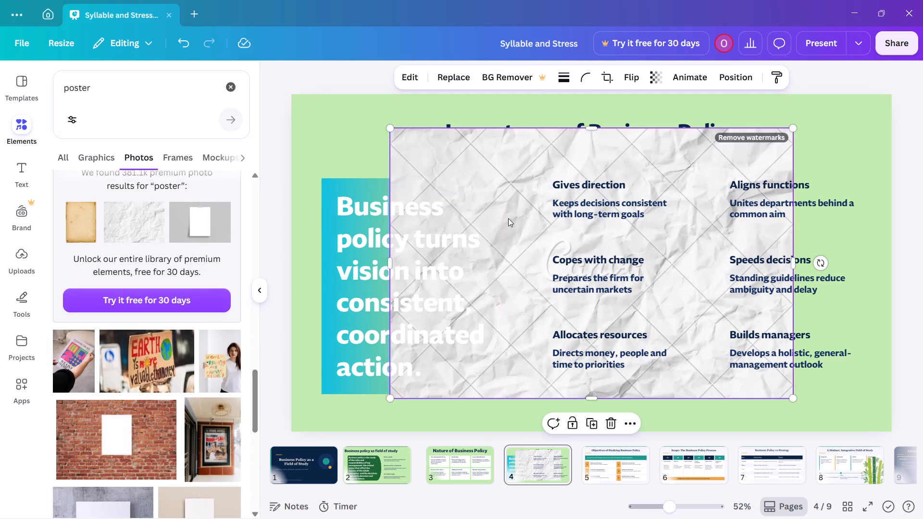
{"action": "left_click", "coordinate": [517, 216]}
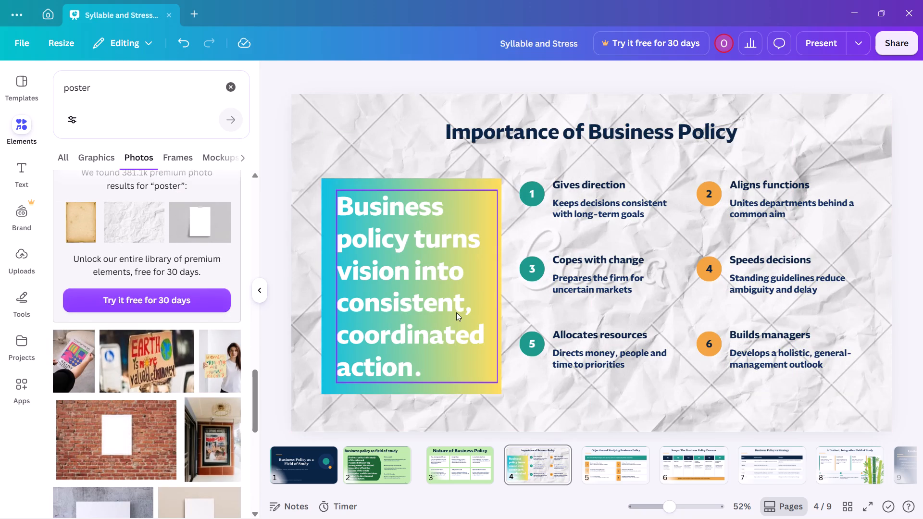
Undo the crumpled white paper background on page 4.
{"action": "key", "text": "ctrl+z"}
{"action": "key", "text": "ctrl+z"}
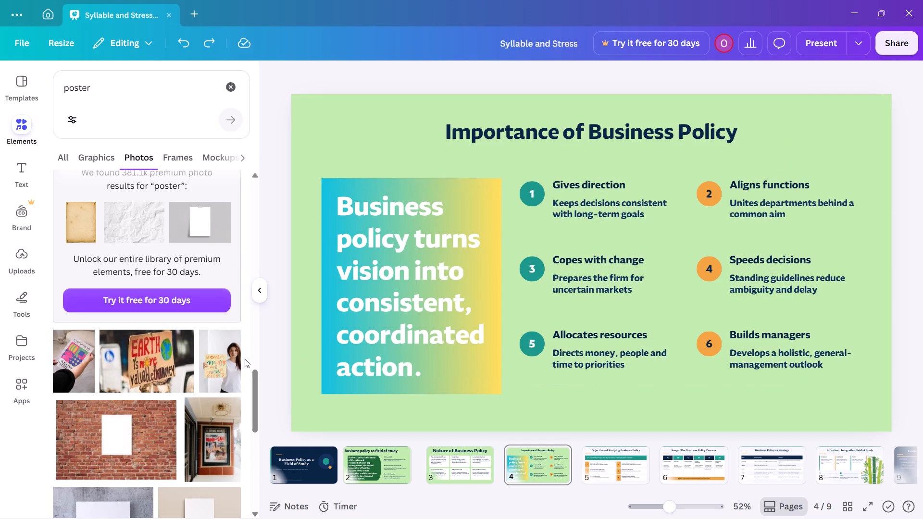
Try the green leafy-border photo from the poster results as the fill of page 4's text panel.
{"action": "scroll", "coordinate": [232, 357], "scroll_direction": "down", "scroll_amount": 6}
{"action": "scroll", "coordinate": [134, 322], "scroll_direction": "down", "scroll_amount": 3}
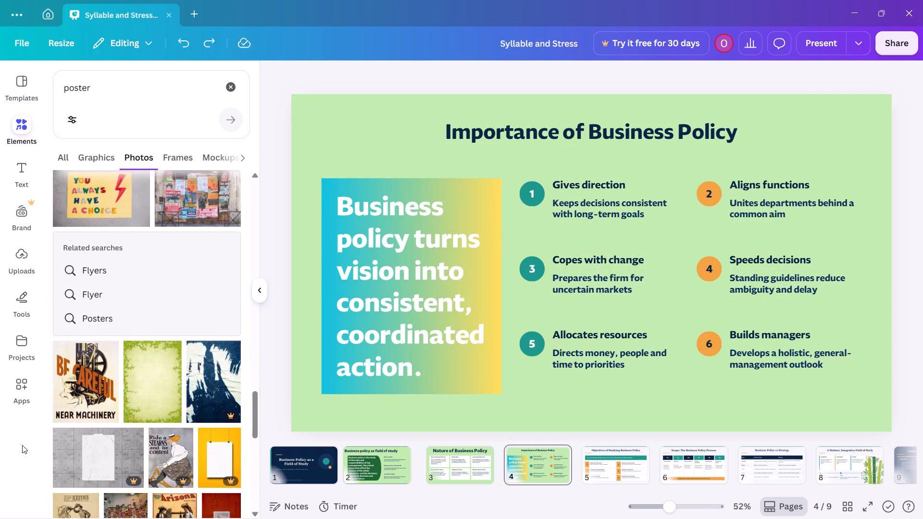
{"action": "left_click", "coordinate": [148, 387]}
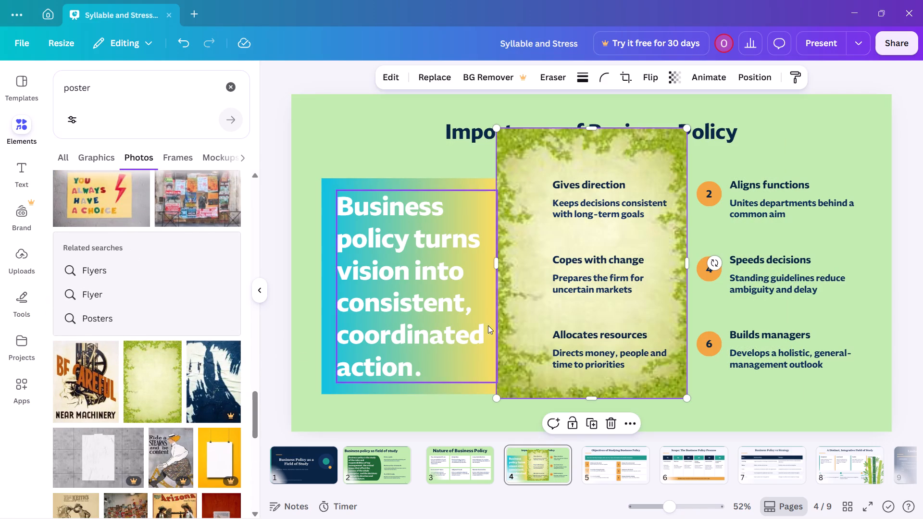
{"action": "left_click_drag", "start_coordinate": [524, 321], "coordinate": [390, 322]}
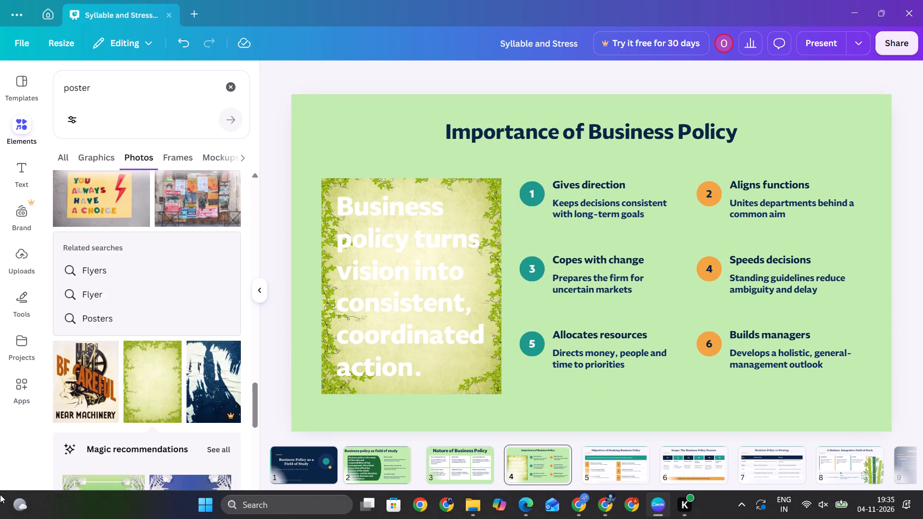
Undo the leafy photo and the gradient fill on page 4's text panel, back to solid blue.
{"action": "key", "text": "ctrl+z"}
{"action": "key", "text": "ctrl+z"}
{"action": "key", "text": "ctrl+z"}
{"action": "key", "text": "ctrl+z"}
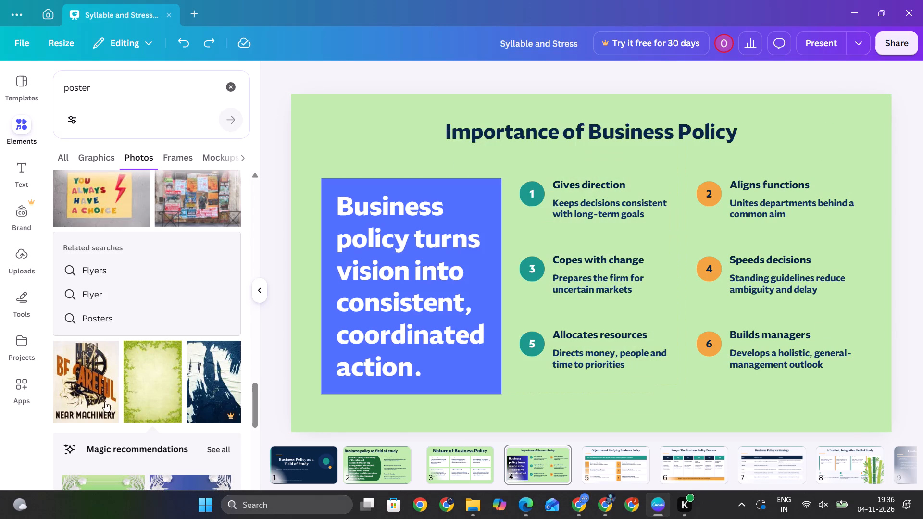
Set the font size of page 4's title "Importance of Business Policy" to 100.
{"action": "left_click", "coordinate": [542, 136]}
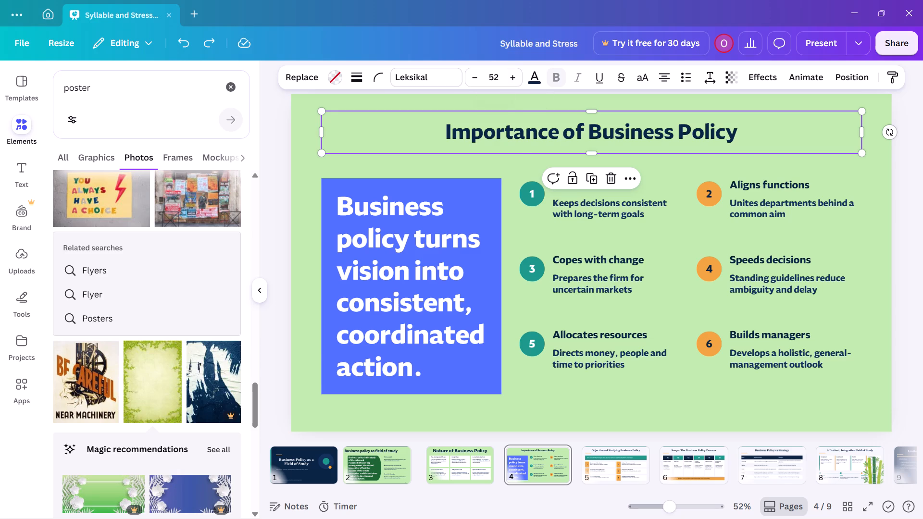
{"action": "left_click", "coordinate": [500, 75]}
{"action": "key", "text": "1"}
{"action": "key", "text": "0"}
{"action": "key", "text": "0"}
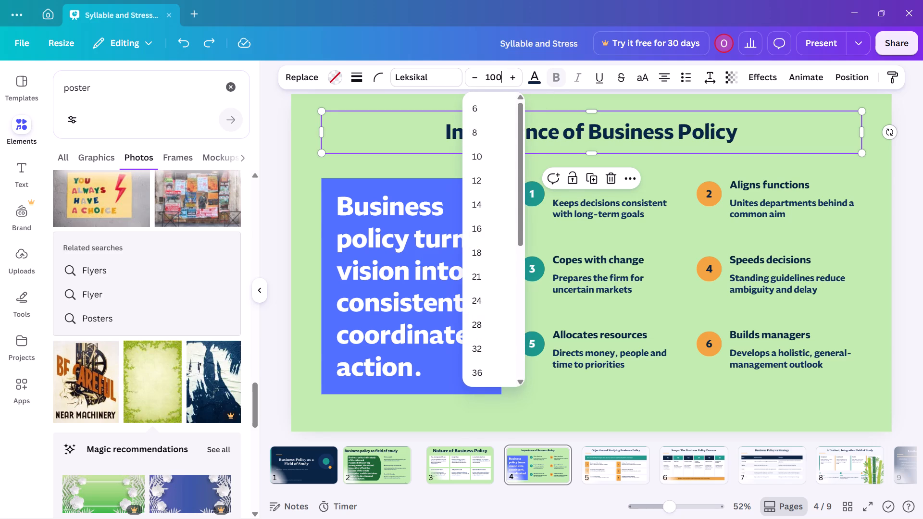
{"action": "key", "text": "Return"}
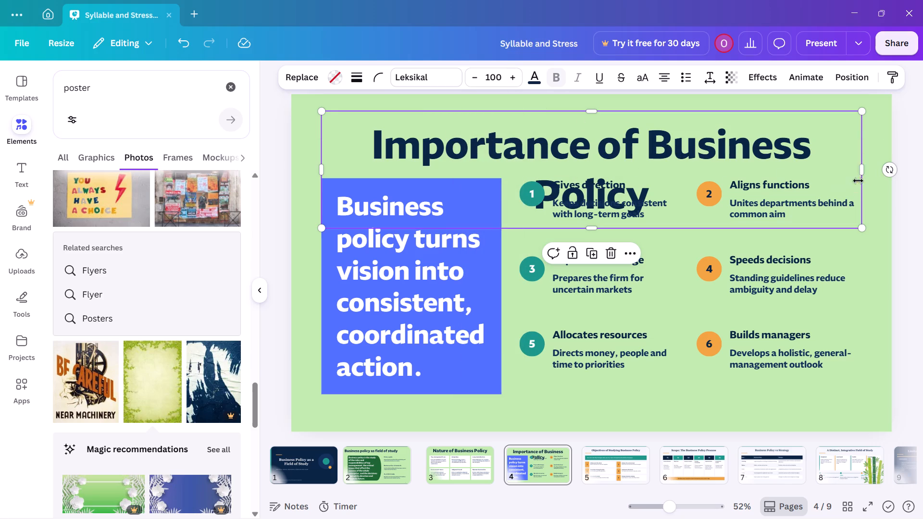
Widen page 4's title box so the text fits on one line, and place it across the slide's upper edge.
{"action": "left_click_drag", "start_coordinate": [829, 160], "coordinate": [798, 140]}
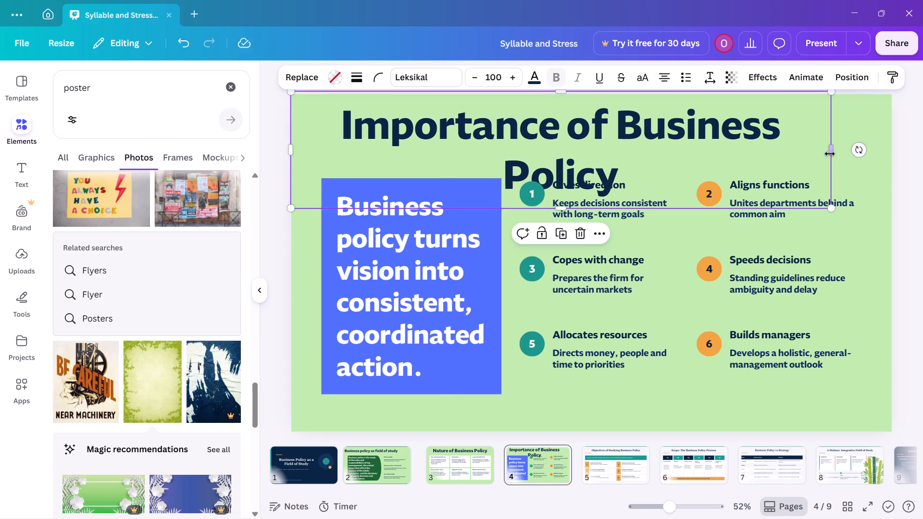
{"action": "left_click_drag", "start_coordinate": [832, 155], "coordinate": [911, 149]}
{"action": "left_click_drag", "start_coordinate": [830, 158], "coordinate": [833, 139]}
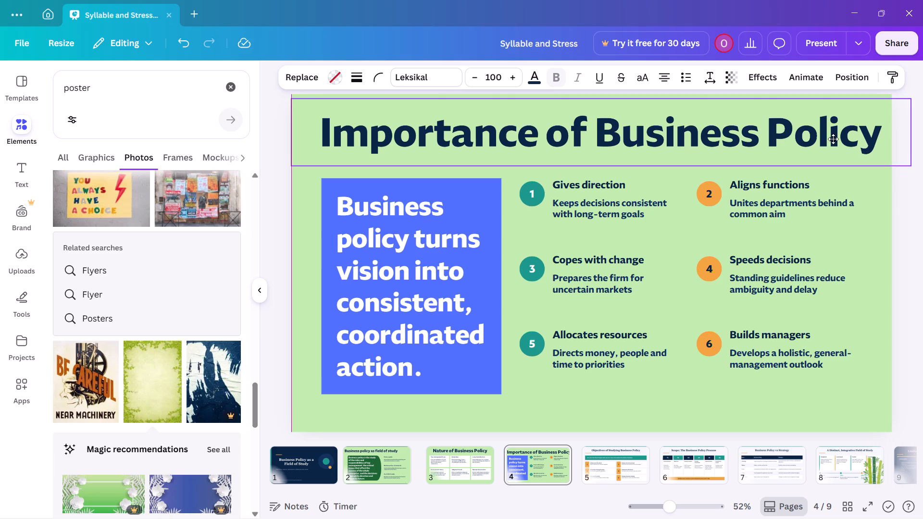
{"action": "left_click_drag", "start_coordinate": [833, 139], "coordinate": [827, 136]}
{"action": "left_click", "coordinate": [917, 223]}
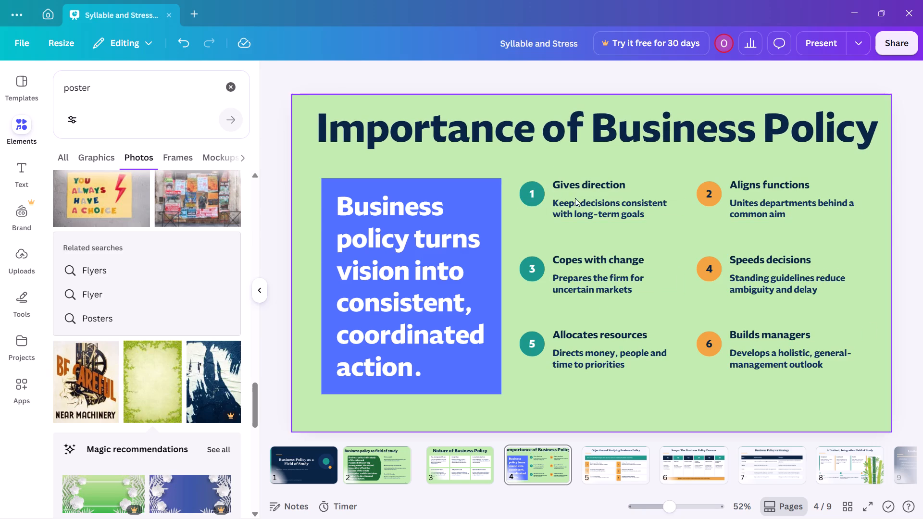
Using the layers list, delete the orange circle behind number 2 and the teal circle behind number 1 on page 4.
{"action": "left_click", "coordinate": [714, 197]}
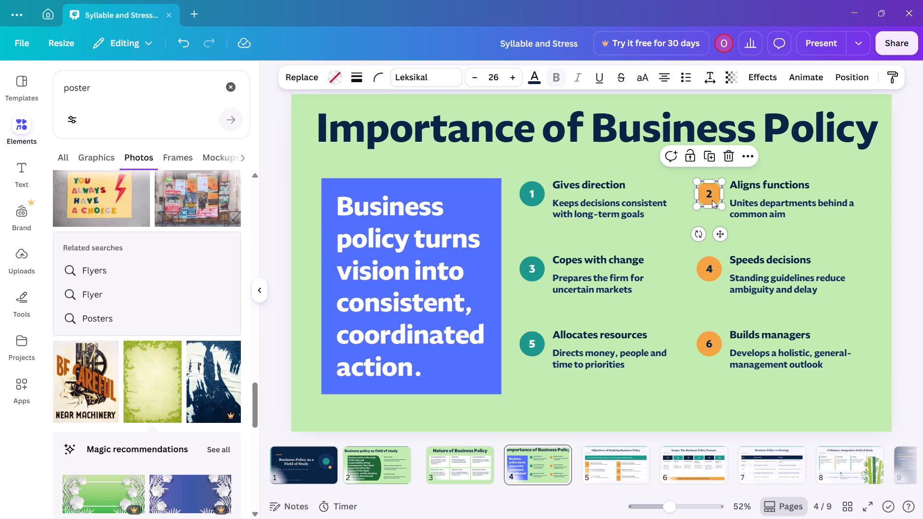
{"action": "left_click", "coordinate": [711, 203]}
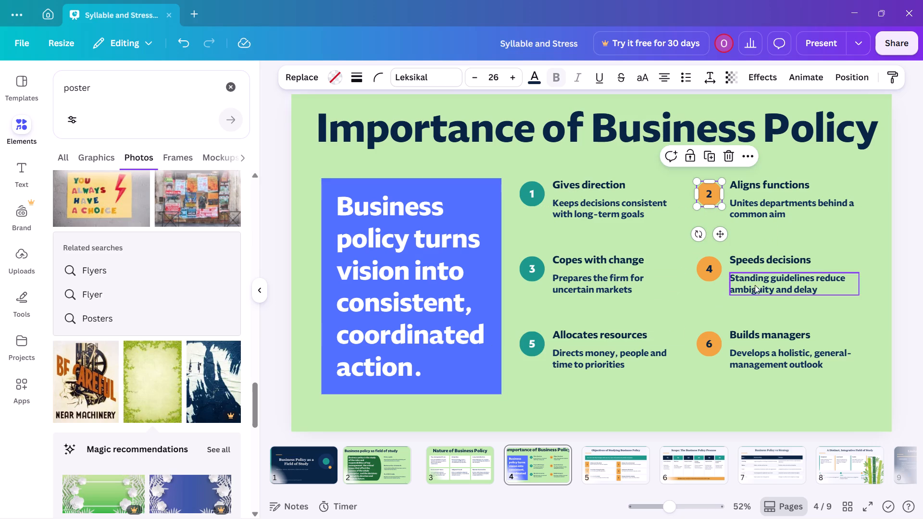
{"action": "left_click", "coordinate": [689, 411]}
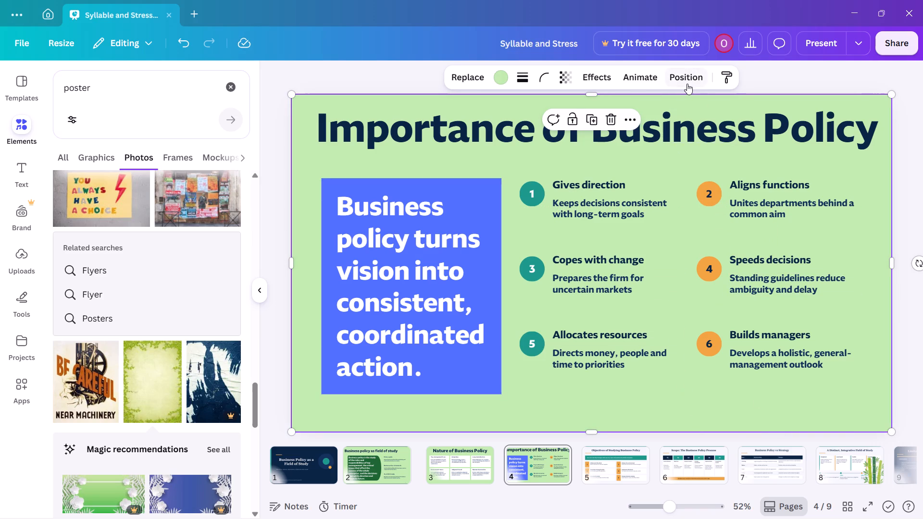
{"action": "left_click", "coordinate": [687, 84]}
{"action": "left_click", "coordinate": [154, 154]}
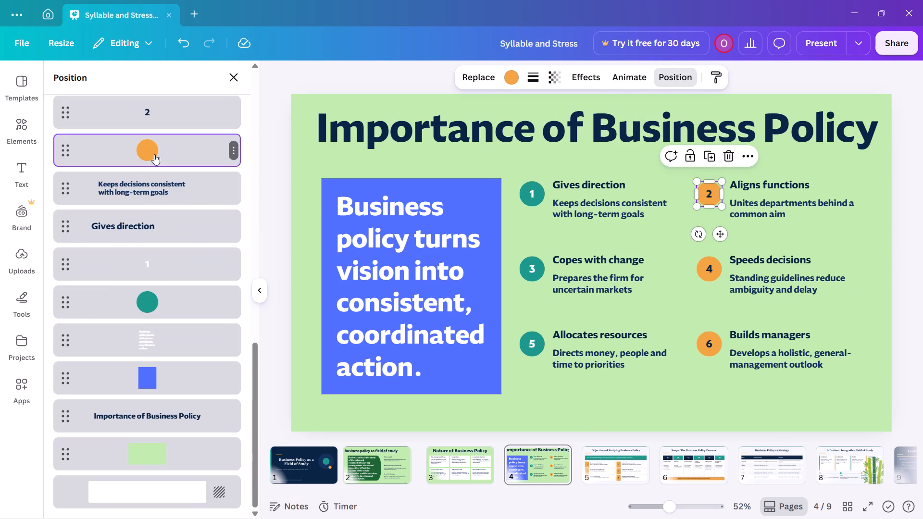
{"action": "key", "text": "Delete"}
{"action": "left_click", "coordinate": [147, 295]}
{"action": "key", "text": "Delete"}
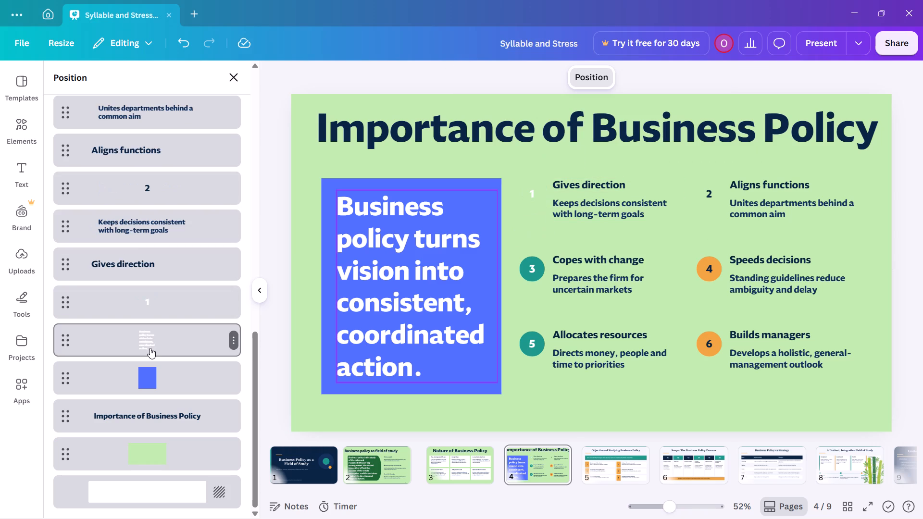
Delete the orange circle behind number 6 and the teal circle behind number 5 from page 4's layers.
{"action": "scroll", "coordinate": [150, 348], "scroll_direction": "down", "scroll_amount": 6}
{"action": "scroll", "coordinate": [161, 438], "scroll_direction": "down", "scroll_amount": 5}
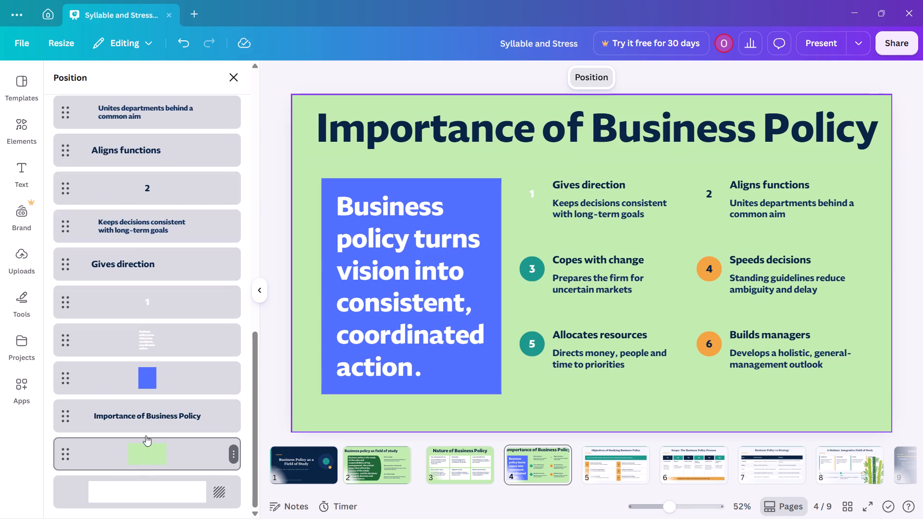
{"action": "scroll", "coordinate": [146, 435], "scroll_direction": "down", "scroll_amount": 1}
{"action": "scroll", "coordinate": [137, 405], "scroll_direction": "up", "scroll_amount": 10}
{"action": "scroll", "coordinate": [151, 334], "scroll_direction": "up", "scroll_amount": 9}
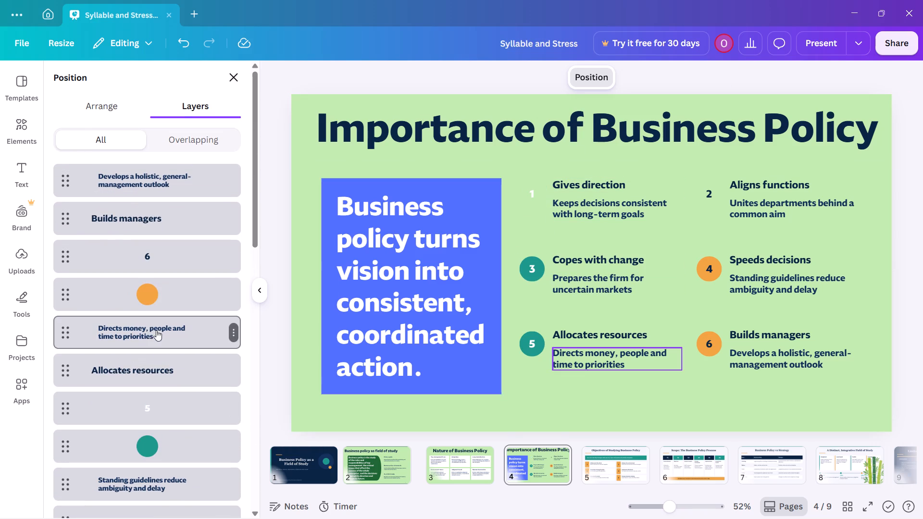
{"action": "left_click", "coordinate": [171, 300]}
{"action": "left_click", "coordinate": [146, 403]}
{"action": "key", "text": "Delete"}
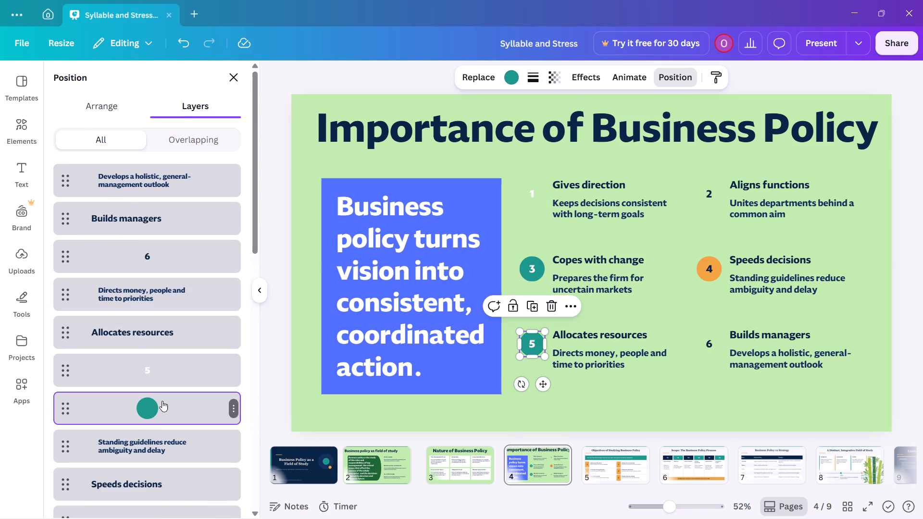
{"action": "left_click", "coordinate": [162, 401]}
{"action": "key", "text": "Delete"}
Delete the orange circle behind number 4 and the teal circle behind number 3 from page 4's layers.
{"action": "scroll", "coordinate": [162, 407], "scroll_direction": "down", "scroll_amount": 4}
{"action": "left_click", "coordinate": [169, 283]}
{"action": "key", "text": "Delete"}
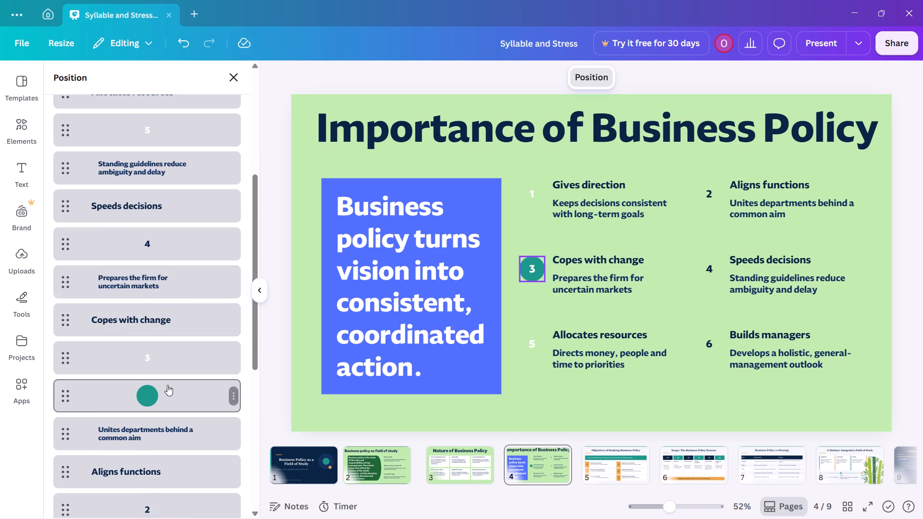
{"action": "left_click", "coordinate": [162, 394]}
{"action": "key", "text": "Delete"}
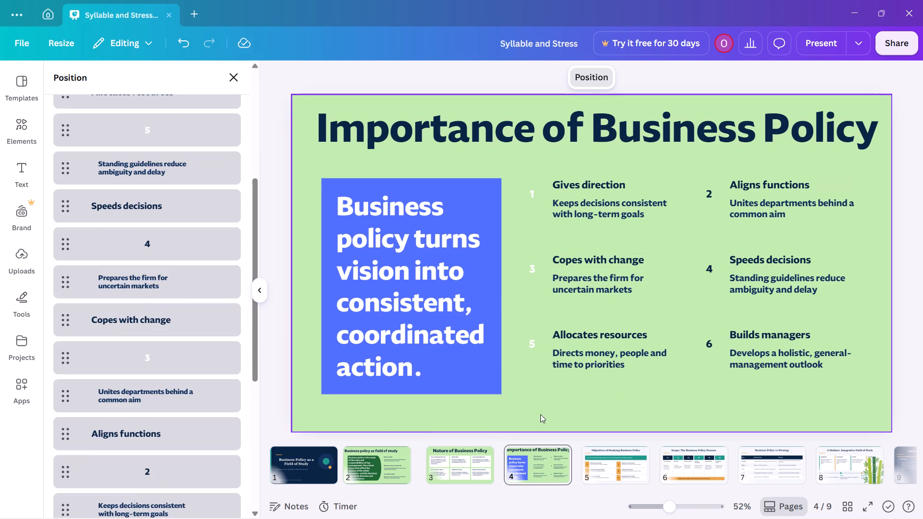
Recolour page 4's blue text panel with the greyish blue from the existing frame element colours.
{"action": "left_click", "coordinate": [462, 386]}
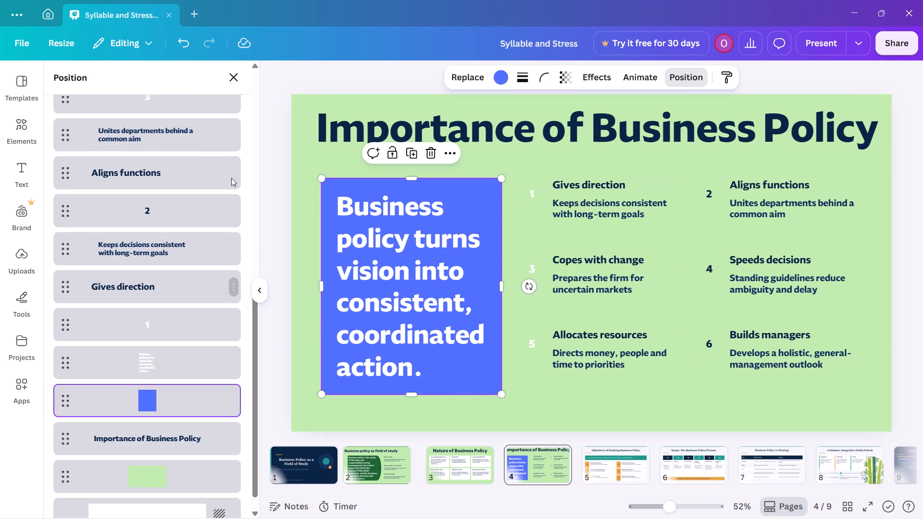
{"action": "left_click", "coordinate": [500, 80]}
{"action": "scroll", "coordinate": [88, 226], "scroll_direction": "down", "scroll_amount": 1}
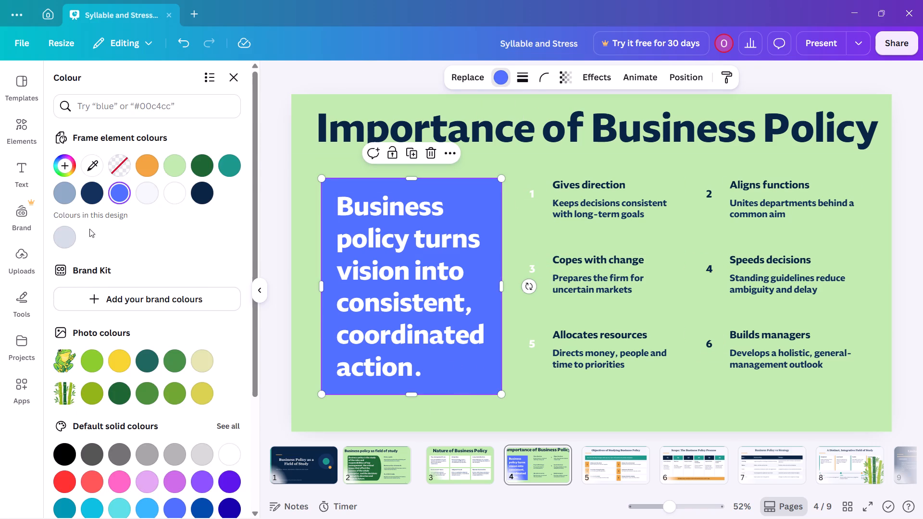
{"action": "scroll", "coordinate": [89, 229], "scroll_direction": "down", "scroll_amount": 1}
{"action": "scroll", "coordinate": [112, 149], "scroll_direction": "up", "scroll_amount": 3}
{"action": "left_click", "coordinate": [62, 193]}
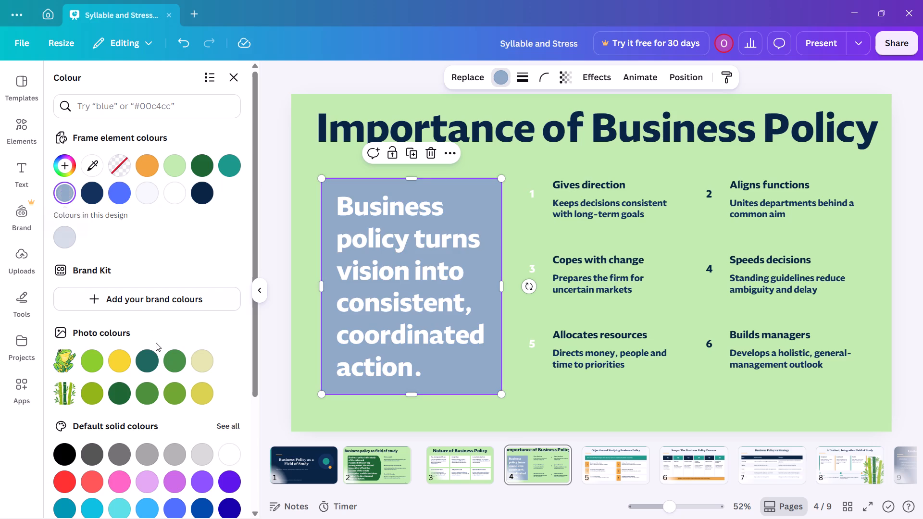
{"action": "scroll", "coordinate": [146, 345], "scroll_direction": "down", "scroll_amount": 4}
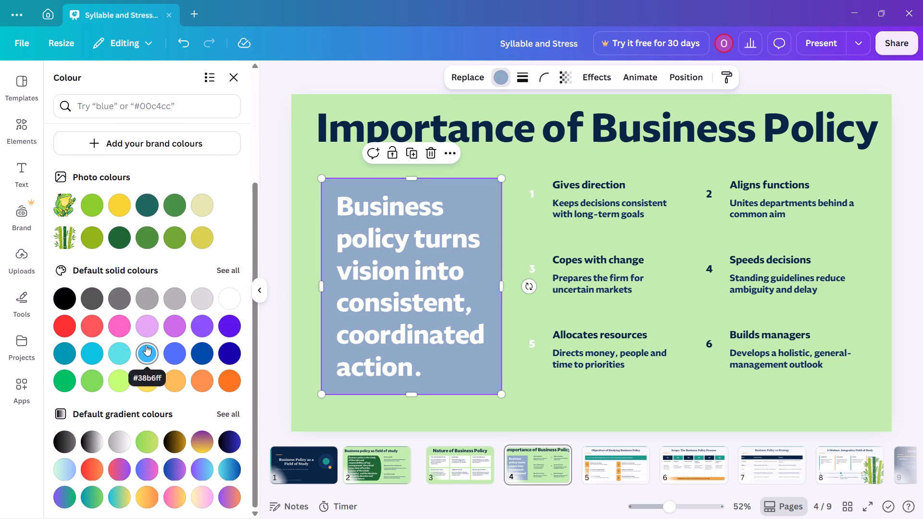
{"action": "left_click", "coordinate": [67, 240]}
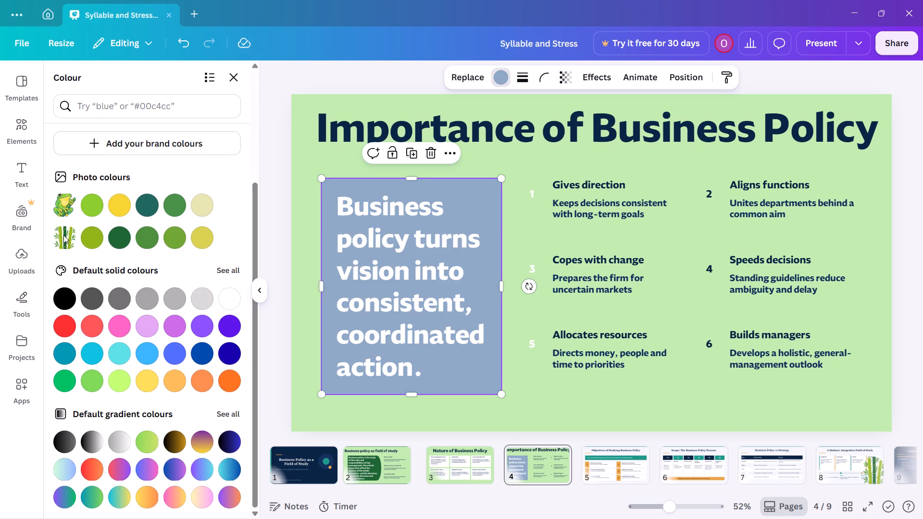
{"action": "left_click", "coordinate": [63, 235]}
Add the dark grey textured starburst badge from the recently used elements and place it over page 4's text panel.
{"action": "left_click", "coordinate": [29, 135]}
{"action": "left_click", "coordinate": [228, 89]}
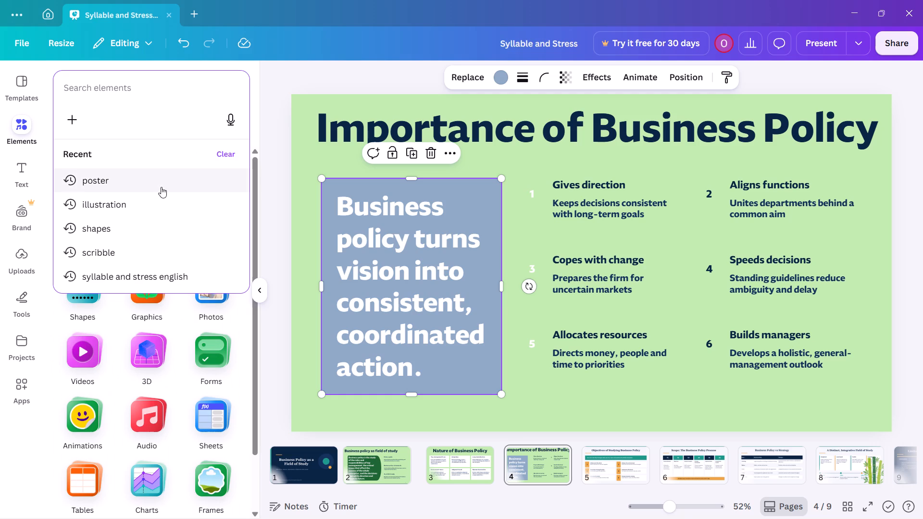
{"action": "left_click", "coordinate": [49, 163]}
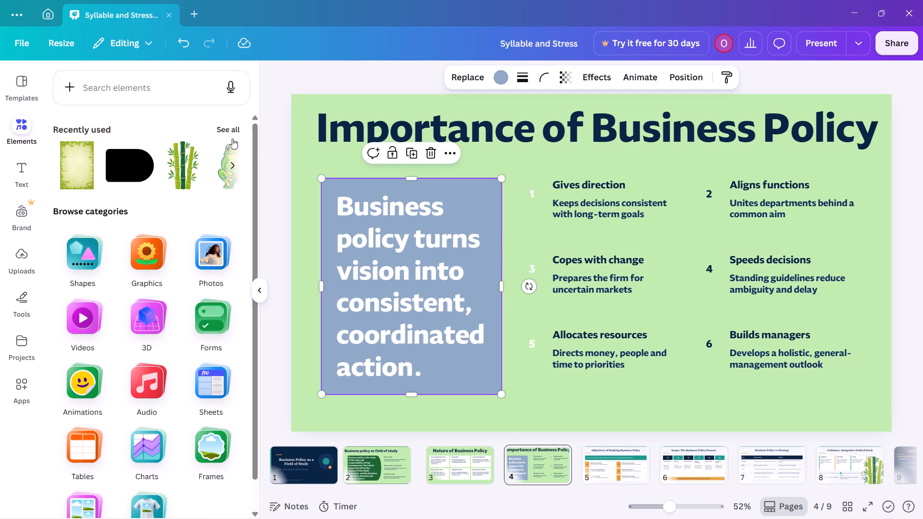
{"action": "left_click", "coordinate": [233, 132]}
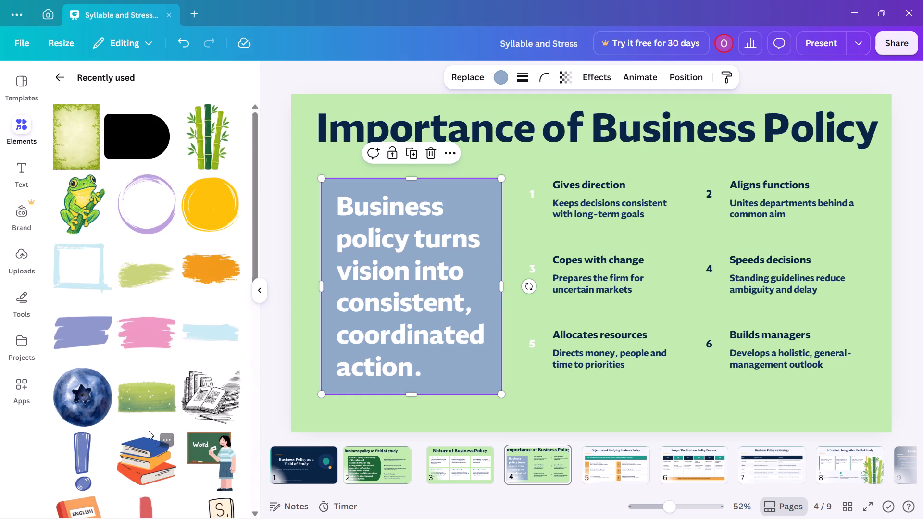
{"action": "scroll", "coordinate": [146, 428], "scroll_direction": "down", "scroll_amount": 6}
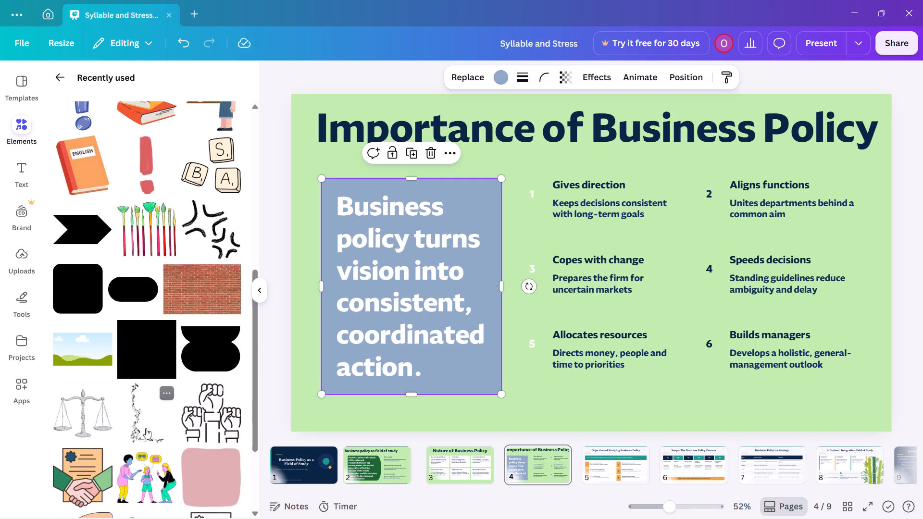
{"action": "scroll", "coordinate": [146, 428], "scroll_direction": "down", "scroll_amount": 3}
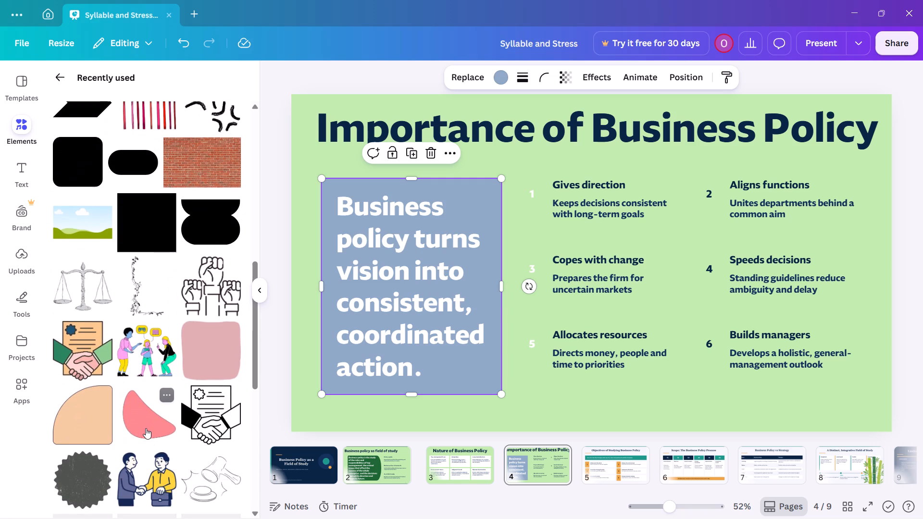
{"action": "scroll", "coordinate": [146, 428], "scroll_direction": "down", "scroll_amount": 5}
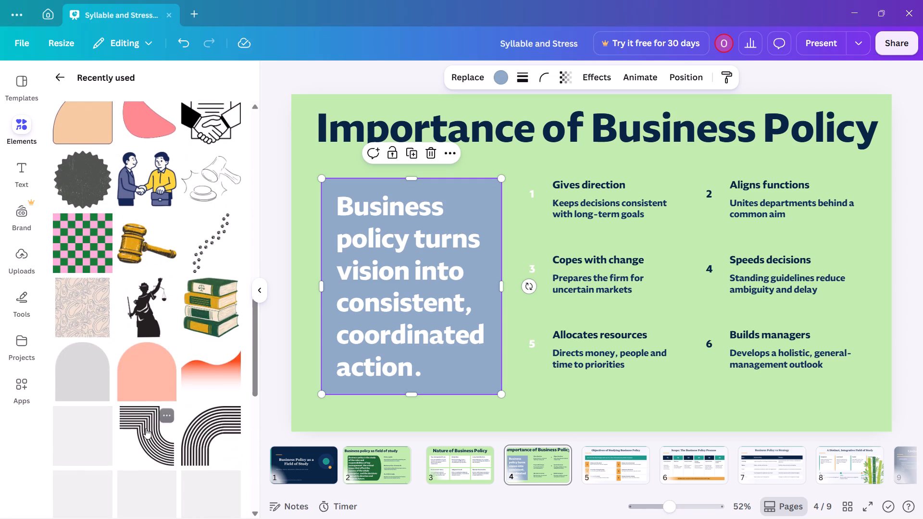
{"action": "left_click", "coordinate": [77, 187]}
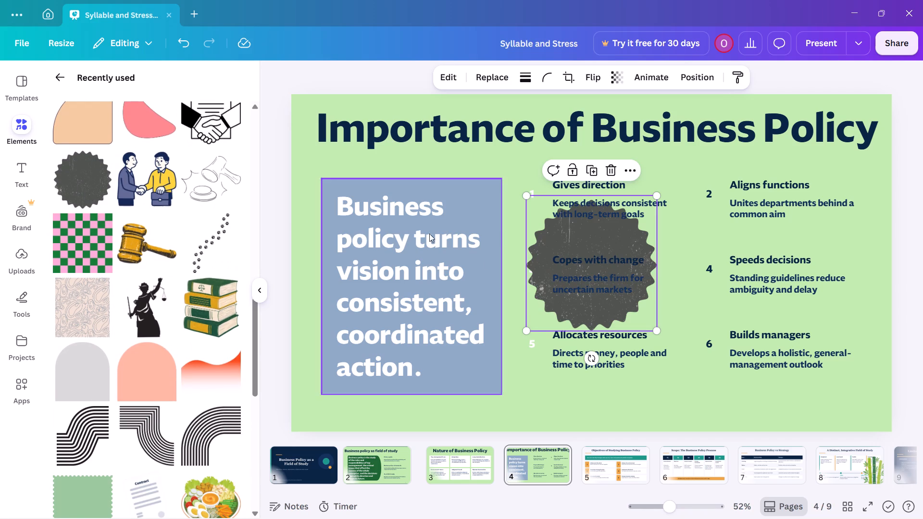
{"action": "left_click_drag", "start_coordinate": [539, 272], "coordinate": [349, 279]}
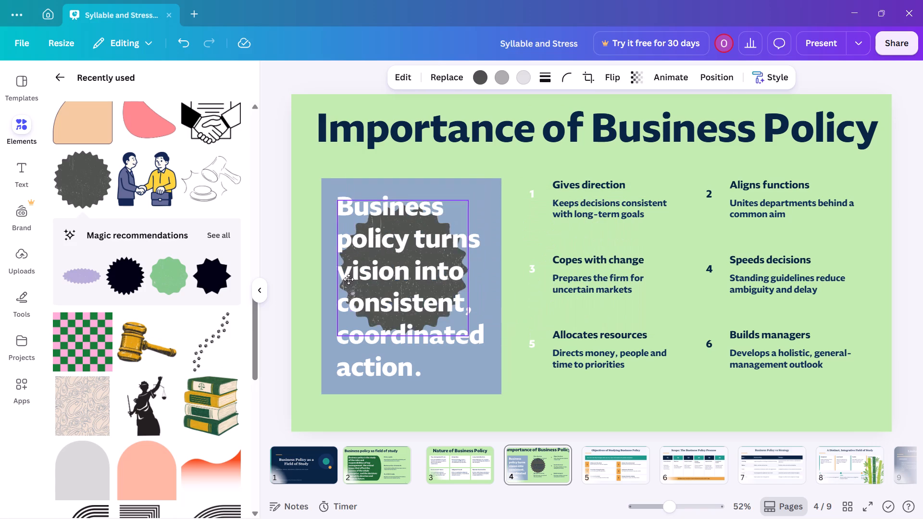
Enlarge the dark grey starburst badge on page 4 until it surrounds the white text, and centre it behind that text.
{"action": "left_click_drag", "start_coordinate": [349, 279], "coordinate": [323, 233]}
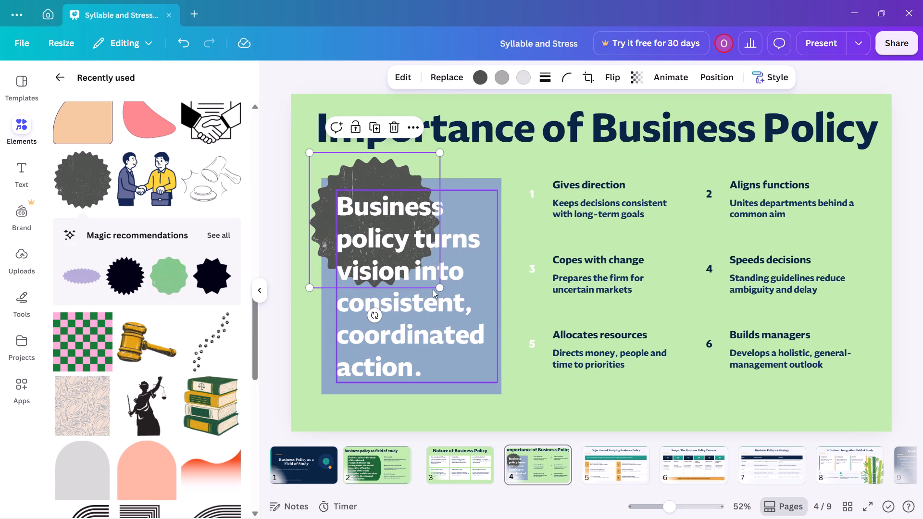
{"action": "left_click_drag", "start_coordinate": [437, 285], "coordinate": [526, 452]}
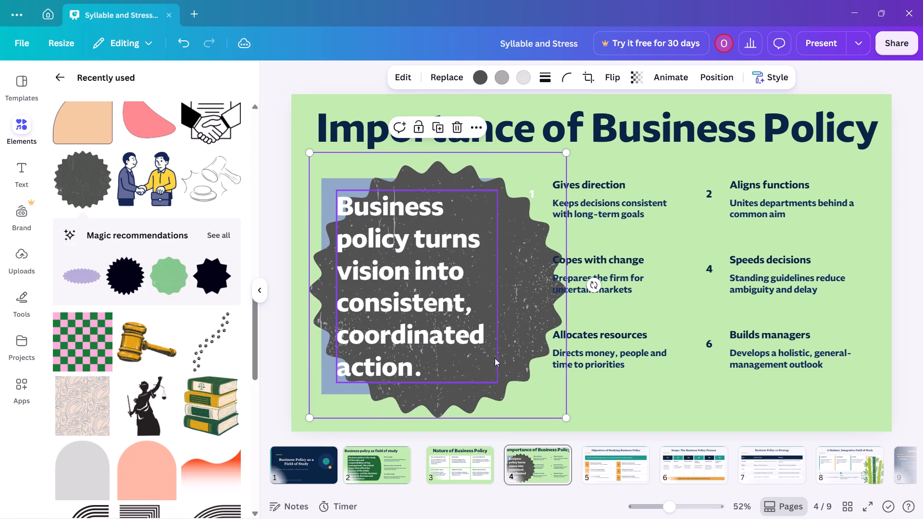
{"action": "left_click_drag", "start_coordinate": [504, 372], "coordinate": [478, 370]}
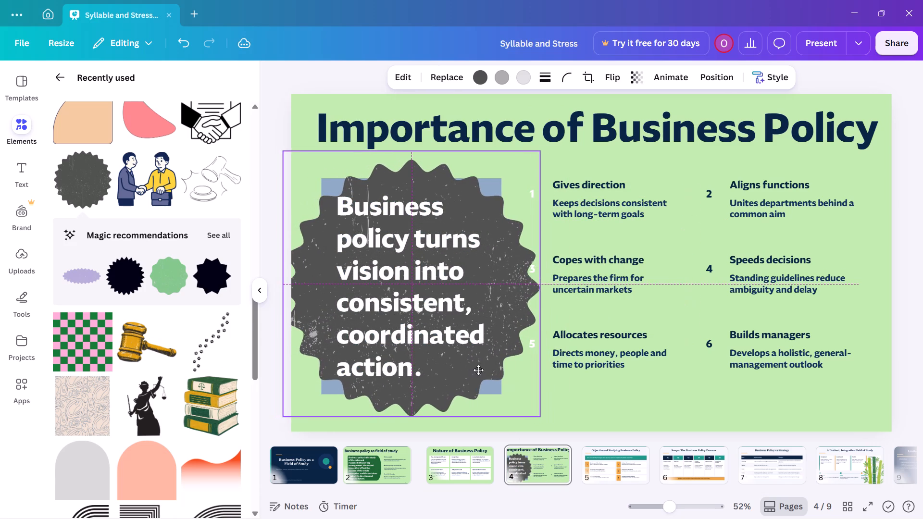
{"action": "left_click_drag", "start_coordinate": [478, 370], "coordinate": [479, 370]}
{"action": "left_click", "coordinate": [306, 82]}
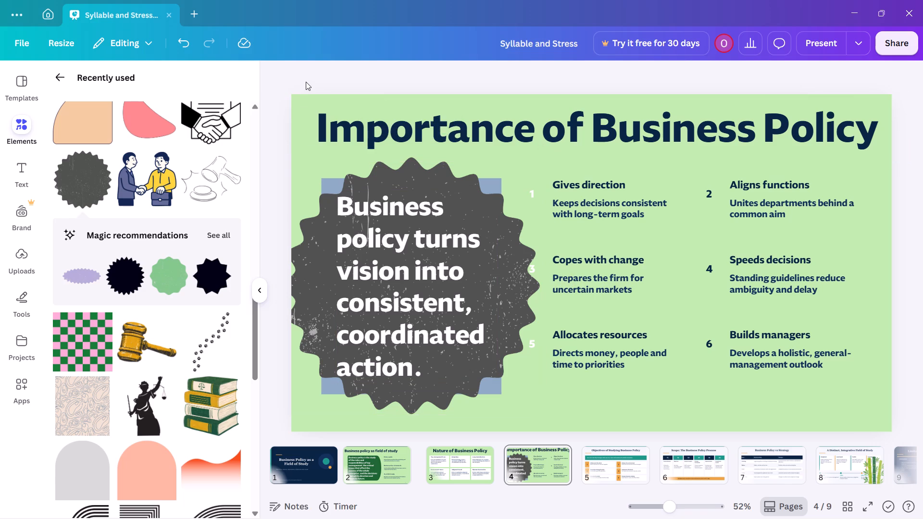
Delete the greyish blue rectangle behind page 4's white text while keeping the starburst badge.
{"action": "left_click", "coordinate": [333, 179]}
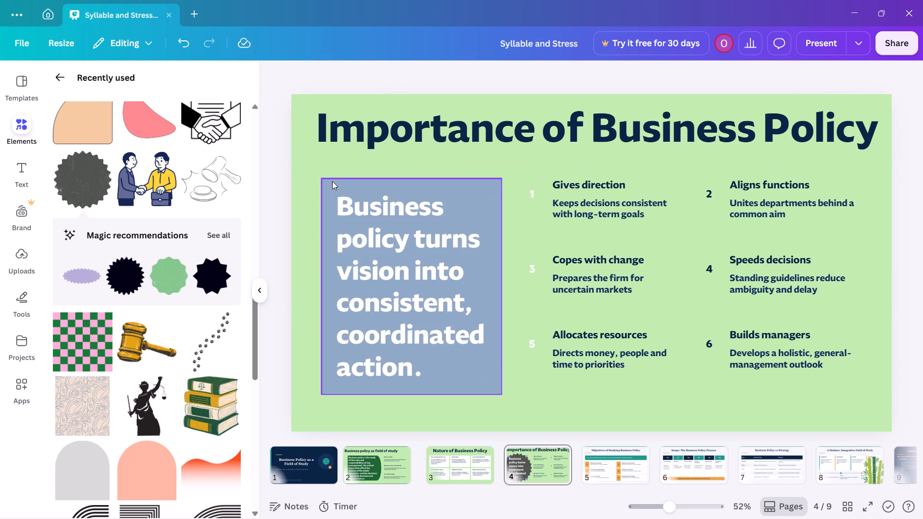
{"action": "key", "text": "ctrl+z"}
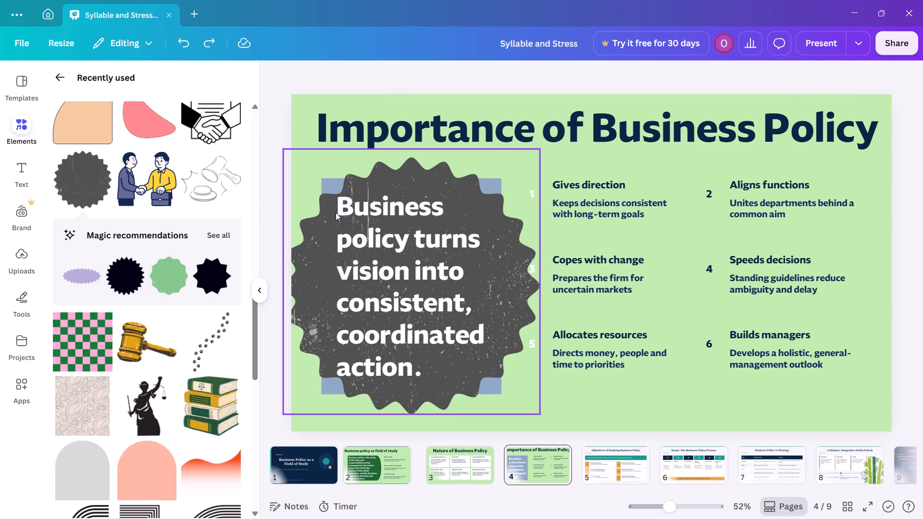
{"action": "left_click_drag", "start_coordinate": [326, 236], "coordinate": [327, 273]}
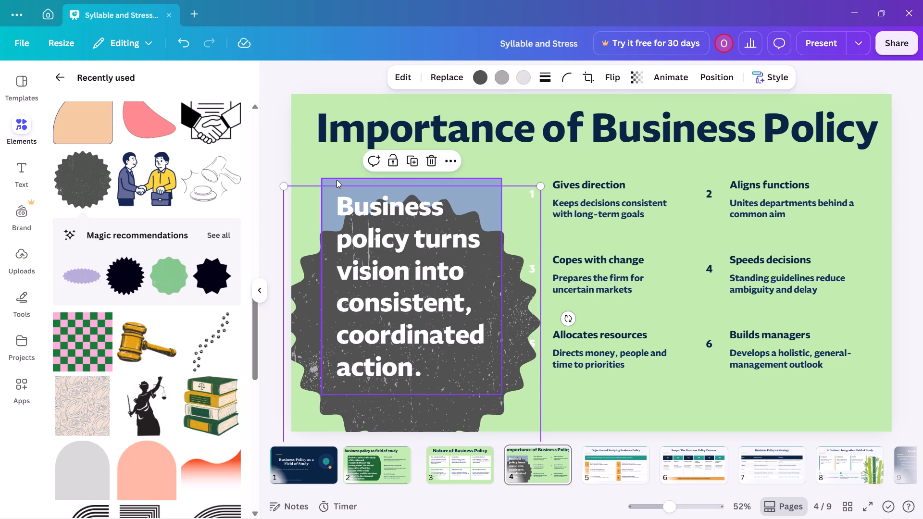
{"action": "left_click", "coordinate": [337, 180]}
{"action": "key", "text": "Delete"}
Reposition the starburst badge so it sits behind the whole "Business policy turns vision into consistent, coordinated action." text.
{"action": "left_click_drag", "start_coordinate": [329, 318], "coordinate": [321, 277]}
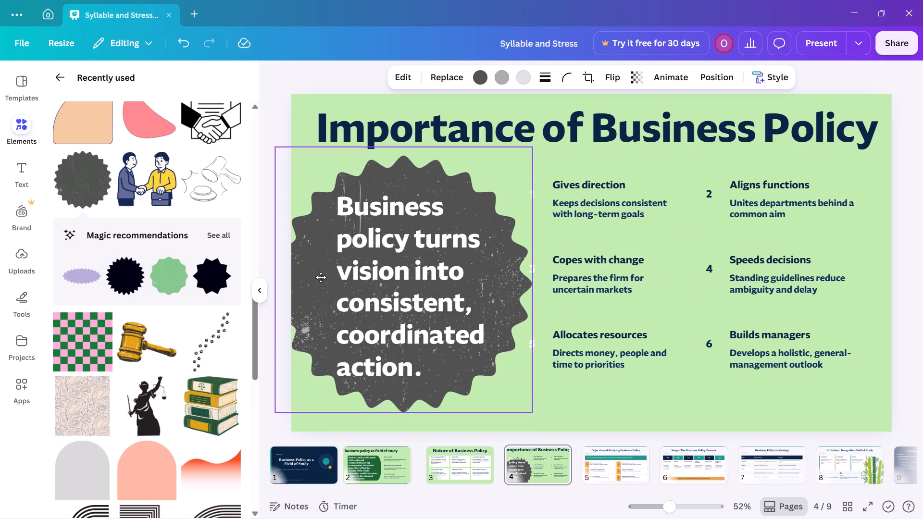
{"action": "left_click_drag", "start_coordinate": [321, 277], "coordinate": [333, 277]}
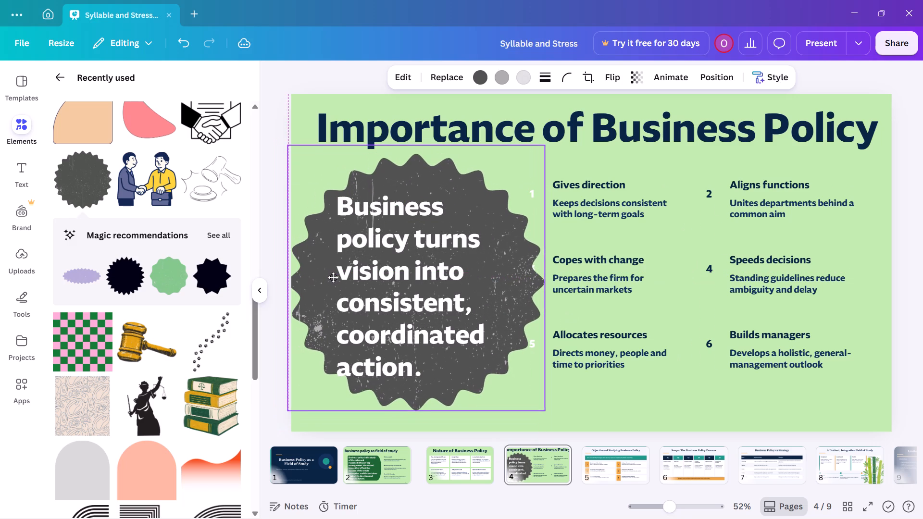
{"action": "left_click_drag", "start_coordinate": [333, 277], "coordinate": [343, 274]}
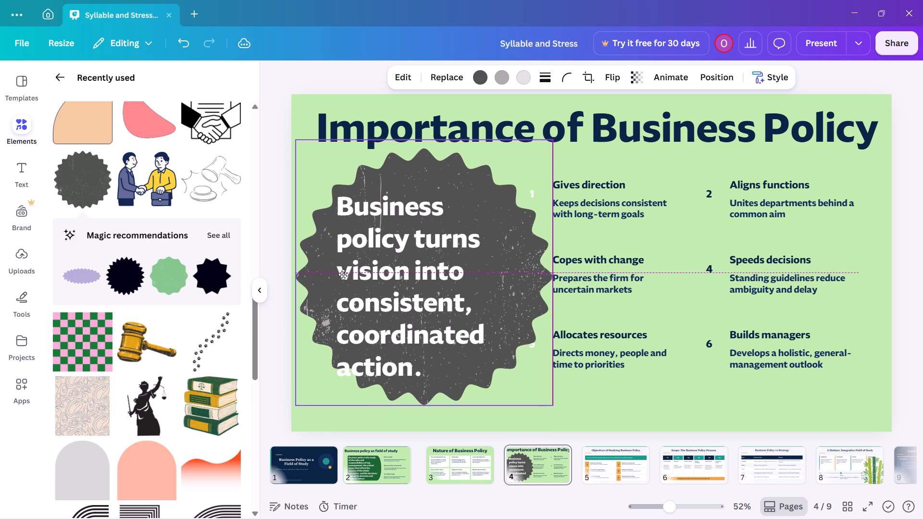
{"action": "left_click_drag", "start_coordinate": [343, 274], "coordinate": [340, 270]}
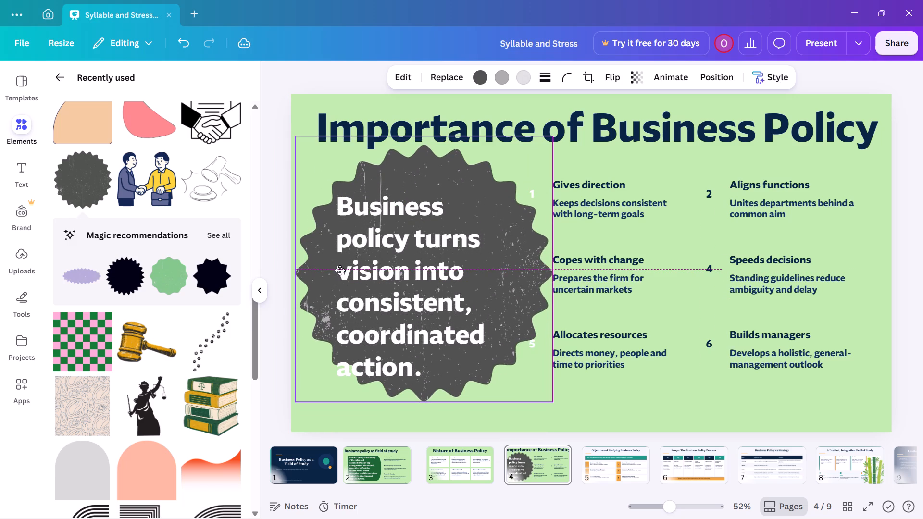
{"action": "left_click_drag", "start_coordinate": [340, 270], "coordinate": [334, 272]}
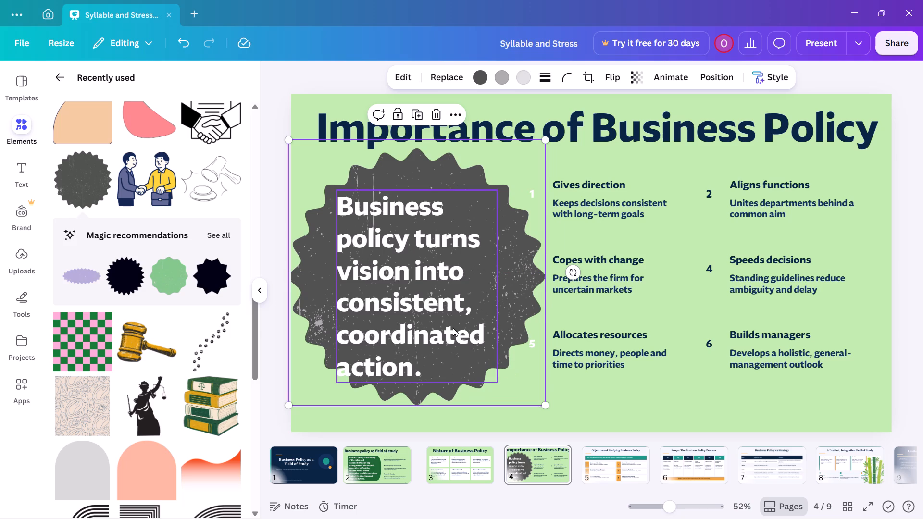
Group the white text with the starburst badge.
{"action": "left_click", "coordinate": [453, 328]}
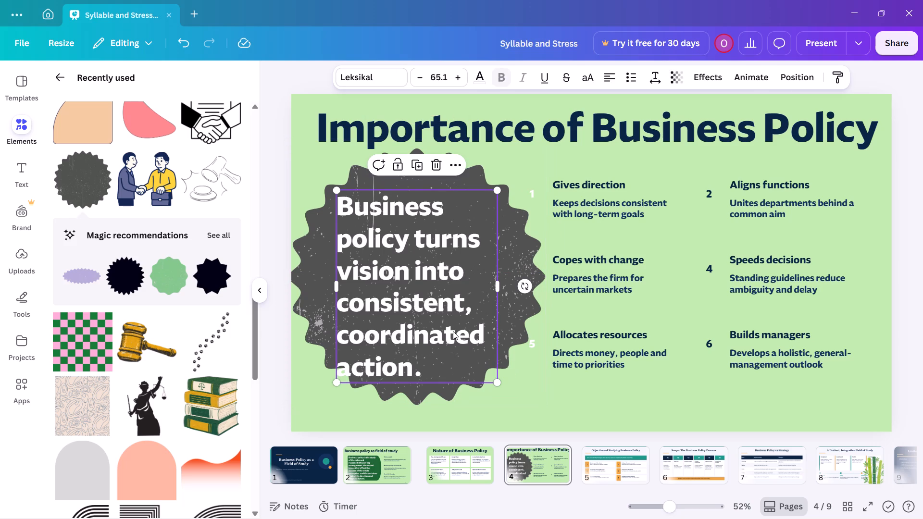
{"action": "left_click", "coordinate": [314, 302], "text": "shift"}
{"action": "key", "text": "ctrl+g"}
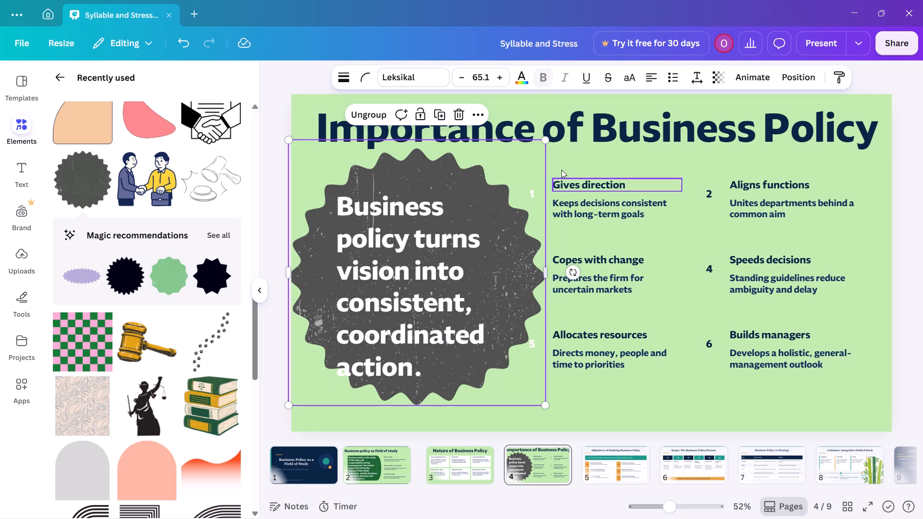
Shrink the grouped badge and text, and place the group below the title, clear of the numbered points.
{"action": "left_click_drag", "start_coordinate": [545, 141], "coordinate": [500, 223]}
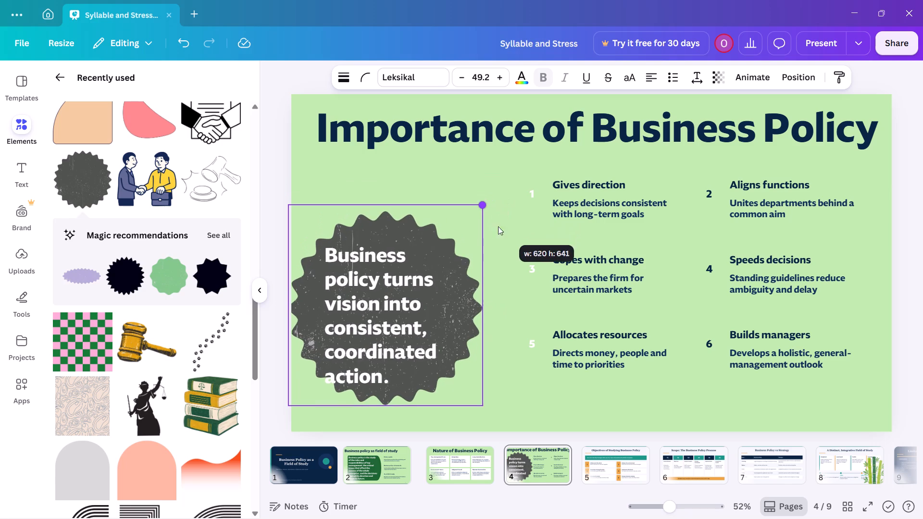
{"action": "left_click_drag", "start_coordinate": [422, 322], "coordinate": [433, 301]}
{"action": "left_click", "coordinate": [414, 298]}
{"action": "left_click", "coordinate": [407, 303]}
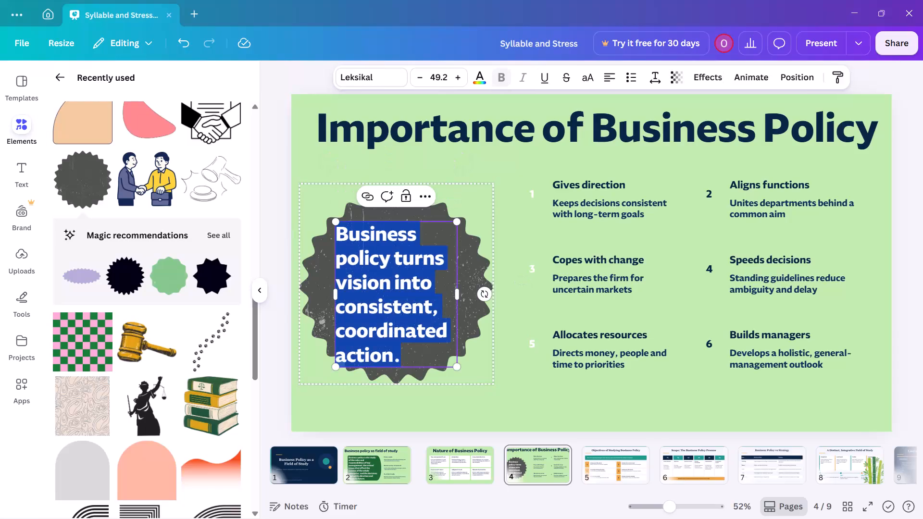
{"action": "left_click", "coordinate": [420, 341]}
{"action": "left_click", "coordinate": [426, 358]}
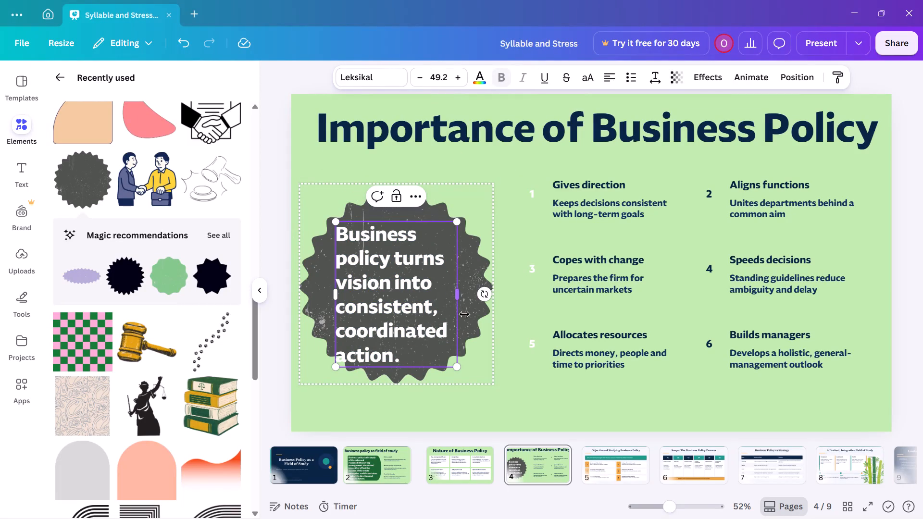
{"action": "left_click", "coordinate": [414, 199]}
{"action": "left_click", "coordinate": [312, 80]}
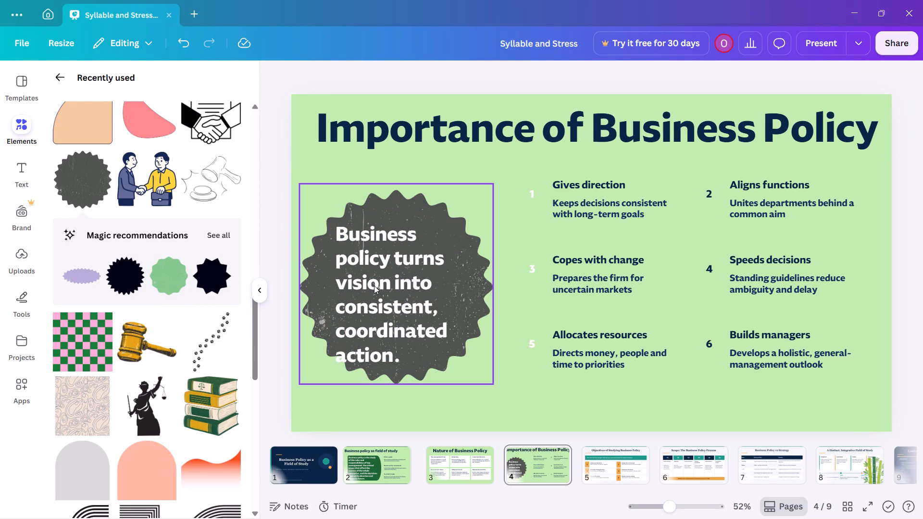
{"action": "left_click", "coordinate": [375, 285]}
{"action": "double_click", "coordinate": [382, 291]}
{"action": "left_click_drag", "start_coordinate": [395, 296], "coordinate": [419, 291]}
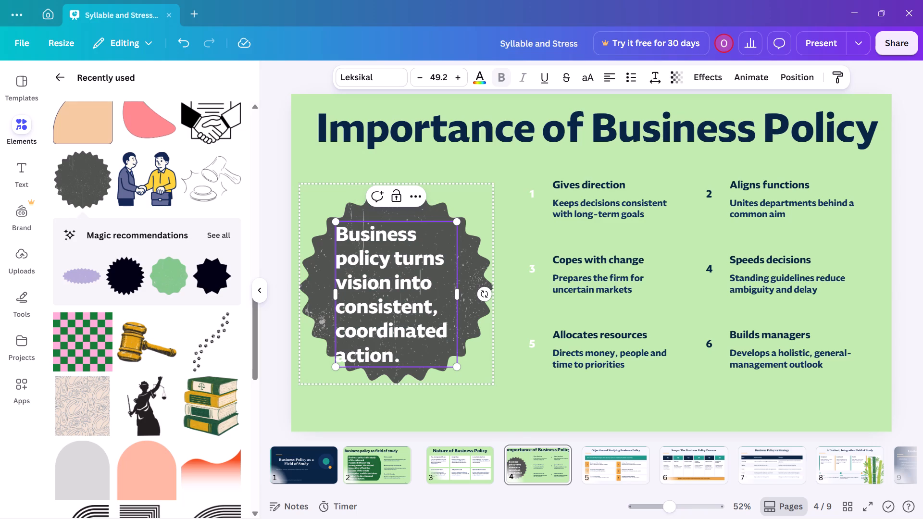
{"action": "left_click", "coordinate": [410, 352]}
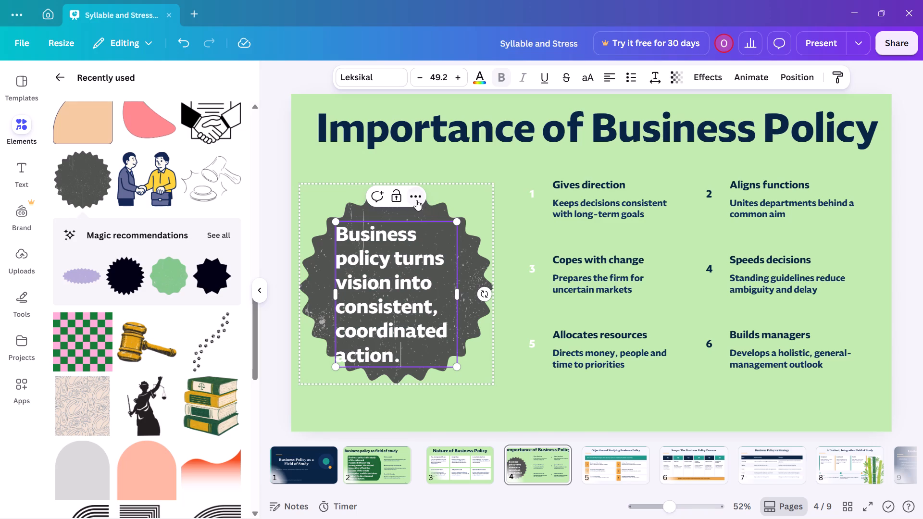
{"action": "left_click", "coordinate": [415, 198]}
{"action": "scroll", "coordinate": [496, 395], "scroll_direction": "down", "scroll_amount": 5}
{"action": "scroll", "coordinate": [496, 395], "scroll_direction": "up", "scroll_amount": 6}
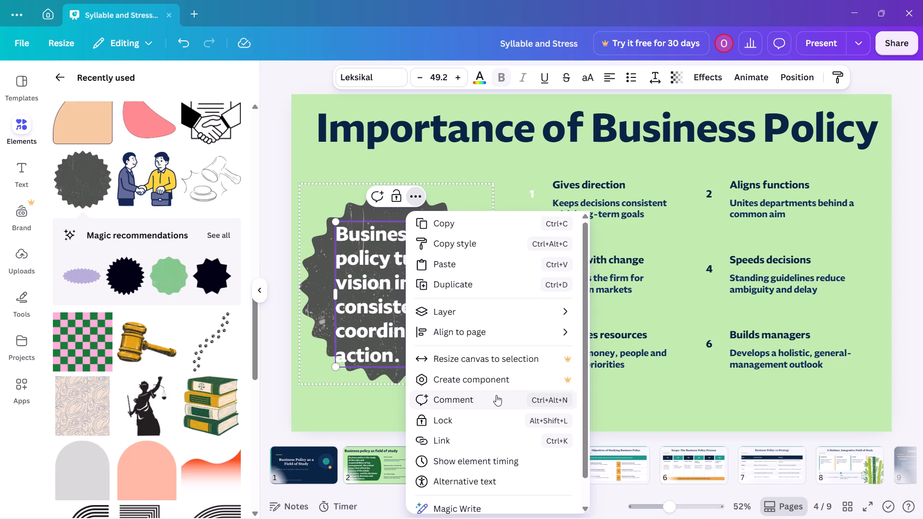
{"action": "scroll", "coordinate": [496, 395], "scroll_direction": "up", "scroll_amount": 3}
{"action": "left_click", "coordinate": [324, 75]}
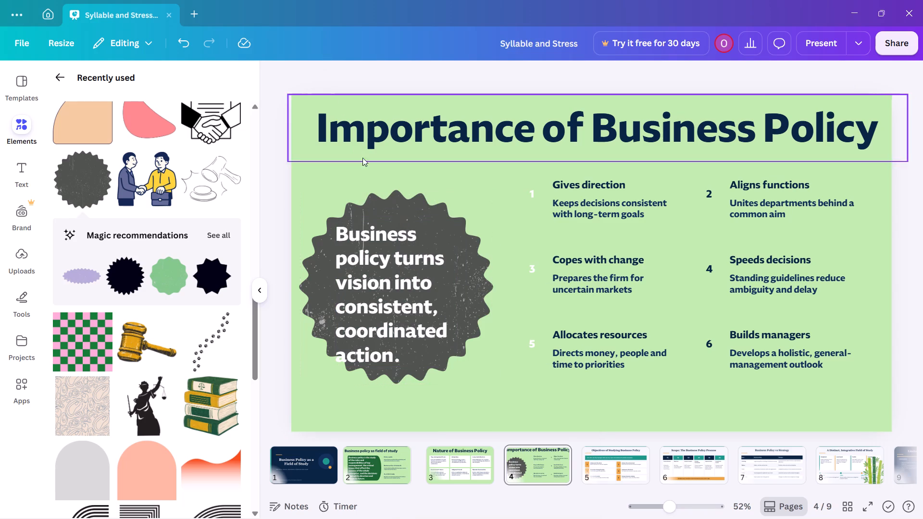
Move the white text slightly up and to the right within the grouped starburst badge to centre it.
{"action": "left_click", "coordinate": [407, 258]}
{"action": "key", "text": "ctrl+g"}
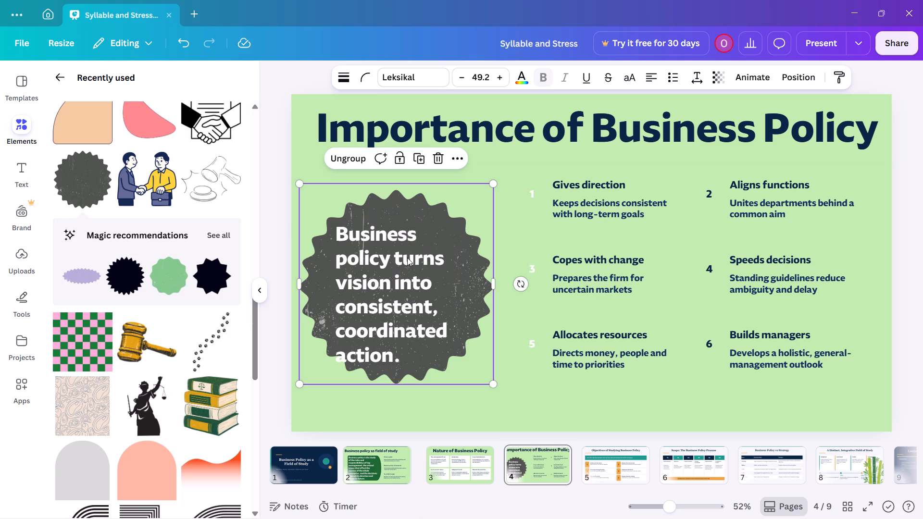
{"action": "left_click", "coordinate": [413, 269]}
{"action": "left_click_drag", "start_coordinate": [412, 280], "coordinate": [422, 275]}
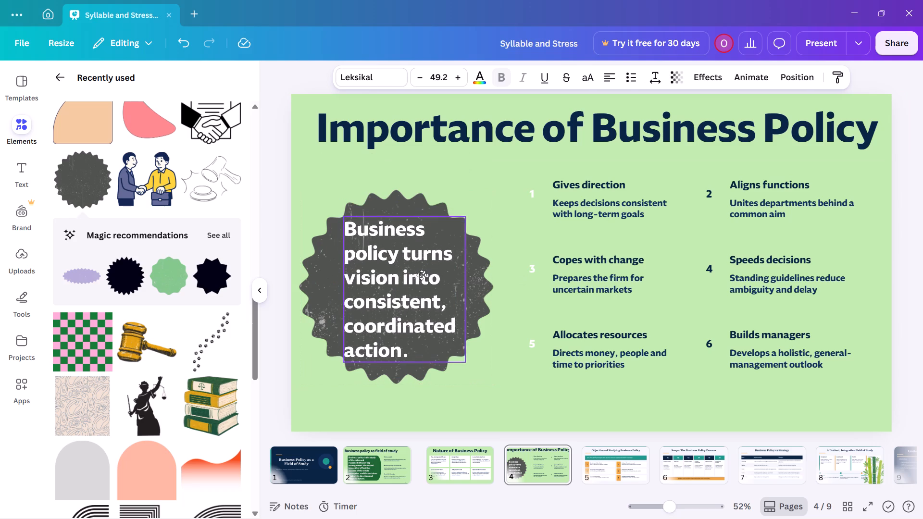
{"action": "left_click_drag", "start_coordinate": [422, 275], "coordinate": [424, 271]}
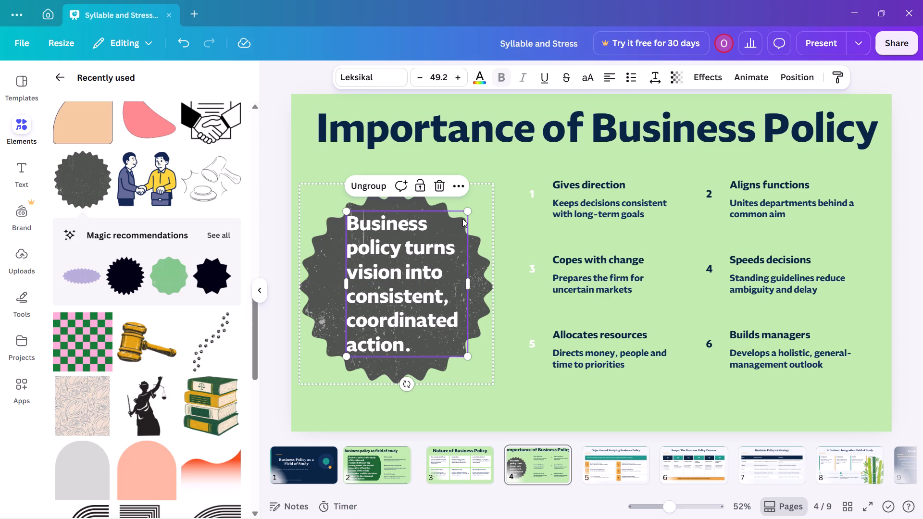
Reduce the badge text's font size to 45.2.
{"action": "triple_click", "coordinate": [426, 80]}
{"action": "left_click", "coordinate": [426, 80]}
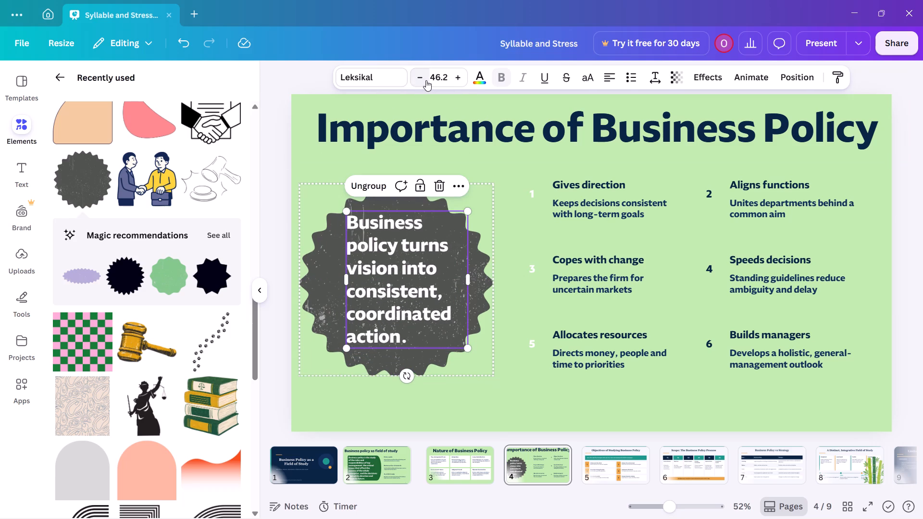
{"action": "left_click", "coordinate": [312, 70]}
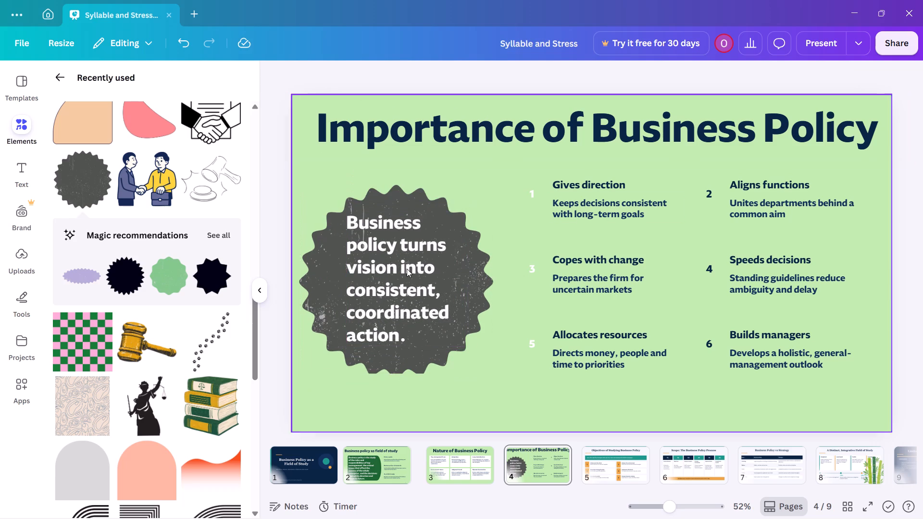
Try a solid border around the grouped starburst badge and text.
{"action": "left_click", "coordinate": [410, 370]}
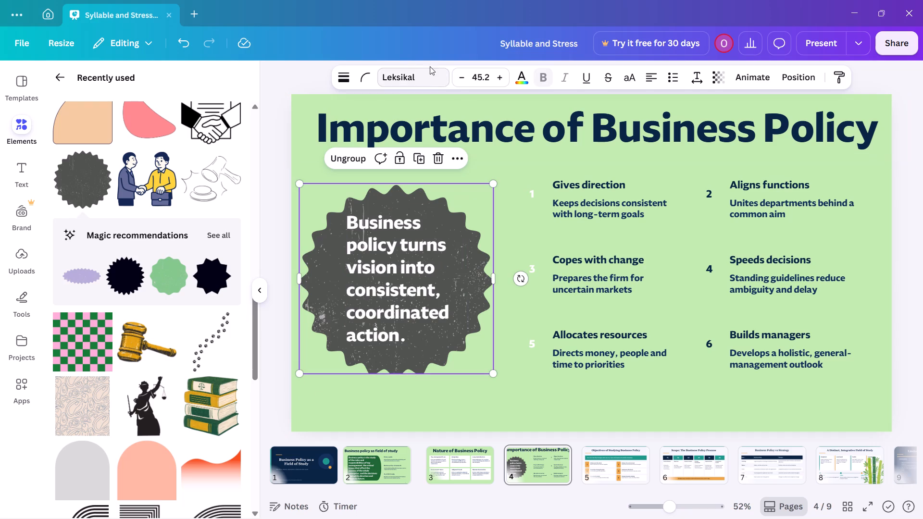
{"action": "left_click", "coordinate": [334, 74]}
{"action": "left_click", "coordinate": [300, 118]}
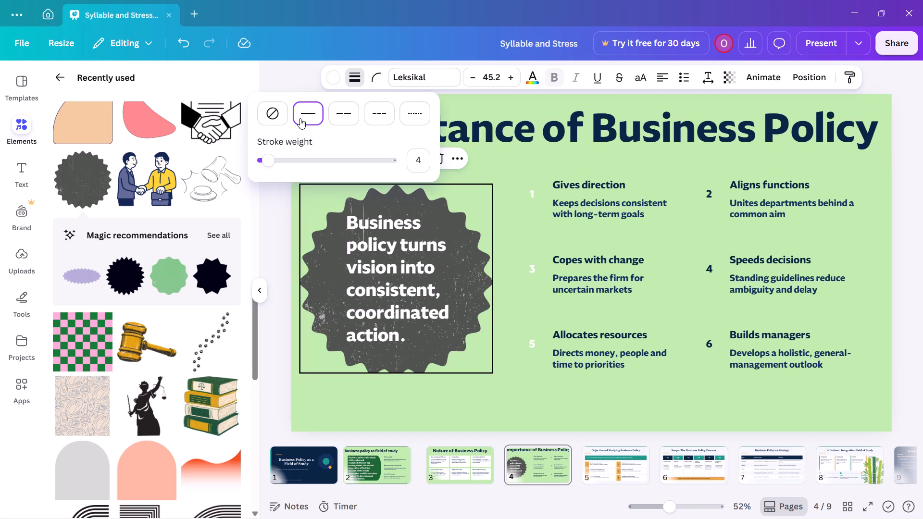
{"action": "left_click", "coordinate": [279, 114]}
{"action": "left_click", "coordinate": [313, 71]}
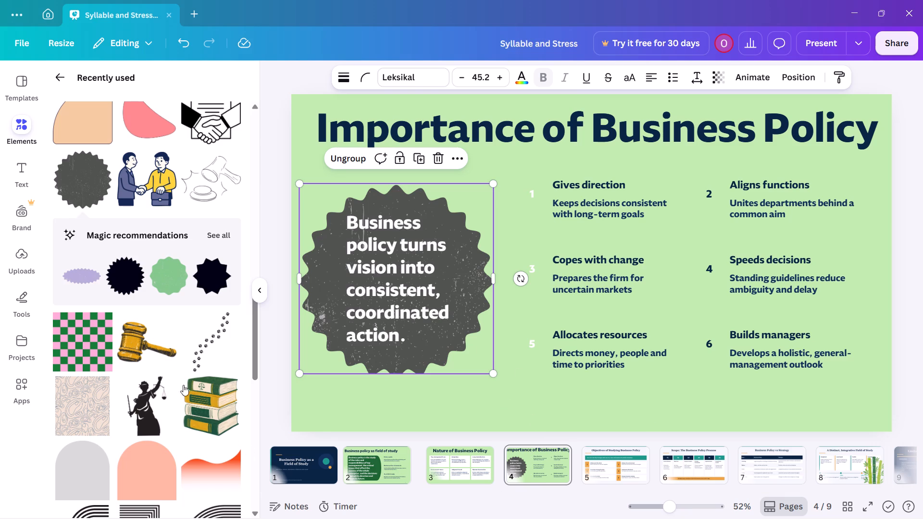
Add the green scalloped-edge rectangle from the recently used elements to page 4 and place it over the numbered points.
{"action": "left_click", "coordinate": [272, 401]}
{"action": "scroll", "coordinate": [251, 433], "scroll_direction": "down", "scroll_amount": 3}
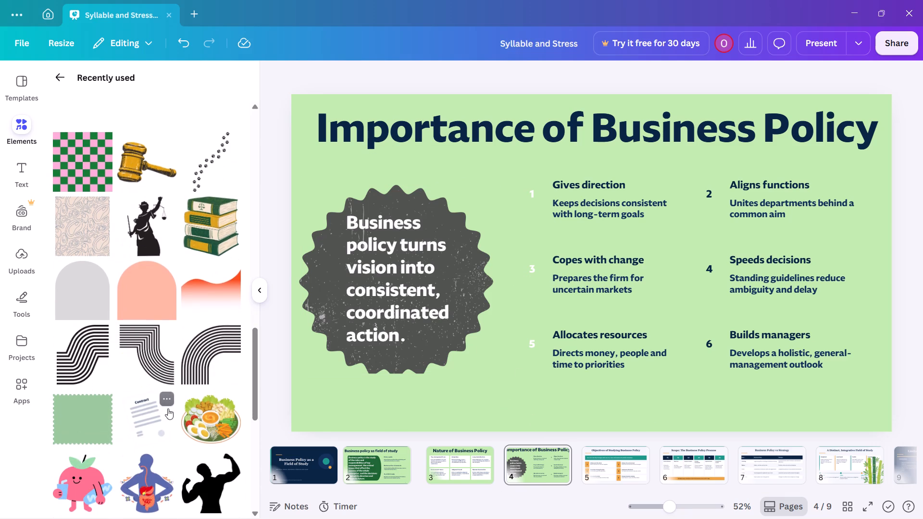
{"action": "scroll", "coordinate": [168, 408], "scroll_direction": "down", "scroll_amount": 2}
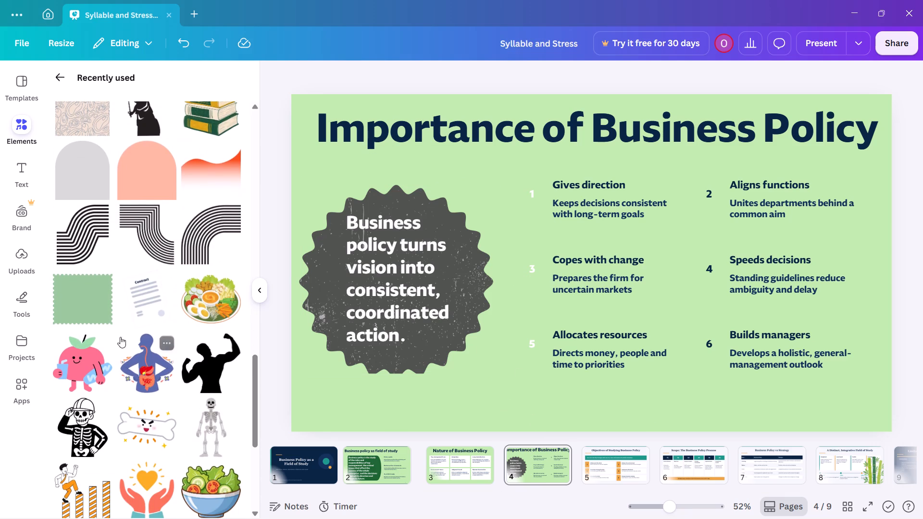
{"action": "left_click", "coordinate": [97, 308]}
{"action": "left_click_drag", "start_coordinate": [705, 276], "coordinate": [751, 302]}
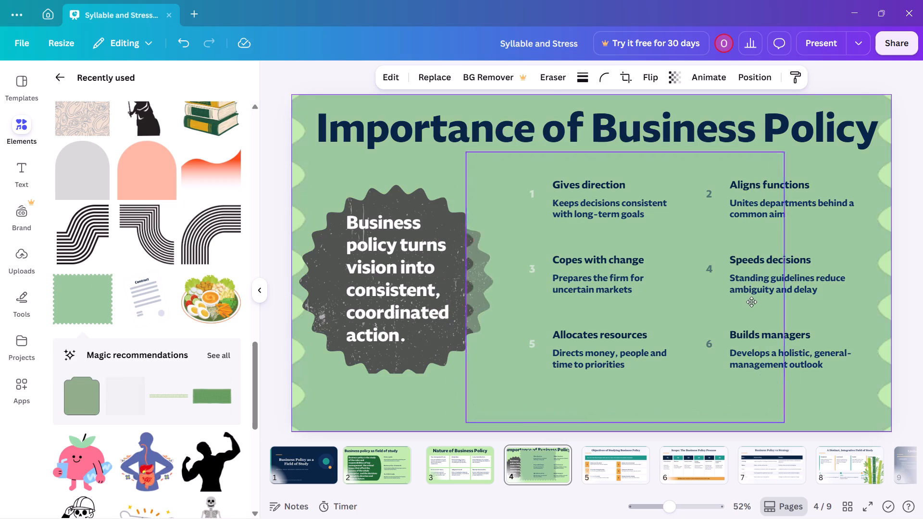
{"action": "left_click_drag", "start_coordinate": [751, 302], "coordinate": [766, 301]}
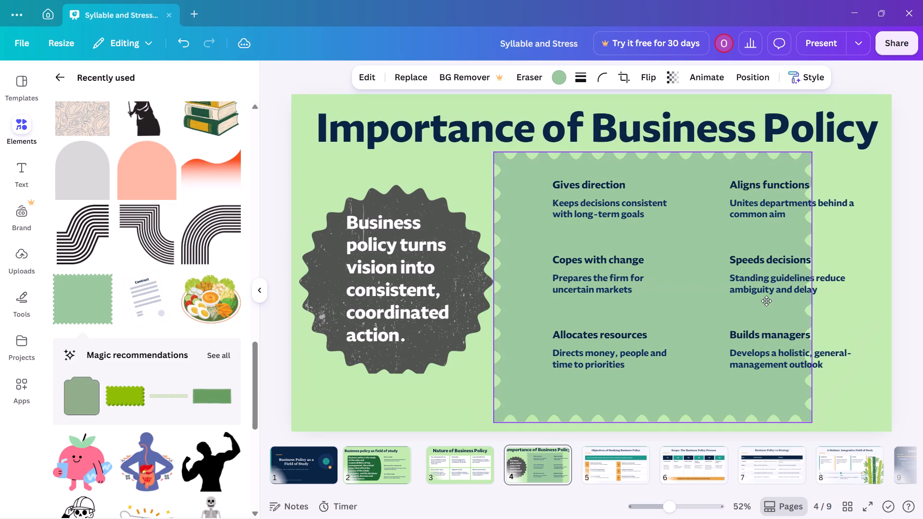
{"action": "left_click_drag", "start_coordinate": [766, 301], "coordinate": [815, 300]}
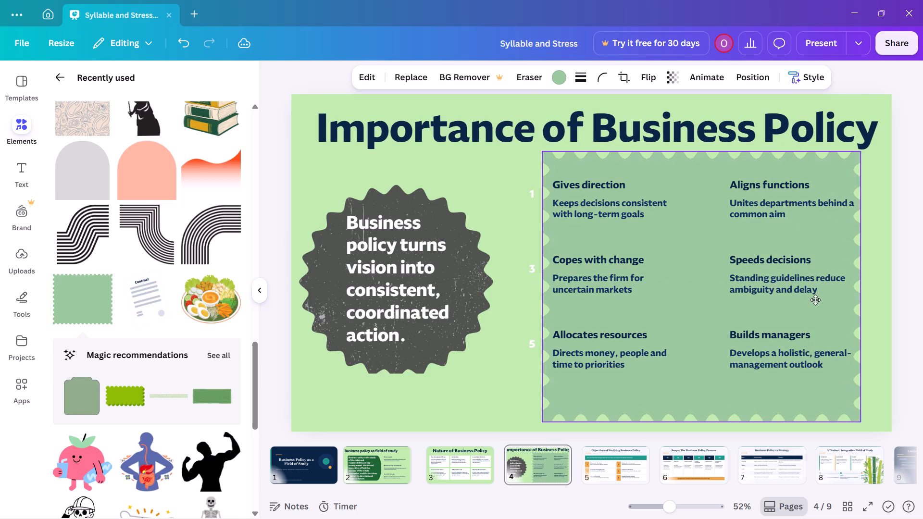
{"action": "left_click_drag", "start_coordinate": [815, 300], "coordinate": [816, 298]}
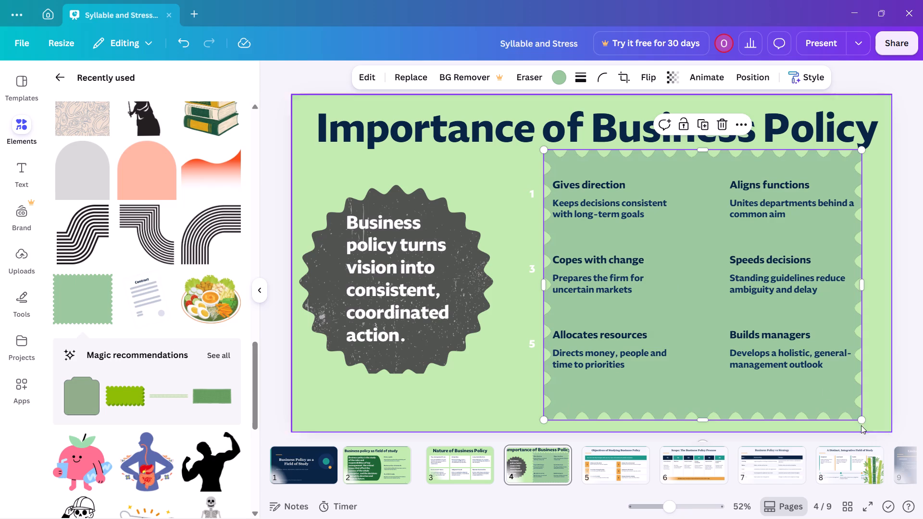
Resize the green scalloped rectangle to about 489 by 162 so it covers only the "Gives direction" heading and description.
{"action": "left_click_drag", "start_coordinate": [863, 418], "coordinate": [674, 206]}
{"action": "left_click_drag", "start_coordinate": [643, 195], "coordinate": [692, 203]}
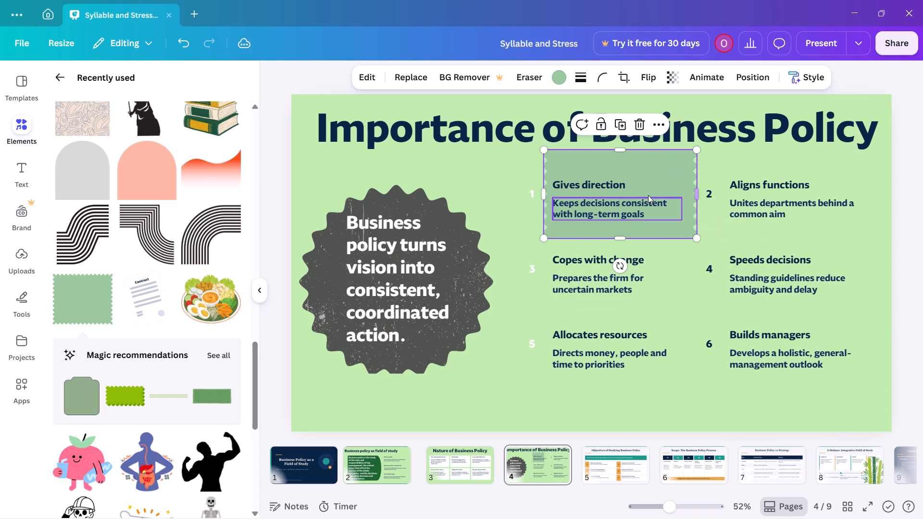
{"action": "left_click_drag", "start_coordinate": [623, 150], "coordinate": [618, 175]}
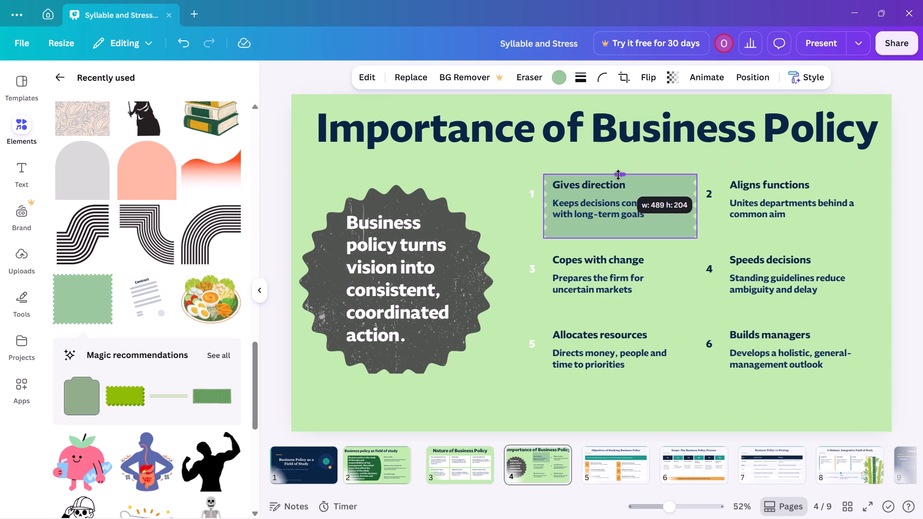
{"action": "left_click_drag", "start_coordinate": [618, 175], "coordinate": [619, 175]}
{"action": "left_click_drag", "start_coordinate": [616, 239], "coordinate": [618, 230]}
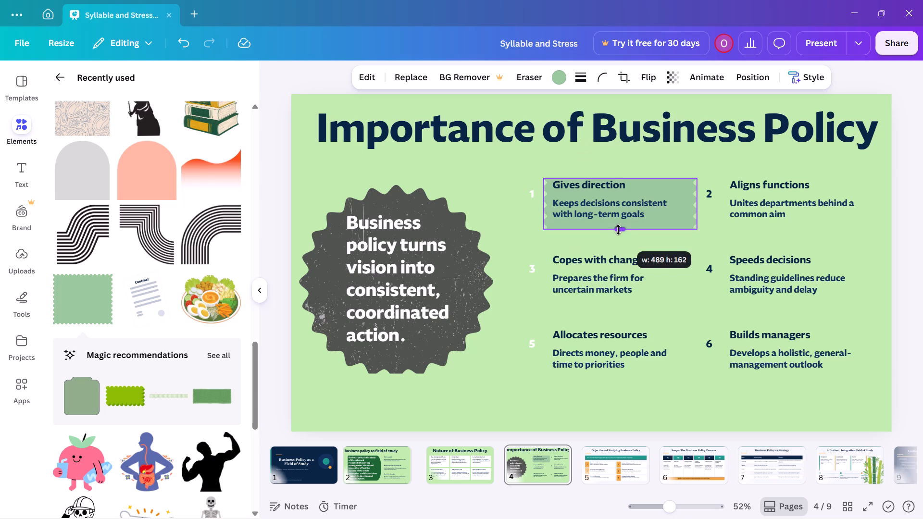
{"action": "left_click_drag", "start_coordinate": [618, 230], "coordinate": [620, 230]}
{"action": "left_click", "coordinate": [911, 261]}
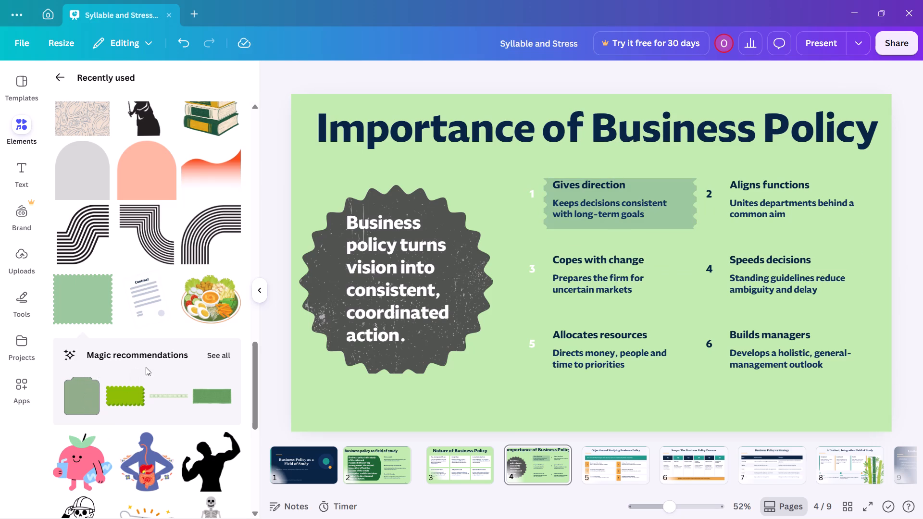
Browse the recently used elements for another shape to put behind the numbered points.
{"action": "key", "text": "ctrl+d"}
{"action": "scroll", "coordinate": [93, 346], "scroll_direction": "down", "scroll_amount": 4}
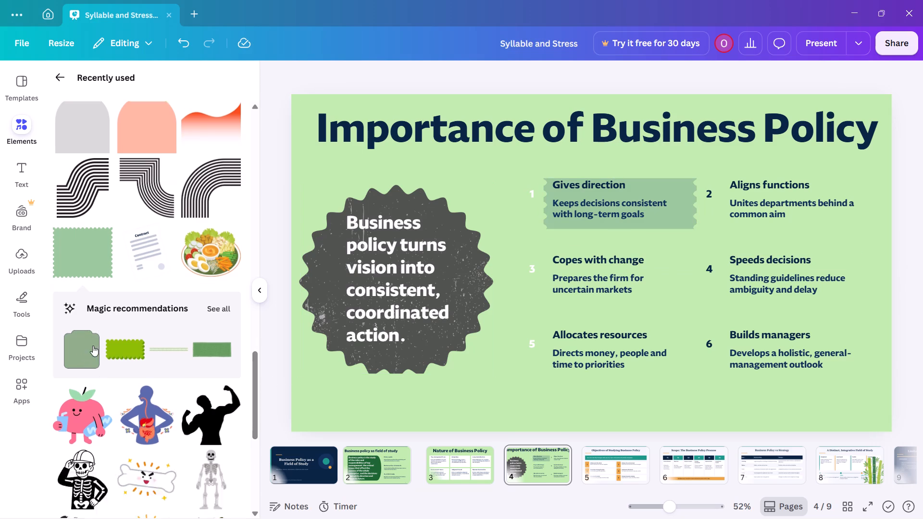
{"action": "scroll", "coordinate": [100, 354], "scroll_direction": "down", "scroll_amount": 5}
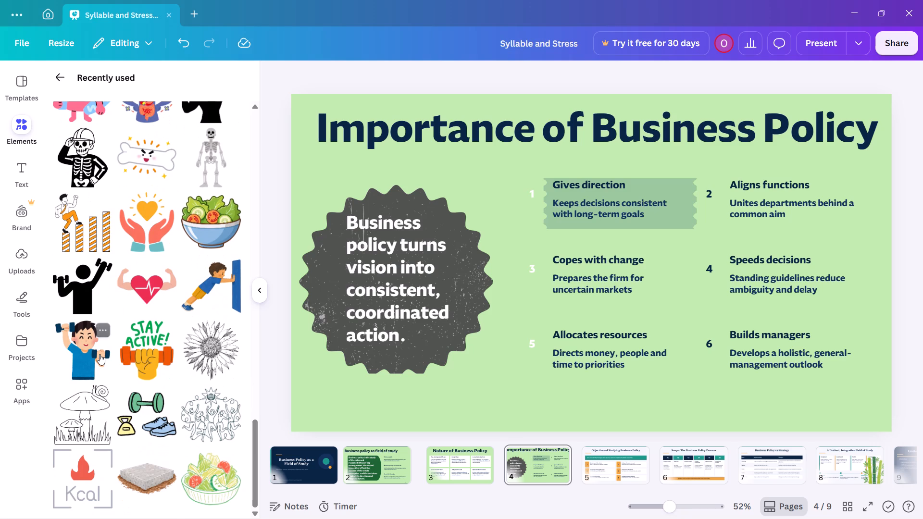
{"action": "scroll", "coordinate": [101, 354], "scroll_direction": "up", "scroll_amount": 8}
{"action": "scroll", "coordinate": [113, 346], "scroll_direction": "down", "scroll_amount": 5}
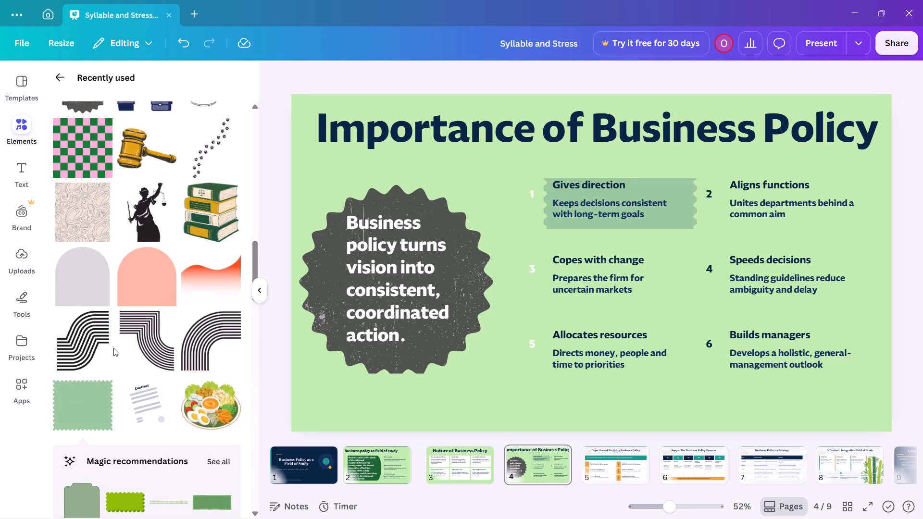
{"action": "scroll", "coordinate": [113, 348], "scroll_direction": "down", "scroll_amount": 10}
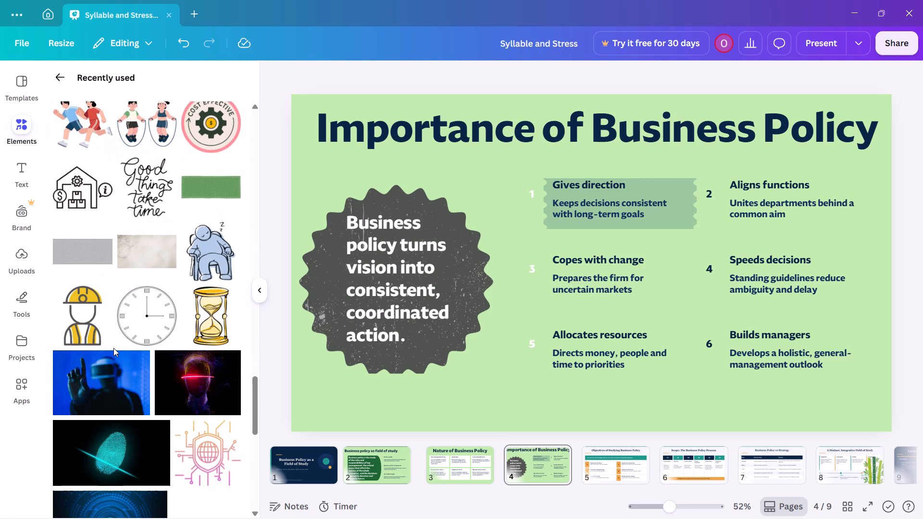
{"action": "scroll", "coordinate": [113, 348], "scroll_direction": "down", "scroll_amount": 5}
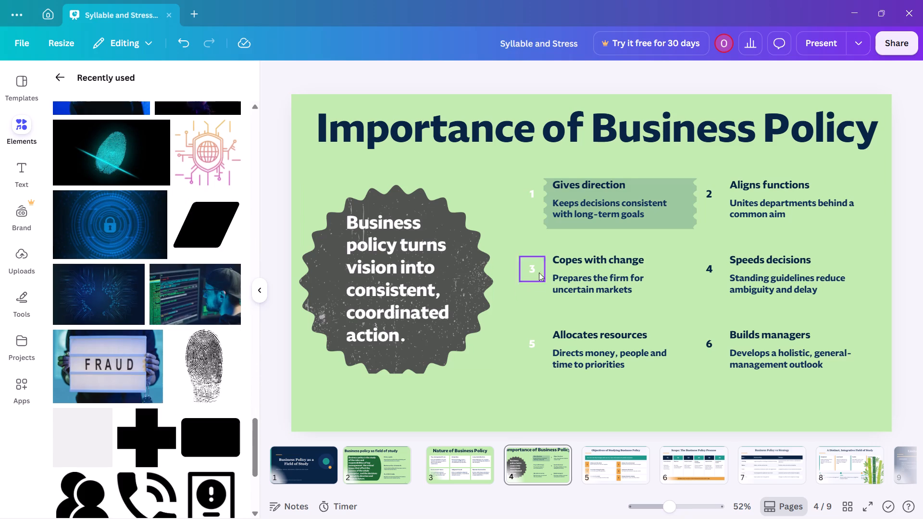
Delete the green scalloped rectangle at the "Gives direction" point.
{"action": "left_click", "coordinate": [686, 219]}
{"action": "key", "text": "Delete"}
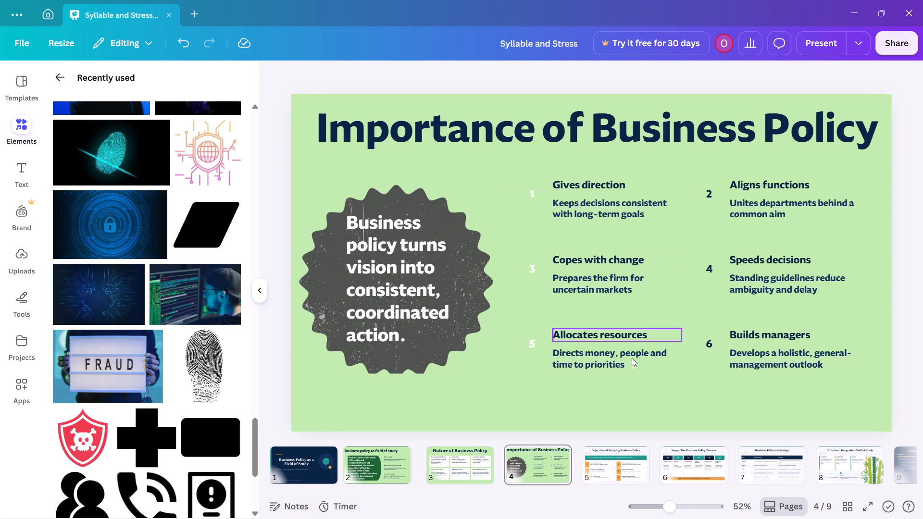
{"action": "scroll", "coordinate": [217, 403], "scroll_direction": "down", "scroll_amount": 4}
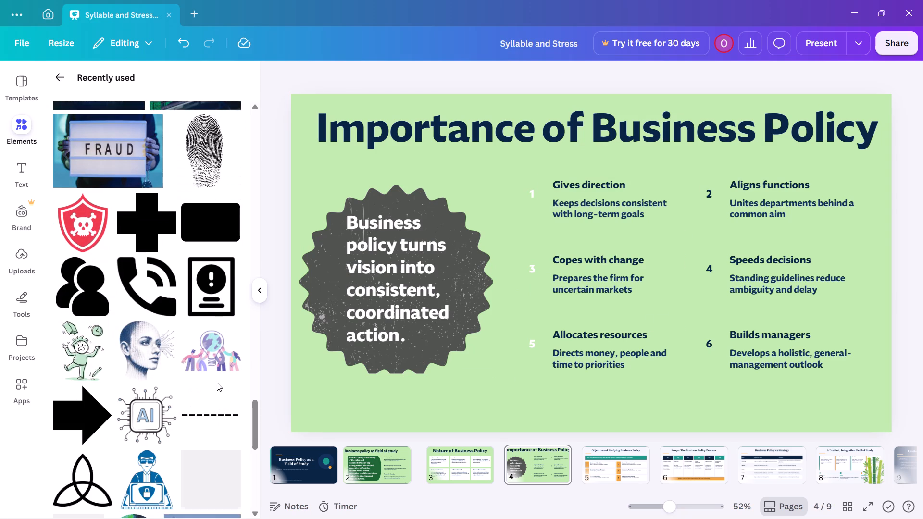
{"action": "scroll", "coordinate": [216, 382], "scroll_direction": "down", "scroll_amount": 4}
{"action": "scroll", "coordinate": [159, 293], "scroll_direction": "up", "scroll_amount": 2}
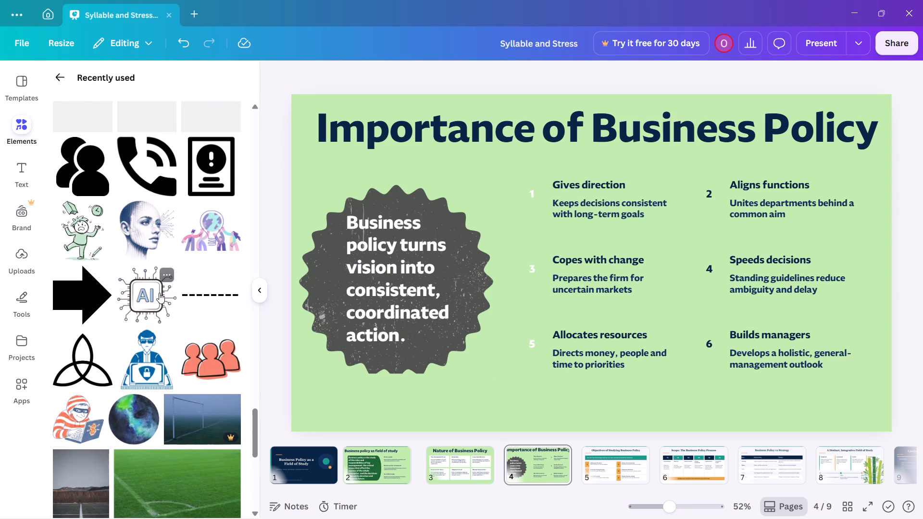
Change the text colour of the white numbers 1, 3 and 5 beside the points to black.
{"action": "left_click", "coordinate": [535, 191]}
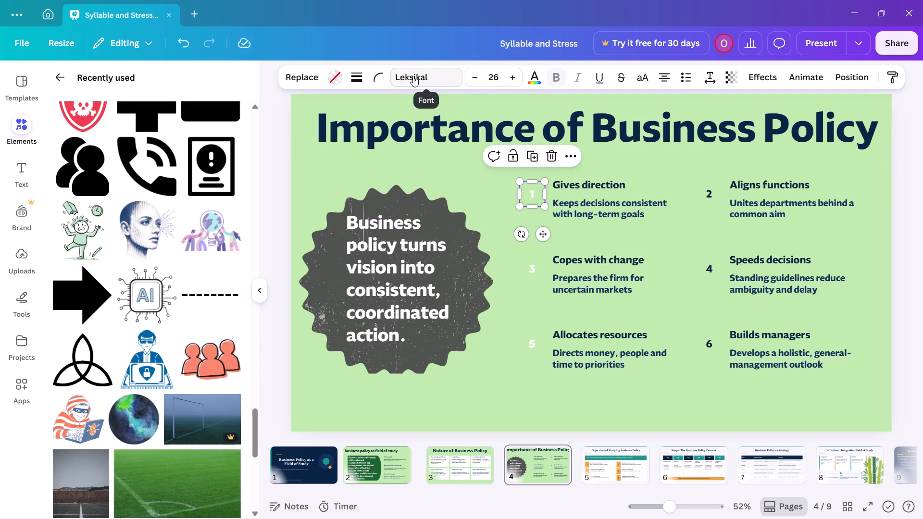
{"action": "left_click", "coordinate": [537, 76]}
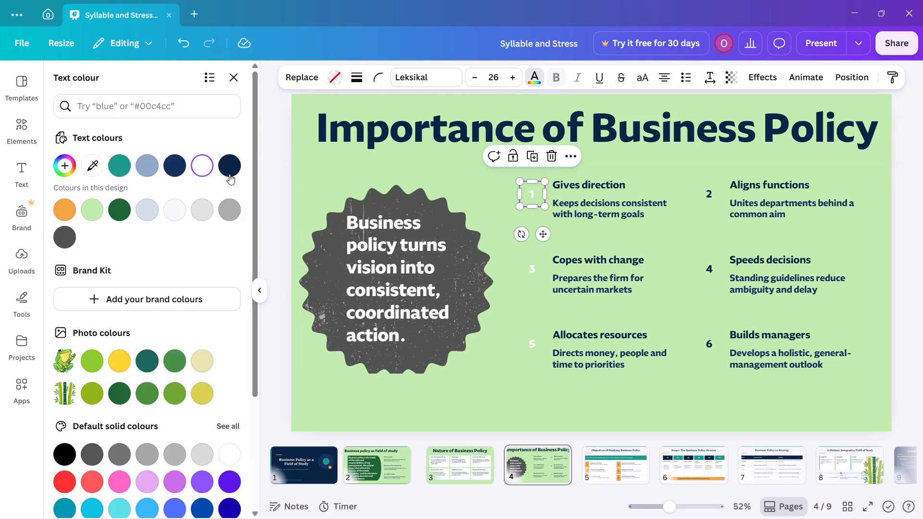
{"action": "scroll", "coordinate": [75, 367], "scroll_direction": "down", "scroll_amount": 4}
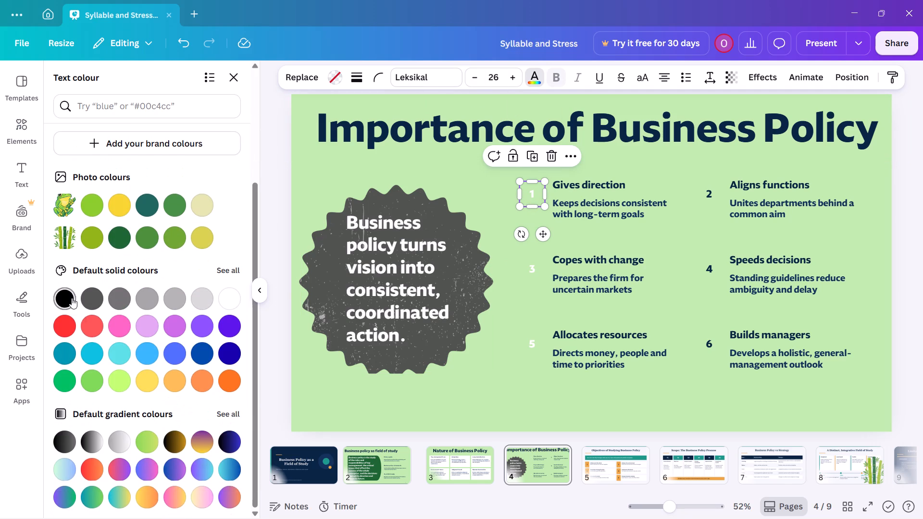
{"action": "left_click", "coordinate": [72, 298]}
{"action": "left_click", "coordinate": [529, 268]}
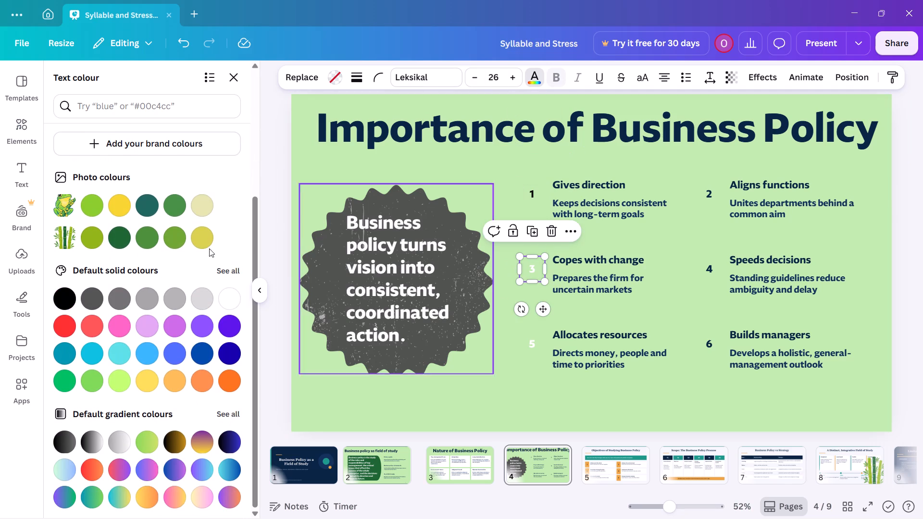
{"action": "left_click", "coordinate": [63, 296]}
{"action": "left_click", "coordinate": [536, 344]}
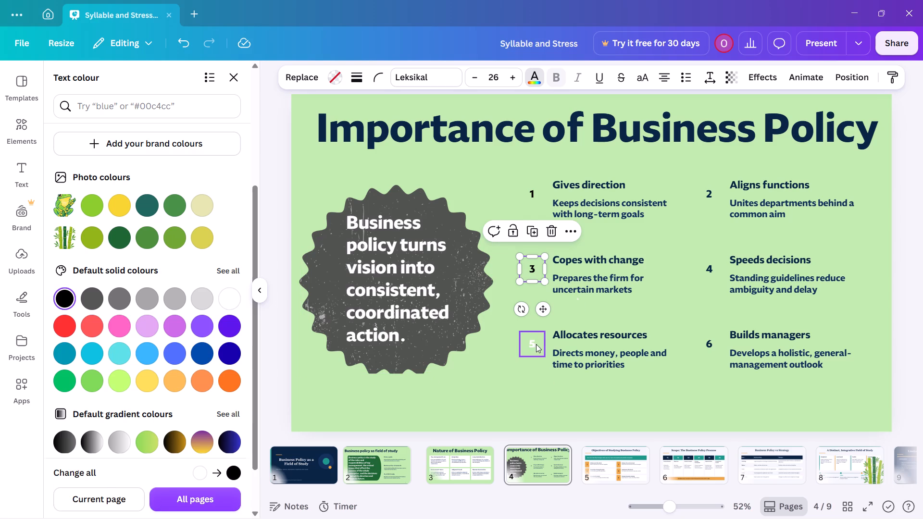
{"action": "left_click", "coordinate": [71, 292]}
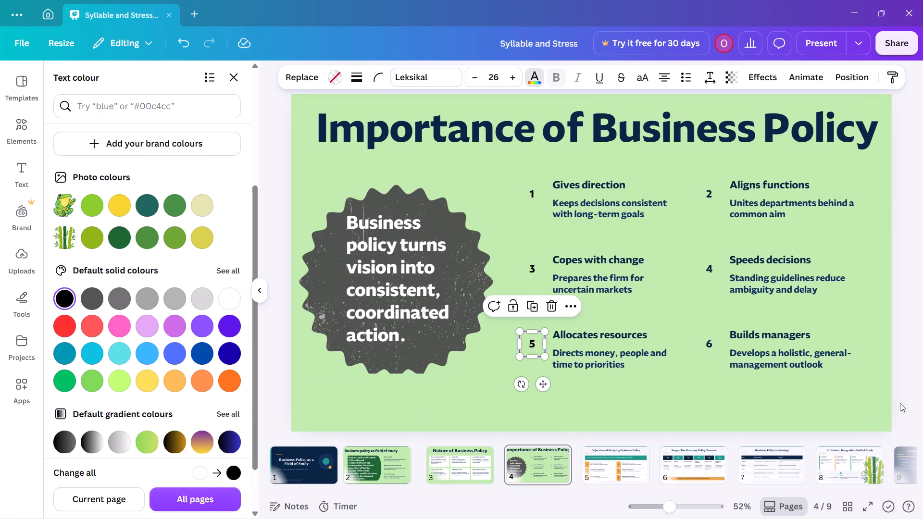
{"action": "left_click", "coordinate": [910, 380]}
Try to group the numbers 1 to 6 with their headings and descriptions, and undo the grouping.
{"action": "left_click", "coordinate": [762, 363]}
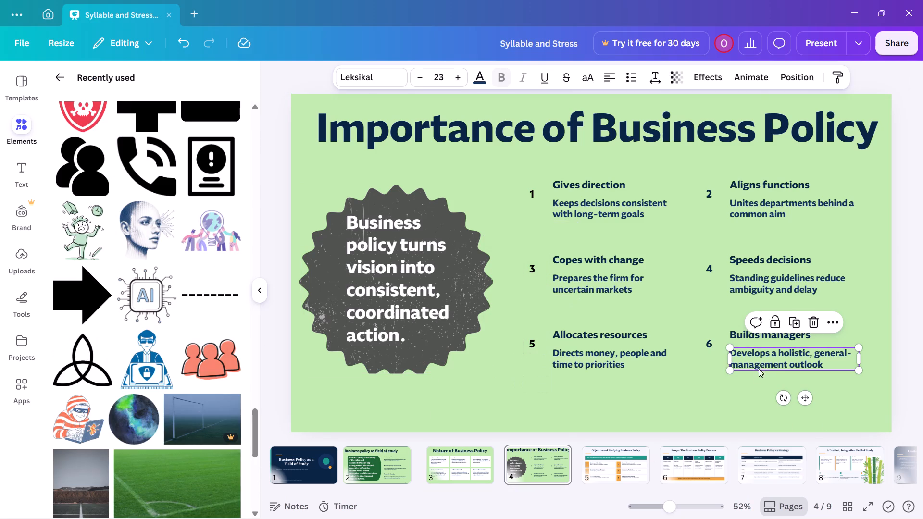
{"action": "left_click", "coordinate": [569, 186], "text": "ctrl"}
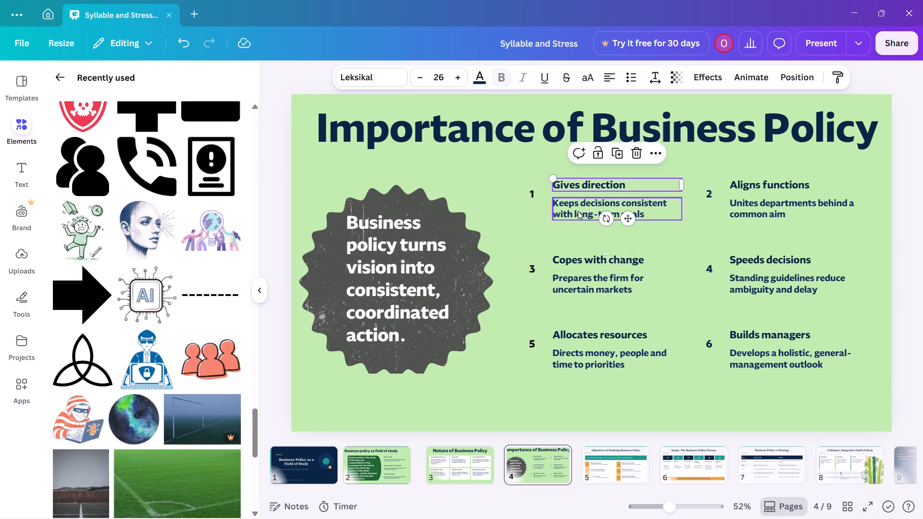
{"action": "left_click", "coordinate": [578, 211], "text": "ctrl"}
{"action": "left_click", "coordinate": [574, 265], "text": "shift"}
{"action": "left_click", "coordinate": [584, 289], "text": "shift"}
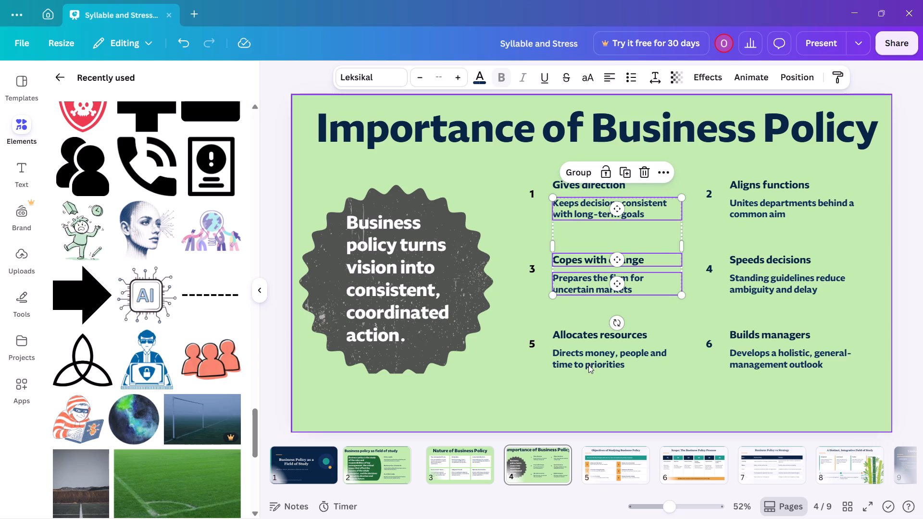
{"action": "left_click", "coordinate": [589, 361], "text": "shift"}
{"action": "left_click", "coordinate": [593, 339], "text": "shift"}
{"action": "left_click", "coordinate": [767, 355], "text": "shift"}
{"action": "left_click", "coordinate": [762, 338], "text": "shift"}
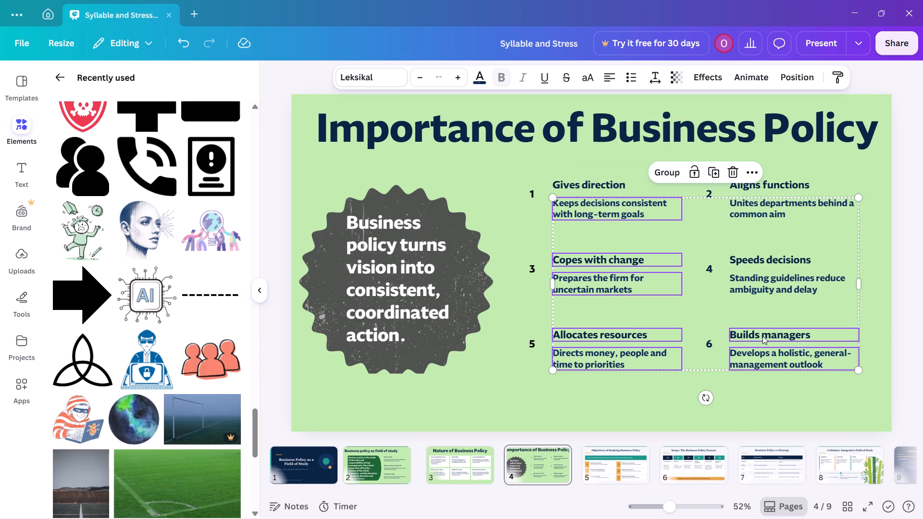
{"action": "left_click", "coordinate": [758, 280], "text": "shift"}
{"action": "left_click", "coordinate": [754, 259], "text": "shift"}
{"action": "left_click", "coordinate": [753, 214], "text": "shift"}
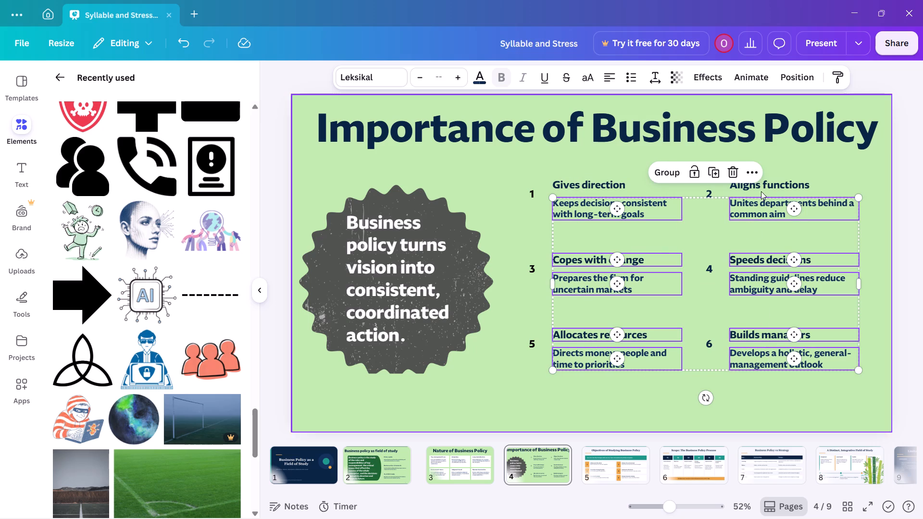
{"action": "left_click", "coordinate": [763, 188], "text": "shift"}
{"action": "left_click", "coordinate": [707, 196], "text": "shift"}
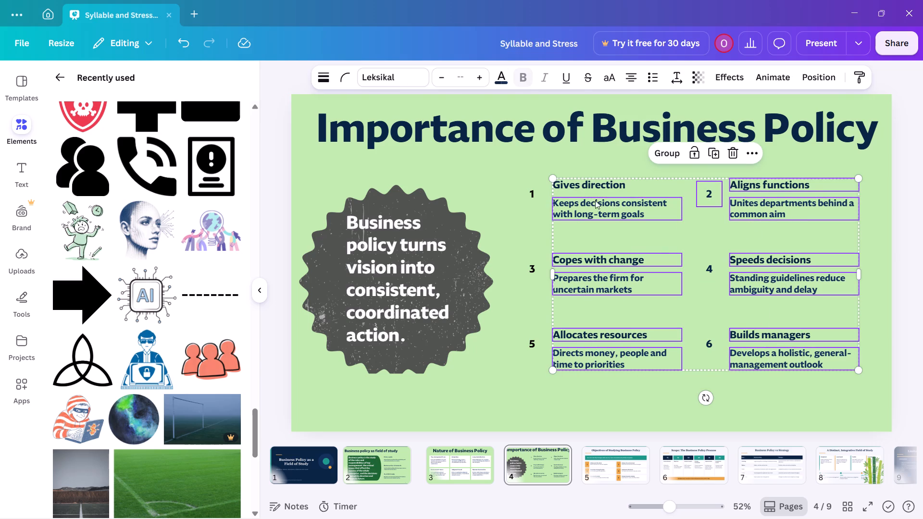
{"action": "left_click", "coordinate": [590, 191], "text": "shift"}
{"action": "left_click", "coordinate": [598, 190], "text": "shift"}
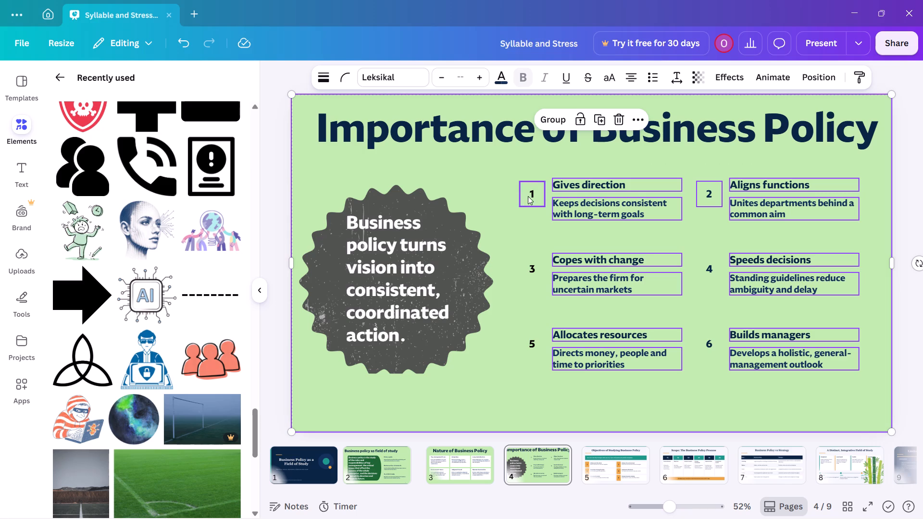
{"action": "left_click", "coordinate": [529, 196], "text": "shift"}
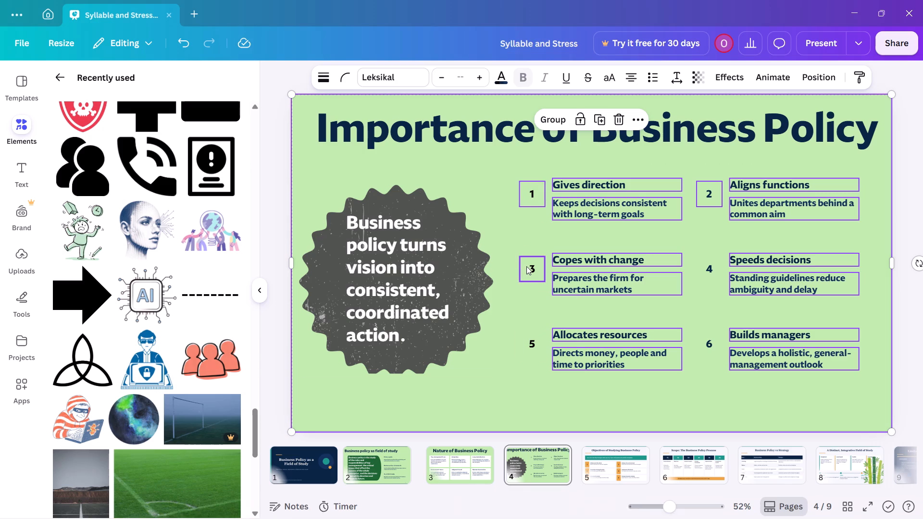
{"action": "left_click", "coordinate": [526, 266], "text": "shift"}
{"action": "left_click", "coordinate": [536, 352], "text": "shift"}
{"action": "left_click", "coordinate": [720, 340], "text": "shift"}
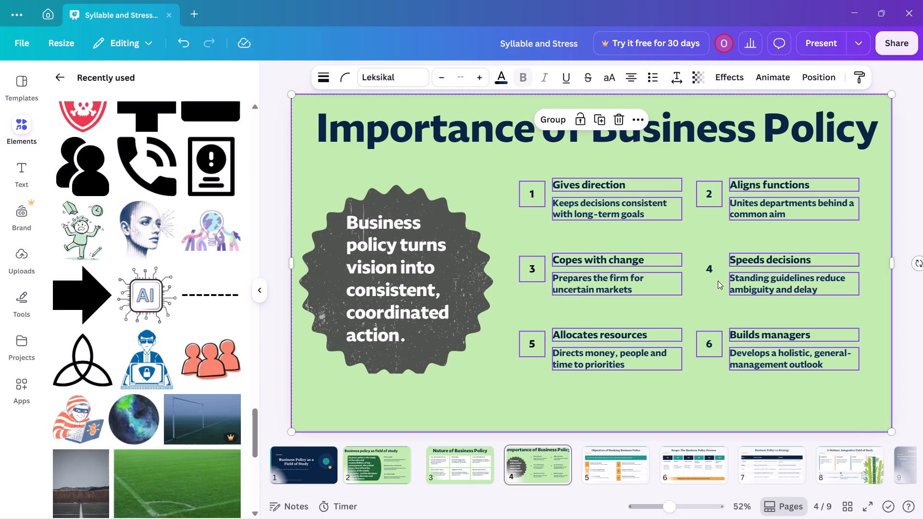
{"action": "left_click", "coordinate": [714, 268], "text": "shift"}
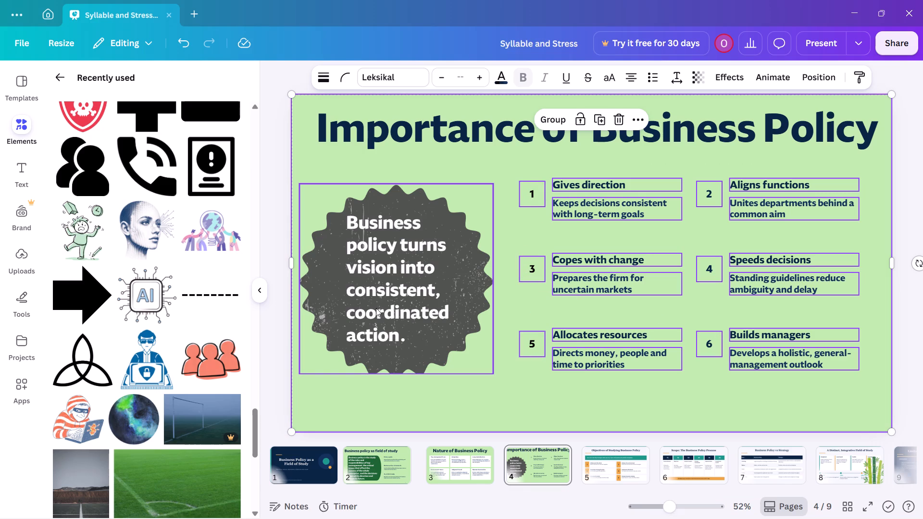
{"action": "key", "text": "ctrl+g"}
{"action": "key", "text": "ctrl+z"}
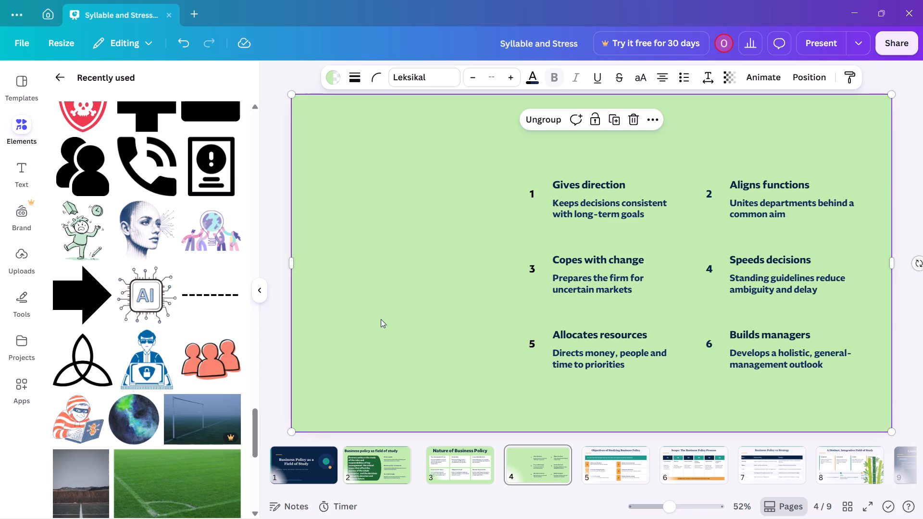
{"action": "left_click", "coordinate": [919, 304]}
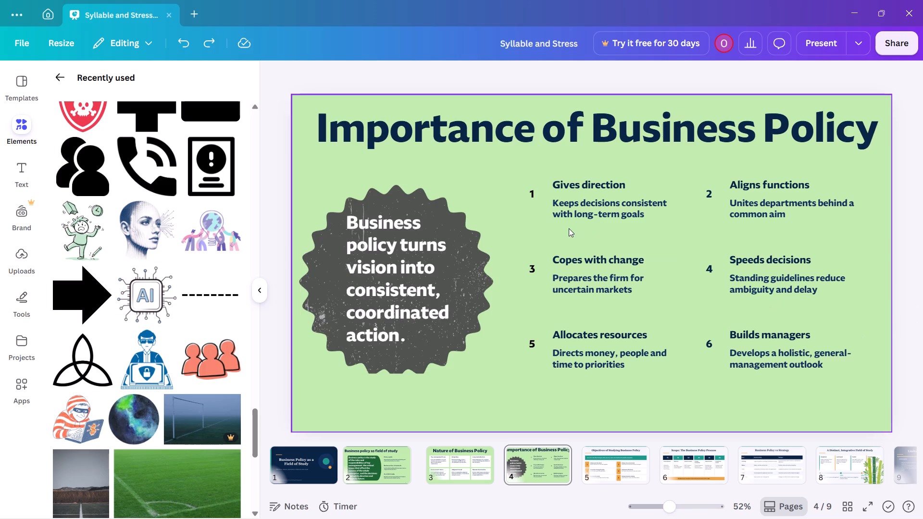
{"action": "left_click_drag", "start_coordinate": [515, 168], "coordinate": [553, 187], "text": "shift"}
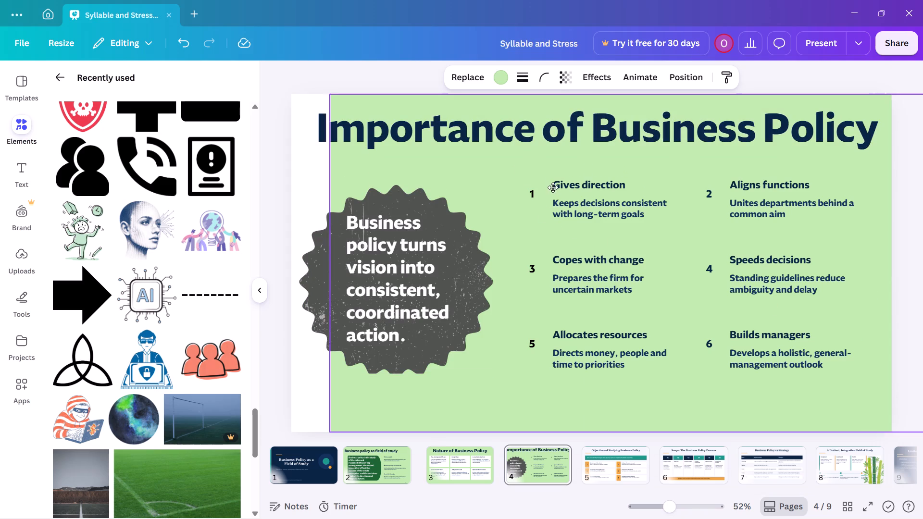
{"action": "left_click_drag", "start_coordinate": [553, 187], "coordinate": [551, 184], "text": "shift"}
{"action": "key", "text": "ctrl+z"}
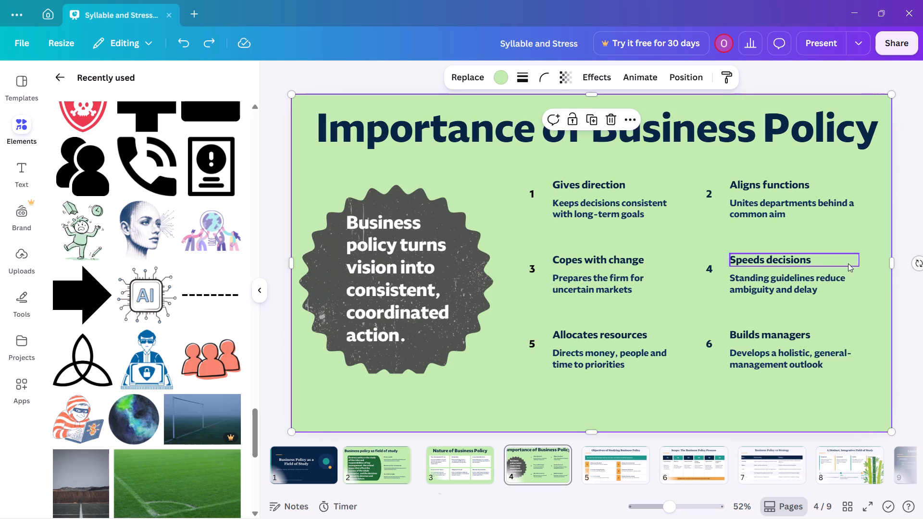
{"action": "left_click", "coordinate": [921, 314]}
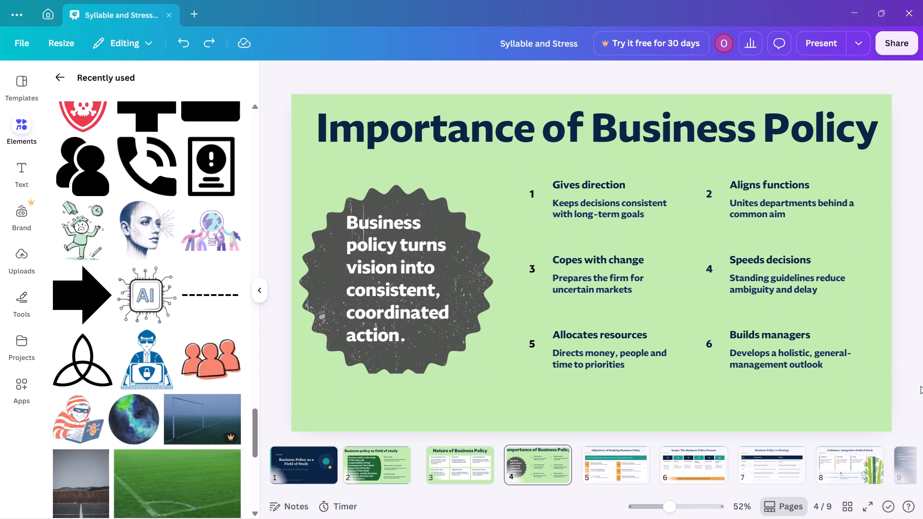
Move the green background rectangle up the page until the numbered points lie clear of it.
{"action": "left_click_drag", "start_coordinate": [857, 375], "coordinate": [848, 359], "text": "shift"}
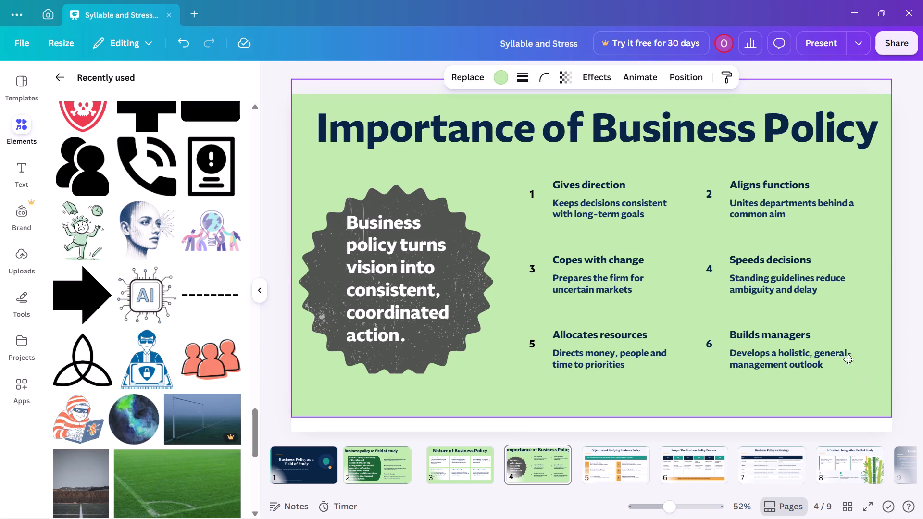
{"action": "left_click_drag", "start_coordinate": [848, 359], "coordinate": [838, 318], "text": "shift"}
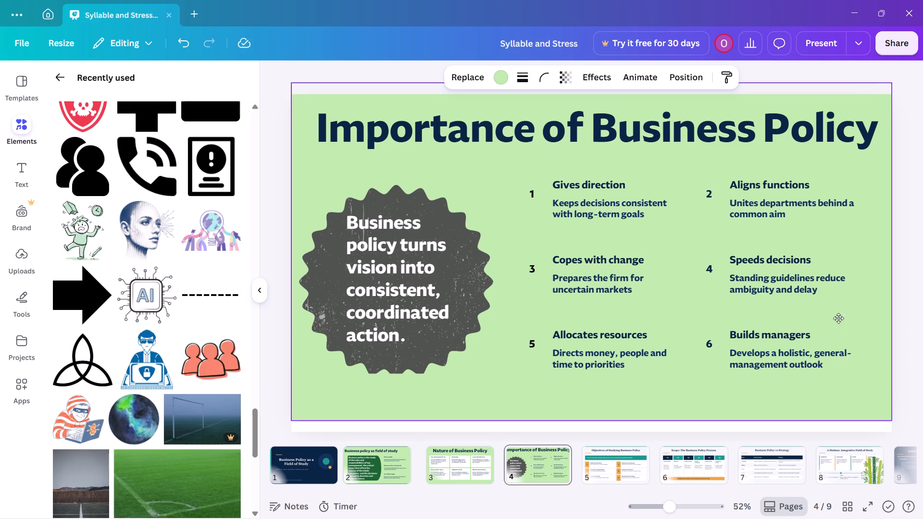
{"action": "left_click_drag", "start_coordinate": [838, 318], "coordinate": [830, 75], "text": "shift"}
{"action": "left_click", "coordinate": [922, 302], "text": "shift"}
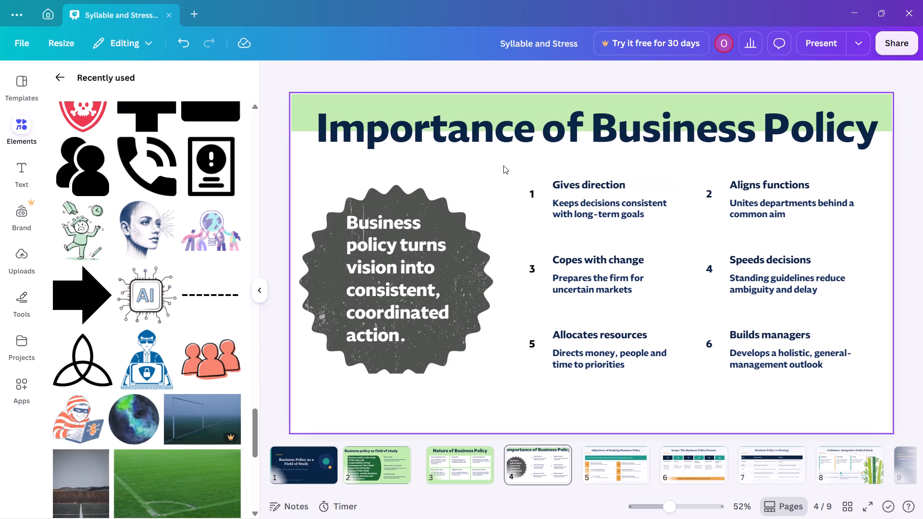
Group the numbers 1 to 6 together with their headings and descriptions.
{"action": "left_click_drag", "start_coordinate": [504, 164], "coordinate": [878, 405], "text": "shift"}
{"action": "left_click", "coordinate": [655, 153]}
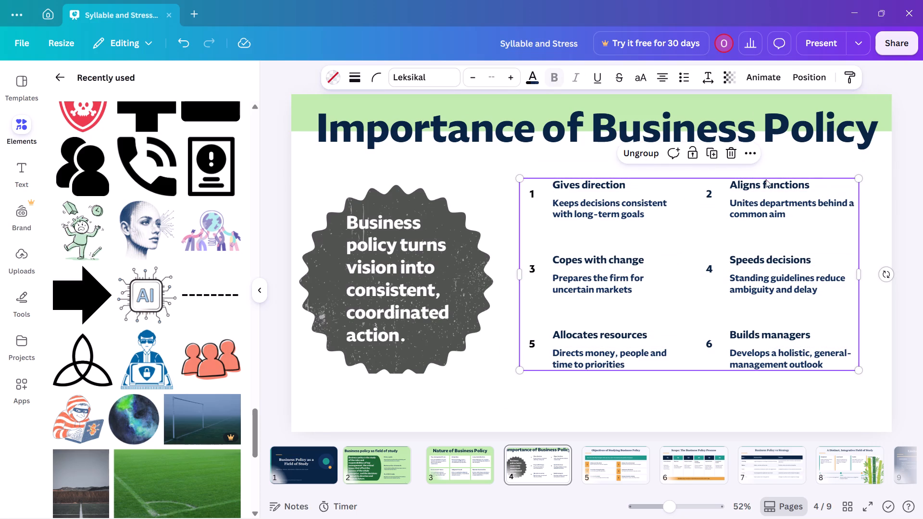
Enlarge the grouped numbered points proportionally and reposition them beside the badge, within the page edge.
{"action": "left_click_drag", "start_coordinate": [859, 373], "coordinate": [906, 418]}
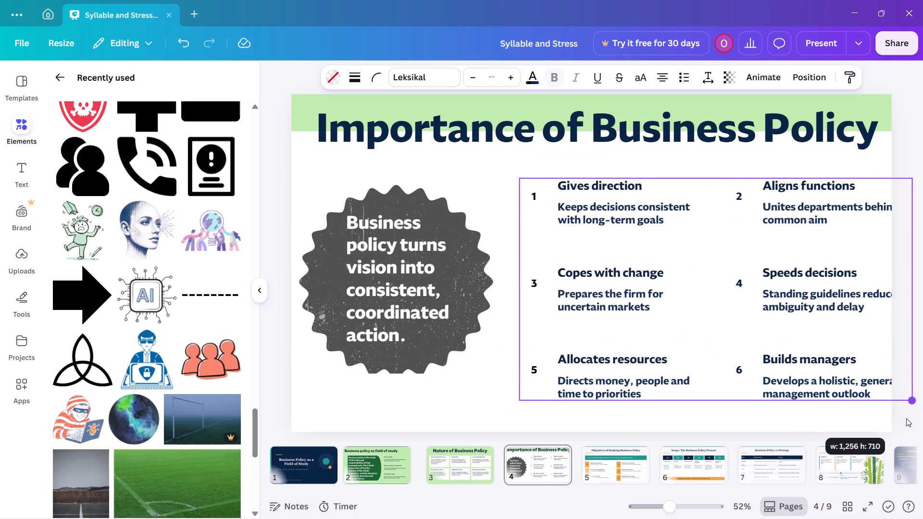
{"action": "left_click_drag", "start_coordinate": [906, 418], "coordinate": [874, 404]}
{"action": "left_click_drag", "start_coordinate": [787, 308], "coordinate": [783, 317]}
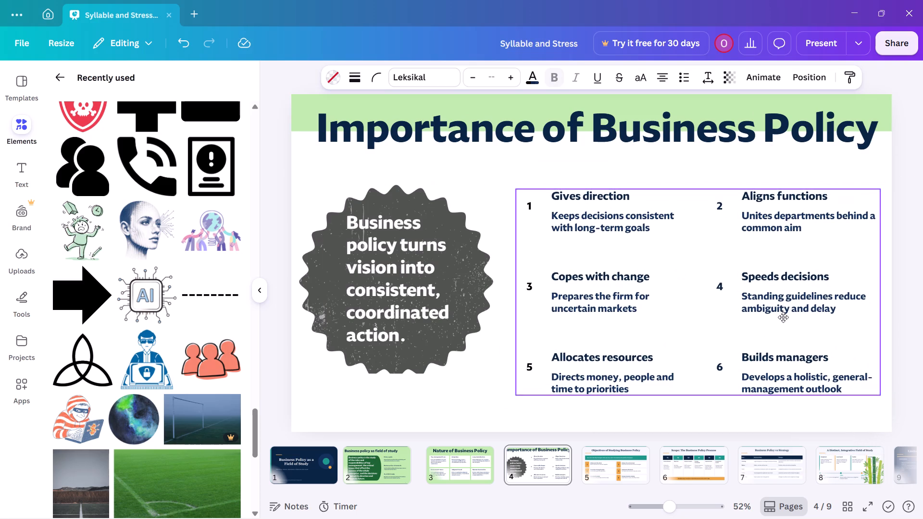
{"action": "left_click_drag", "start_coordinate": [783, 317], "coordinate": [783, 317]}
Increase the font size of the grouped numbered points by several increments so their text fills the area beside the badge.
{"action": "left_click", "coordinate": [511, 79]}
{"action": "triple_click", "coordinate": [511, 79]}
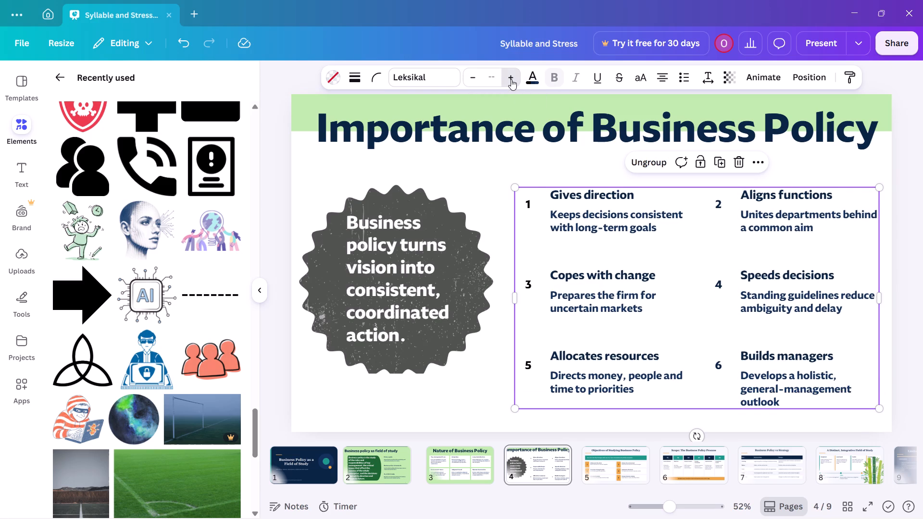
{"action": "double_click", "coordinate": [511, 79]}
{"action": "left_click", "coordinate": [511, 79]}
{"action": "left_click", "coordinate": [511, 79]}
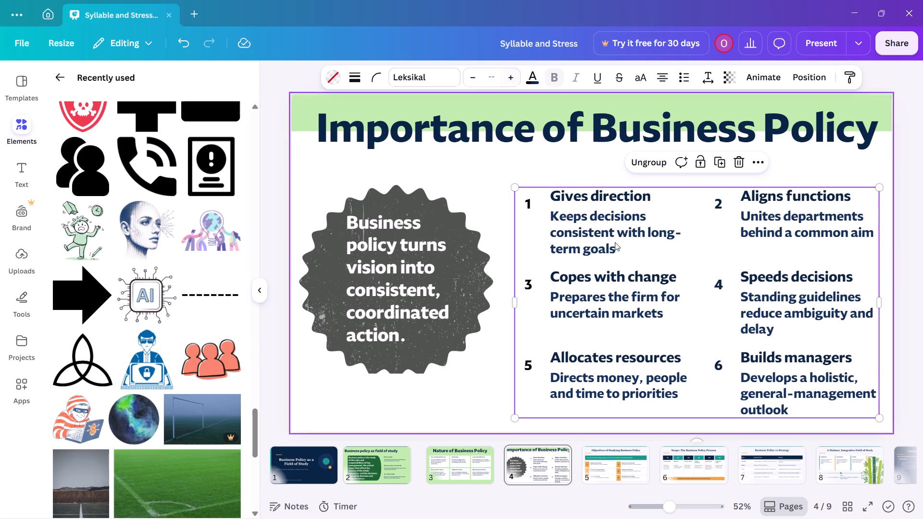
{"action": "left_click", "coordinate": [904, 225]}
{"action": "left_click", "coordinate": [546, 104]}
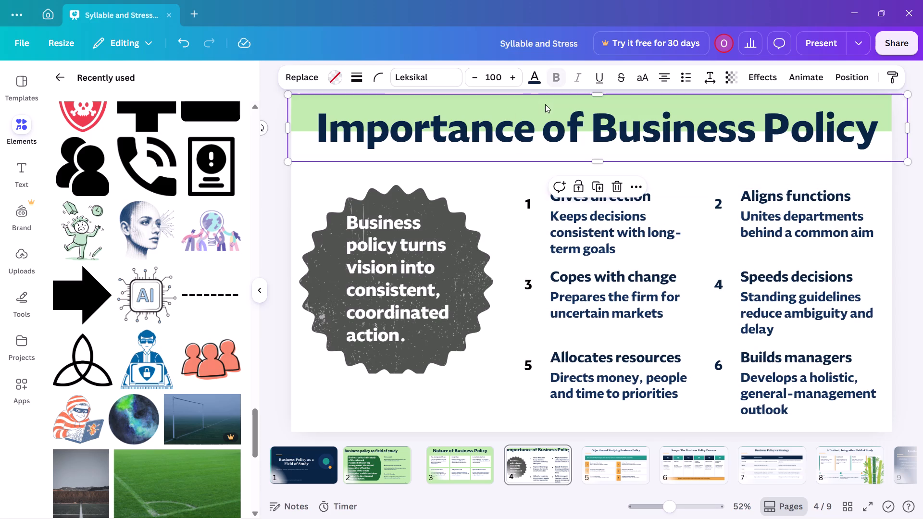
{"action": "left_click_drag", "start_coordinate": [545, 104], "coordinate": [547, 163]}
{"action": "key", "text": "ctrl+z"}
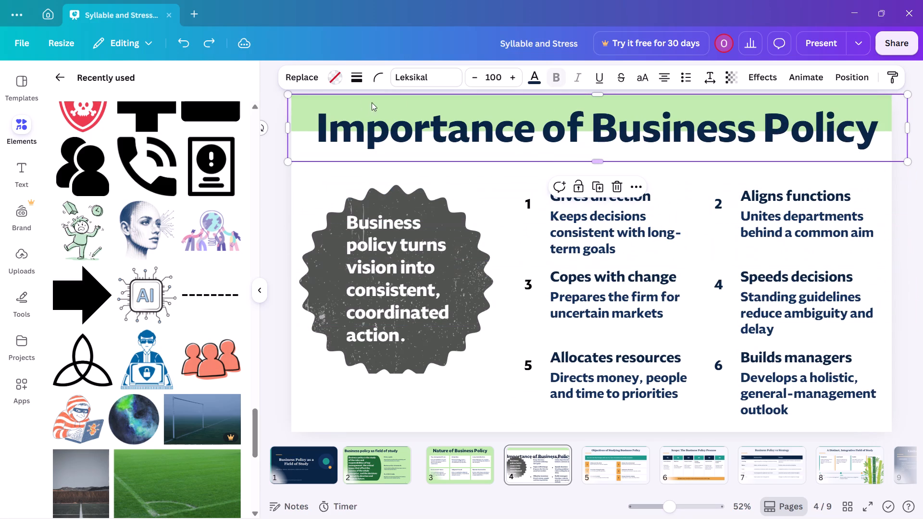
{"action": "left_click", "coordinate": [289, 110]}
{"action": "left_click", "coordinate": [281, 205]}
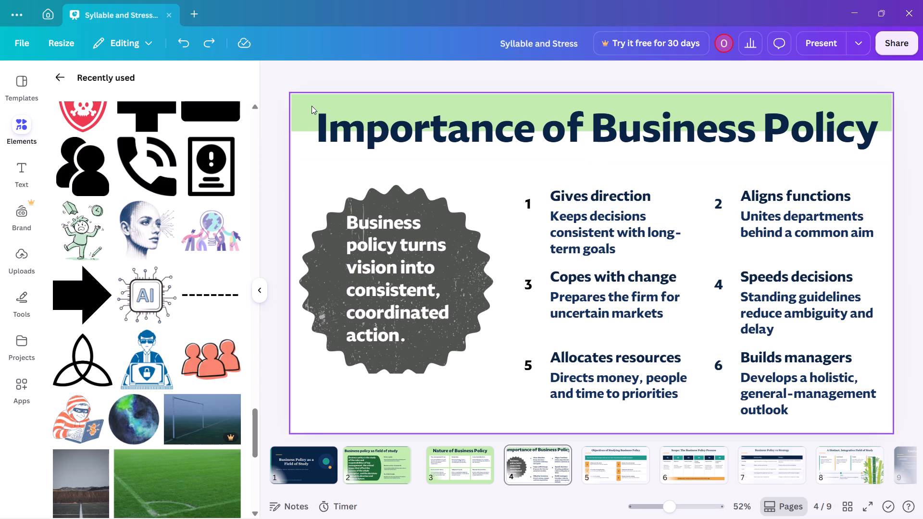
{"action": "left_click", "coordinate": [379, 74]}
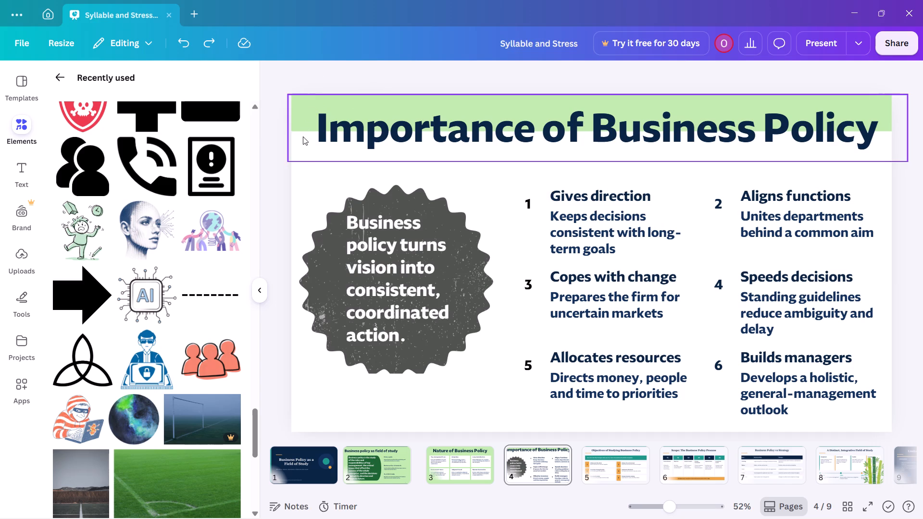
Select the green rectangle in the layer list and stretch its lower edge to the bottom of page 4.
{"action": "left_click", "coordinate": [711, 119]}
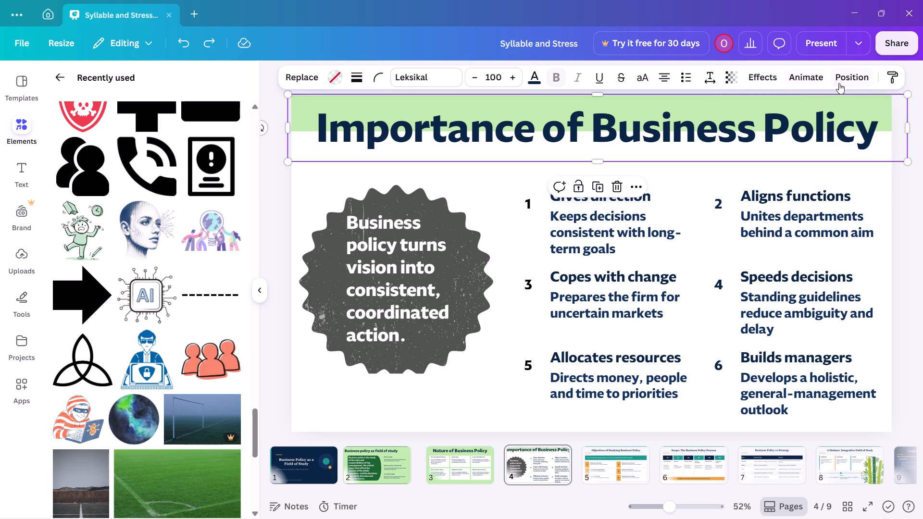
{"action": "left_click", "coordinate": [845, 81]}
{"action": "left_click", "coordinate": [152, 301]}
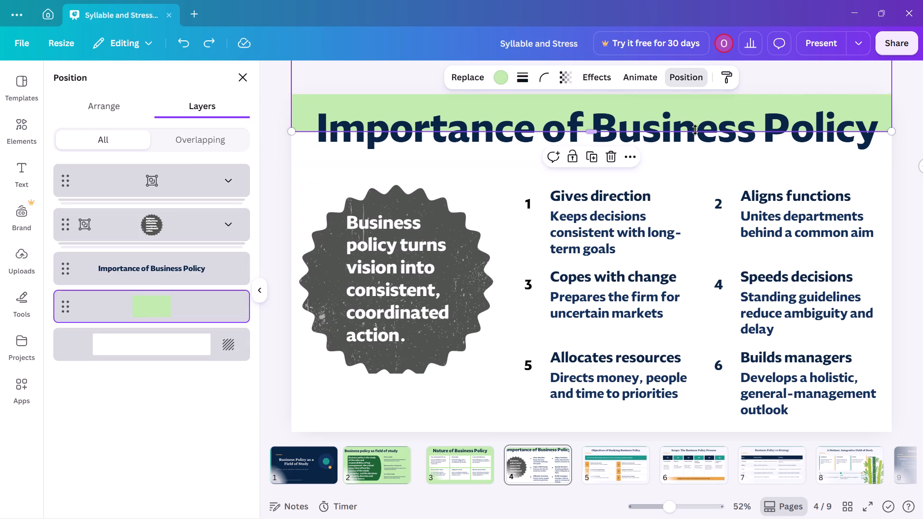
{"action": "left_click_drag", "start_coordinate": [595, 131], "coordinate": [594, 412]}
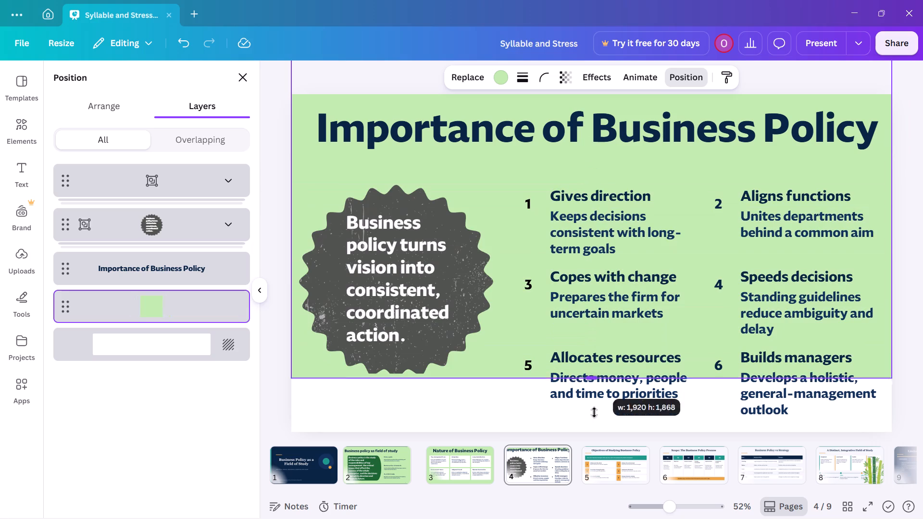
{"action": "left_click_drag", "start_coordinate": [594, 412], "coordinate": [596, 429]}
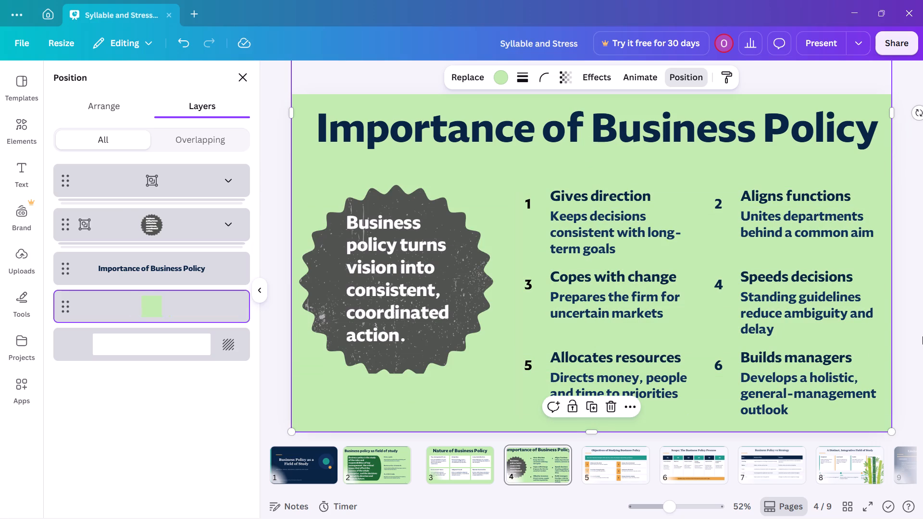
{"action": "left_click", "coordinate": [922, 334]}
{"action": "left_click", "coordinate": [922, 346]}
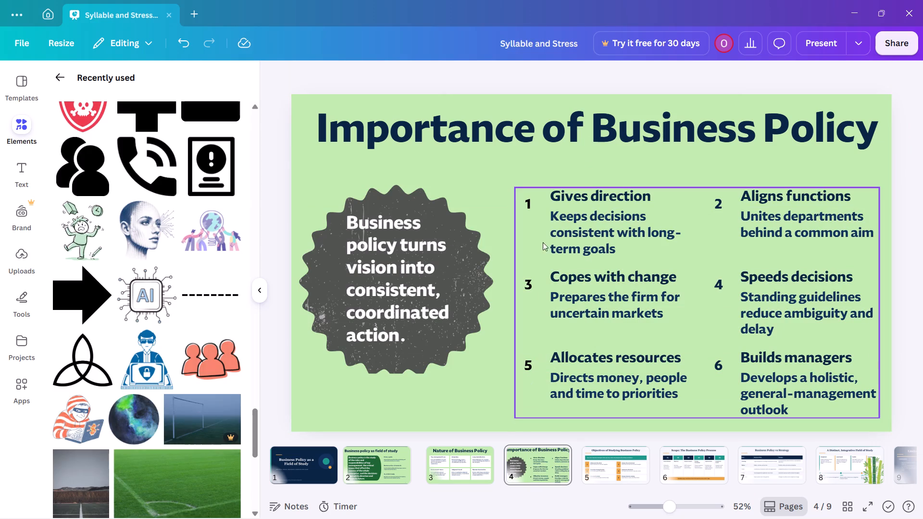
Move the "Importance of Business Policy" title slightly lower on the page.
{"action": "left_click_drag", "start_coordinate": [502, 138], "coordinate": [504, 149]}
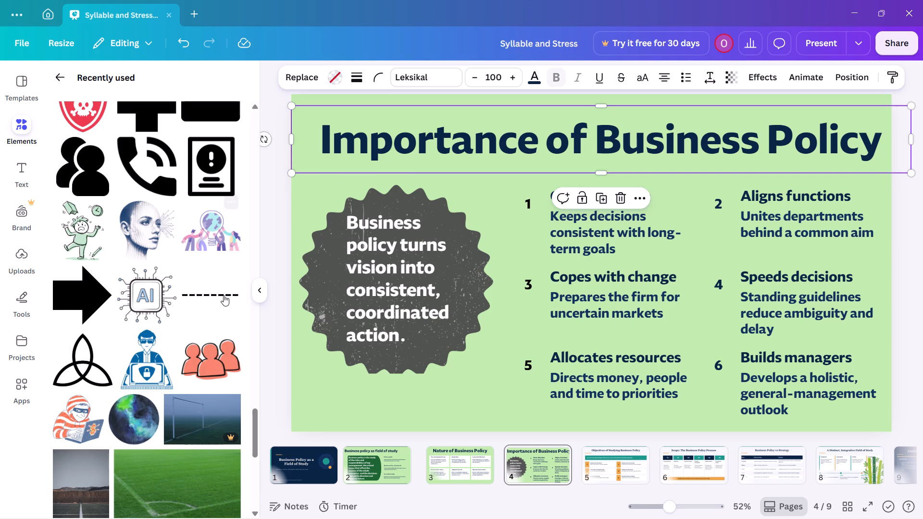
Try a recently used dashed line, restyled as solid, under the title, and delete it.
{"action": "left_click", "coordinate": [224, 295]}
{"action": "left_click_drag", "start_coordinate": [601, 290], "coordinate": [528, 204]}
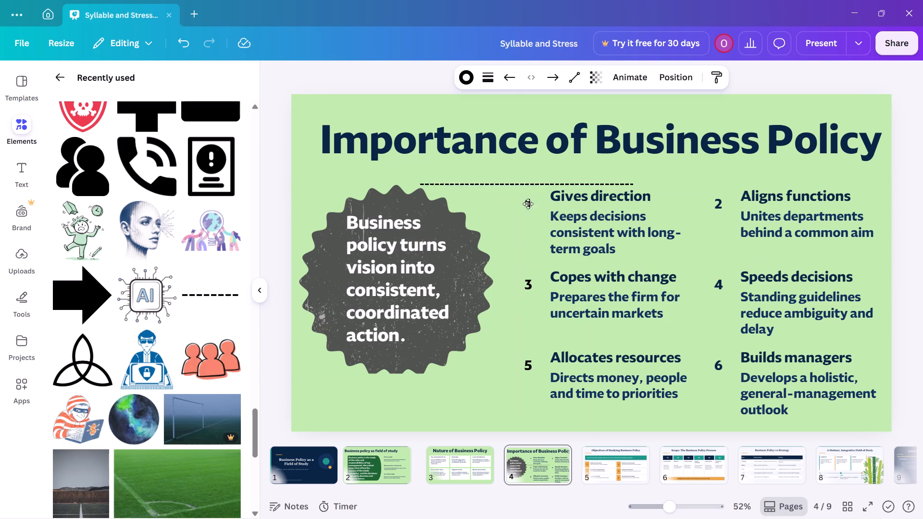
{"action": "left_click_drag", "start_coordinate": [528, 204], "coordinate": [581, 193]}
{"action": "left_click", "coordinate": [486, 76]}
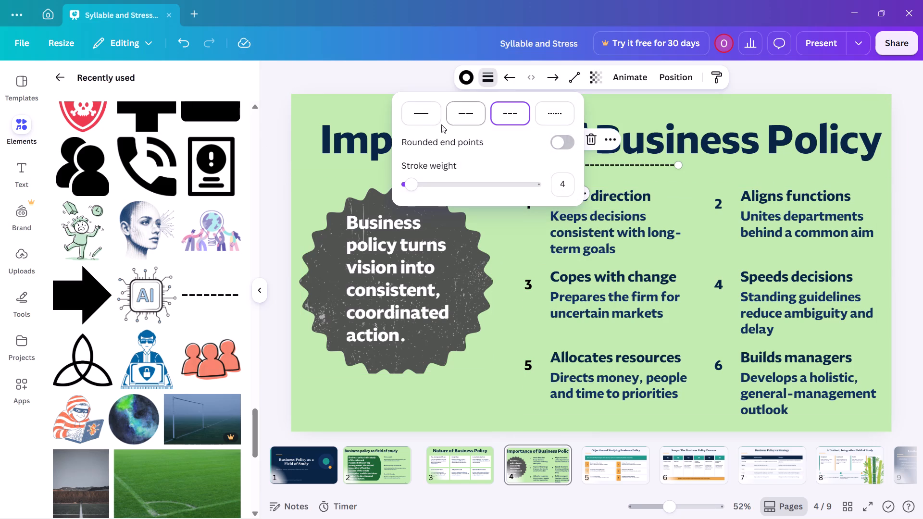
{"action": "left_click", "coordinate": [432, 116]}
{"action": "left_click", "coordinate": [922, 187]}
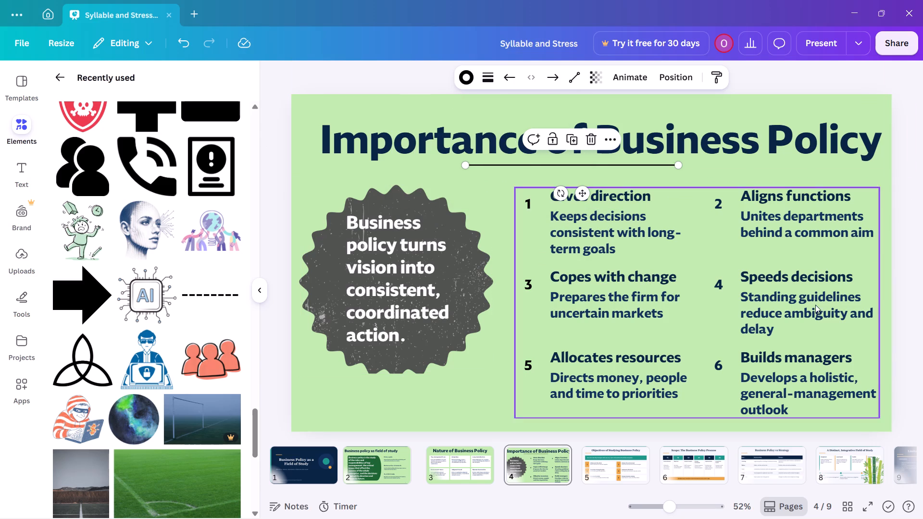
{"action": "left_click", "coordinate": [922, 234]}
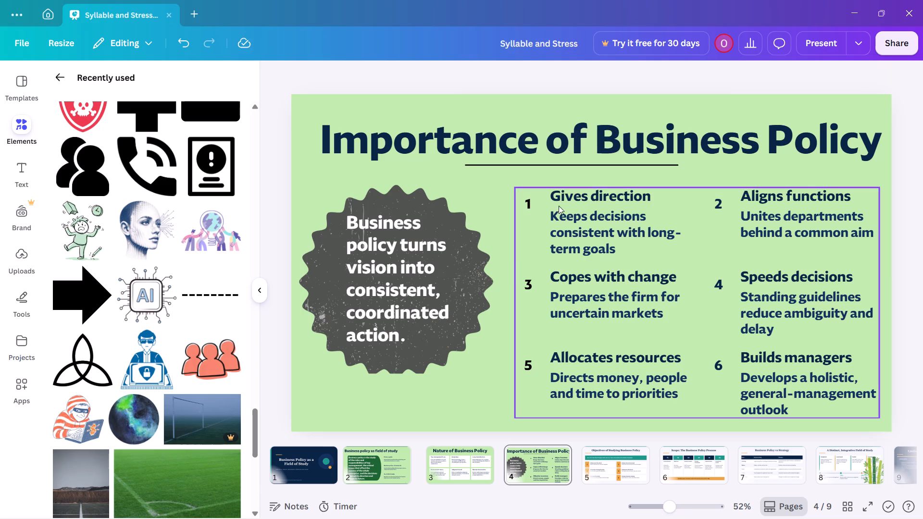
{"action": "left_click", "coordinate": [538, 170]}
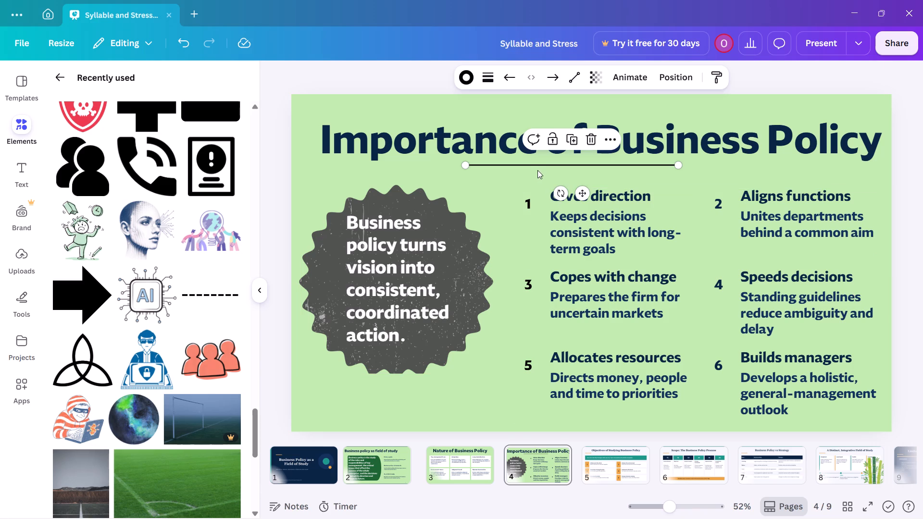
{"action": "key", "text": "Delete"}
Change the text colour of the grouped numbered points to black (#000000).
{"action": "left_click", "coordinate": [599, 237]}
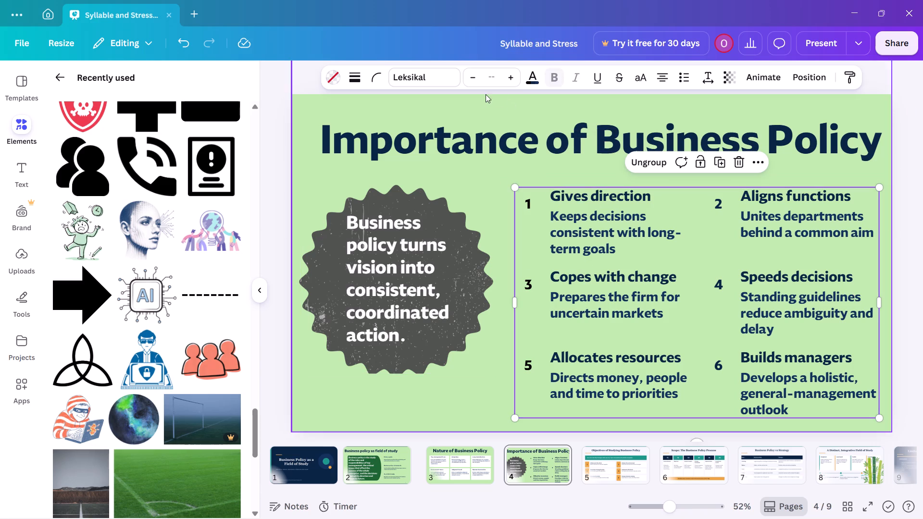
{"action": "left_click", "coordinate": [528, 78]}
{"action": "left_click", "coordinate": [69, 185]}
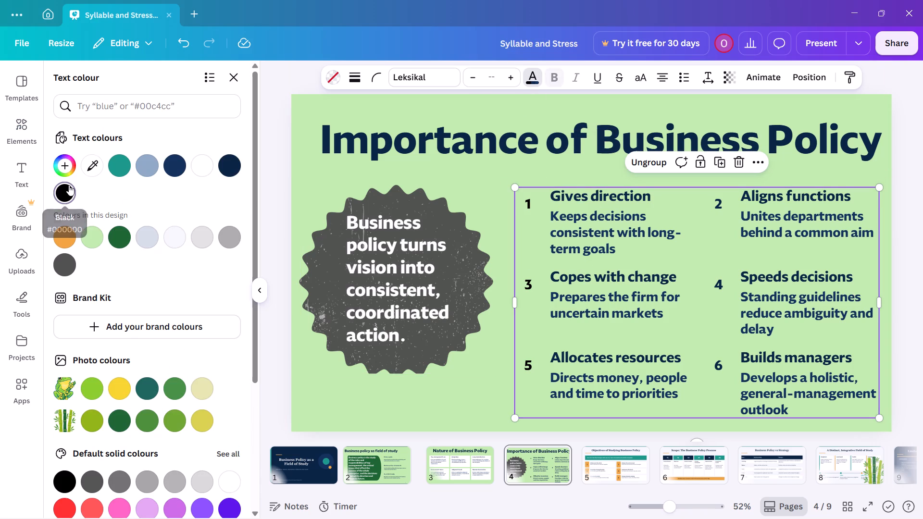
{"action": "left_click", "coordinate": [922, 302]}
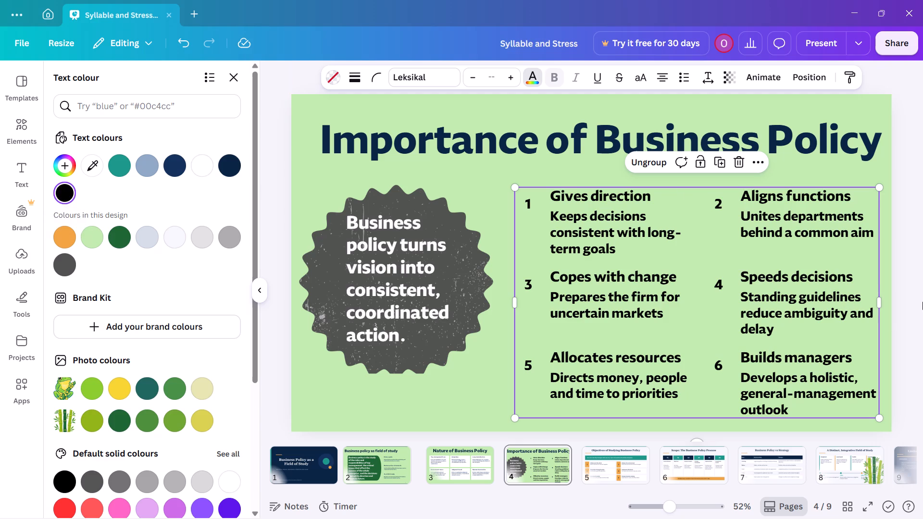
{"action": "left_click", "coordinate": [922, 321]}
Change the text colour of the "Importance of Business Policy" title to black.
{"action": "left_click", "coordinate": [585, 139]}
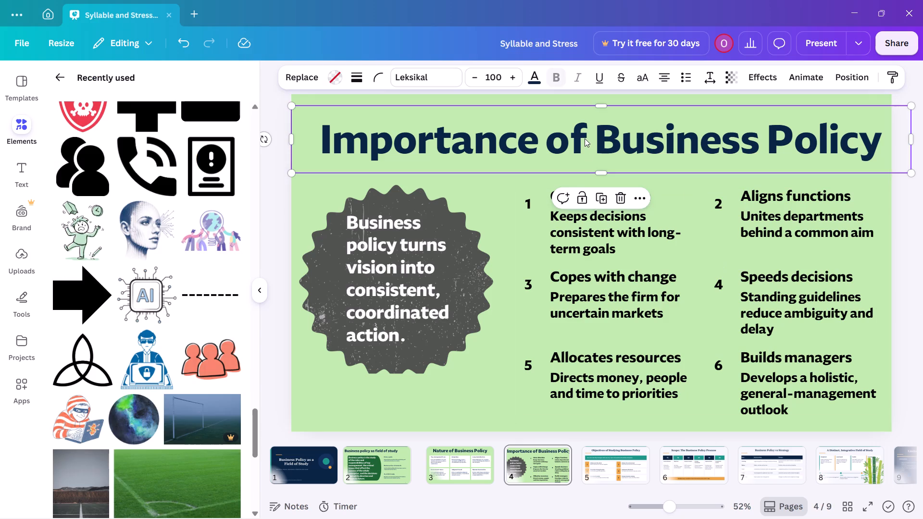
{"action": "left_click", "coordinate": [536, 77]}
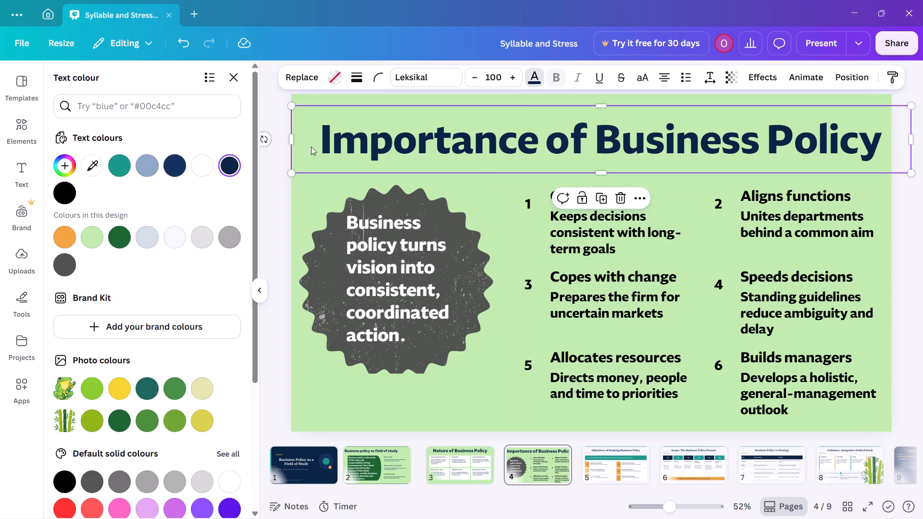
{"action": "left_click", "coordinate": [62, 194]}
{"action": "left_click", "coordinate": [922, 321]}
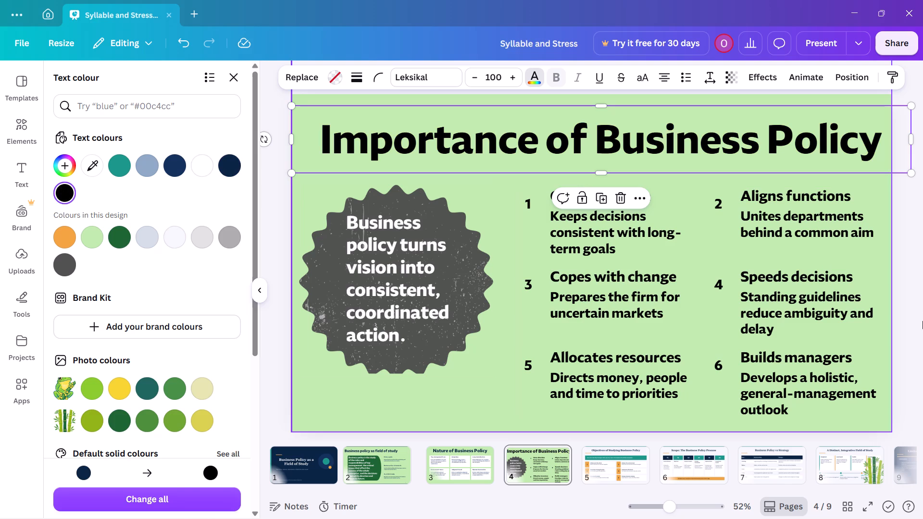
{"action": "left_click", "coordinate": [920, 321]}
Move the grouped numbered points slightly higher, closer beneath the title.
{"action": "left_click_drag", "start_coordinate": [650, 374], "coordinate": [646, 363]}
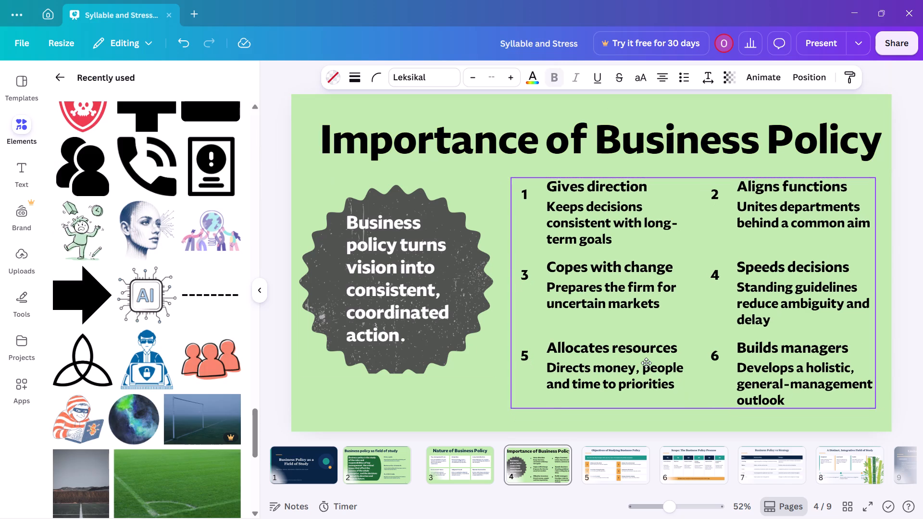
{"action": "left_click_drag", "start_coordinate": [646, 363], "coordinate": [653, 365]}
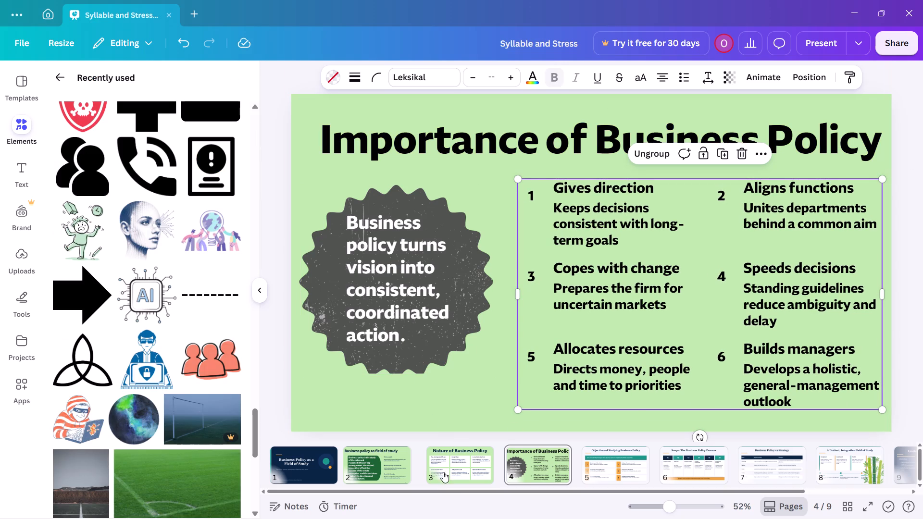
On page 5, delete the teal strip along the top edge and the short orange line under the title.
{"action": "left_click", "coordinate": [466, 468]}
{"action": "left_click", "coordinate": [370, 464]}
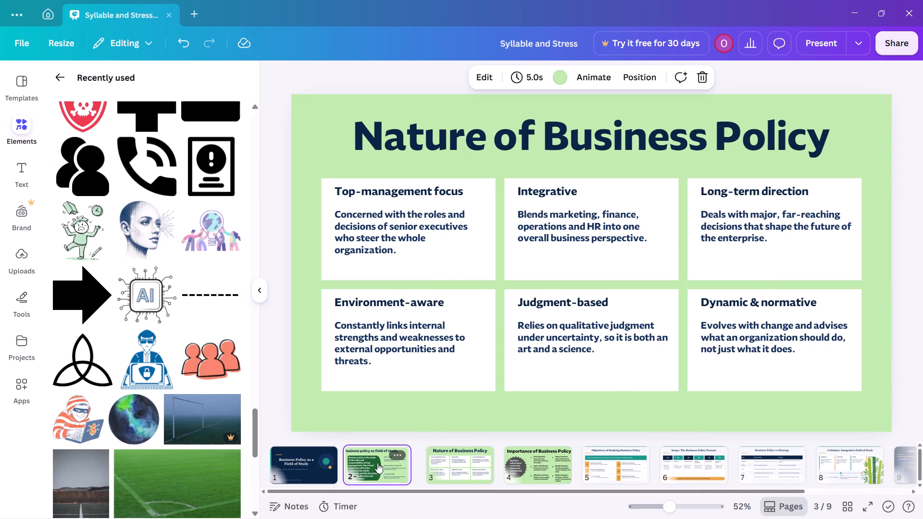
{"action": "left_click", "coordinate": [543, 479]}
{"action": "left_click", "coordinate": [590, 479]}
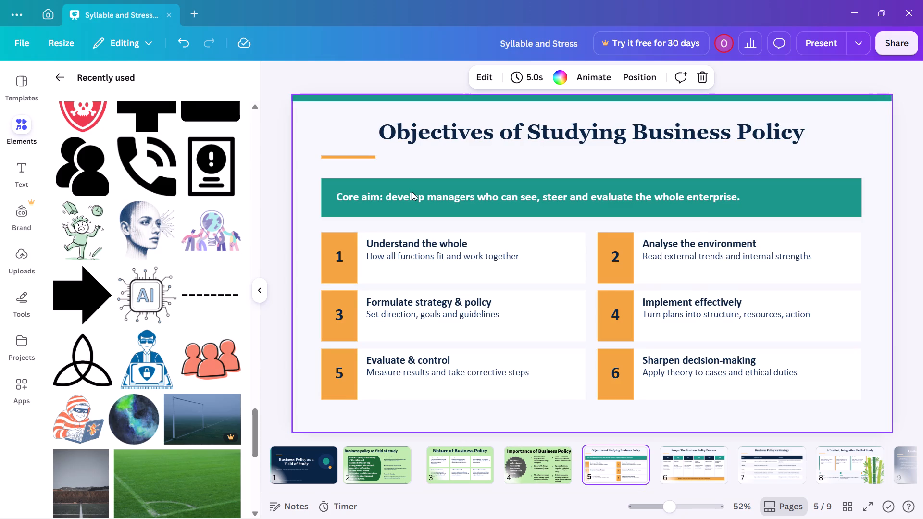
{"action": "left_click", "coordinate": [396, 101]}
{"action": "key", "text": "Delete"}
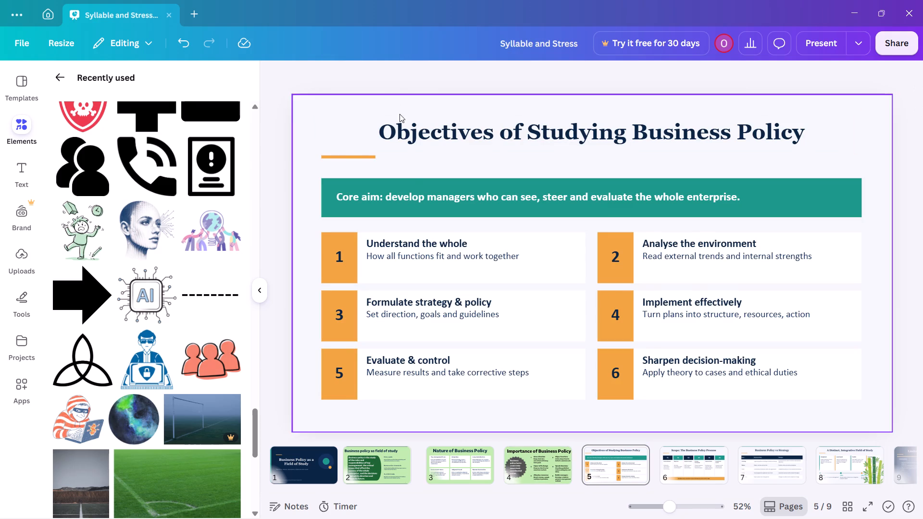
{"action": "left_click", "coordinate": [347, 153]}
{"action": "left_click", "coordinate": [349, 158]}
{"action": "key", "text": "Delete"}
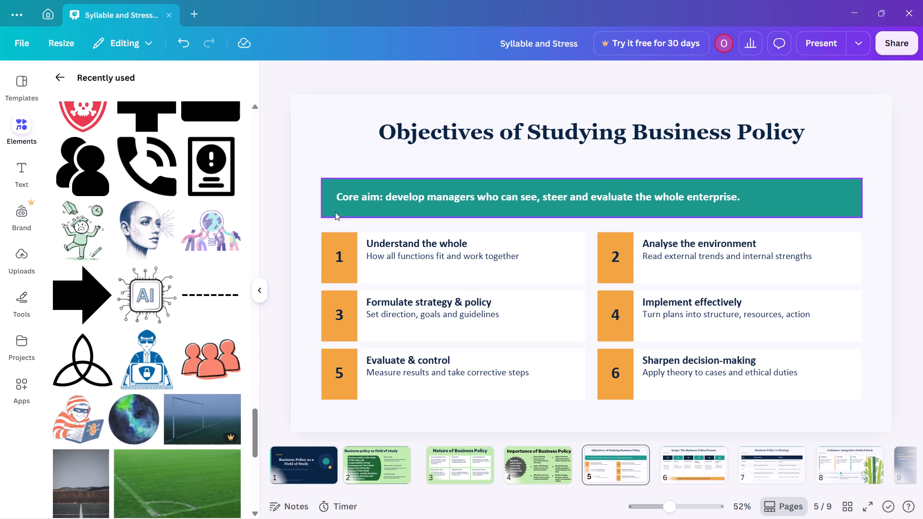
Remove the word "Core" from the start of the aim sentence in the teal banner.
{"action": "left_click", "coordinate": [356, 197]}
{"action": "left_click", "coordinate": [356, 197]}
{"action": "left_click", "coordinate": [360, 195]}
{"action": "left_click_drag", "start_coordinate": [360, 195], "coordinate": [357, 195]}
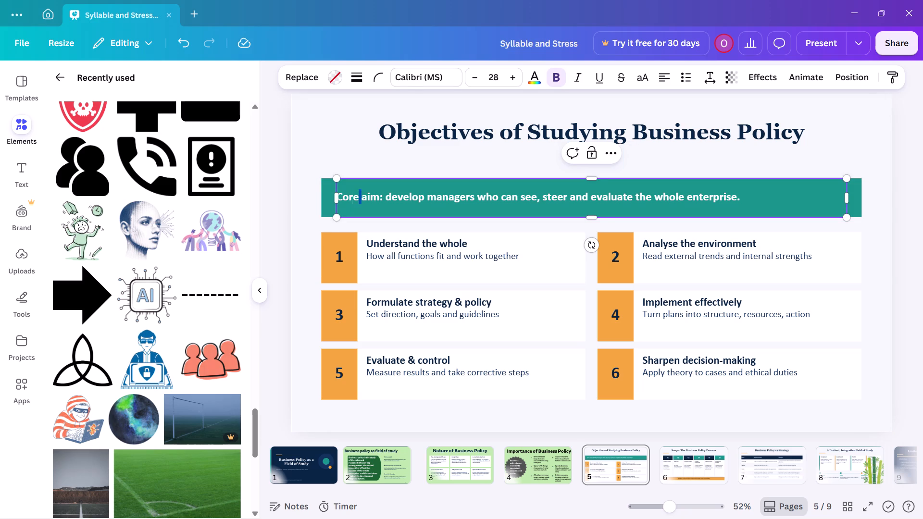
{"action": "left_click_drag", "start_coordinate": [357, 195], "coordinate": [341, 196]}
{"action": "key", "text": "space"}
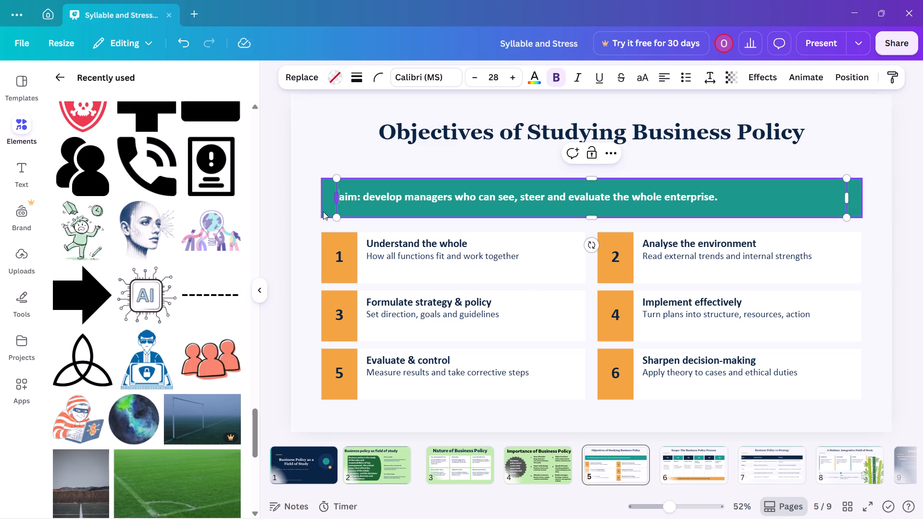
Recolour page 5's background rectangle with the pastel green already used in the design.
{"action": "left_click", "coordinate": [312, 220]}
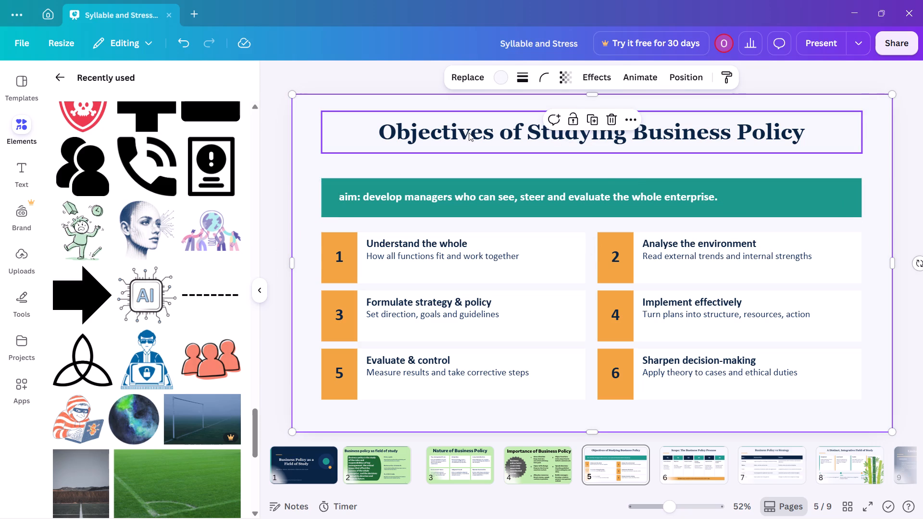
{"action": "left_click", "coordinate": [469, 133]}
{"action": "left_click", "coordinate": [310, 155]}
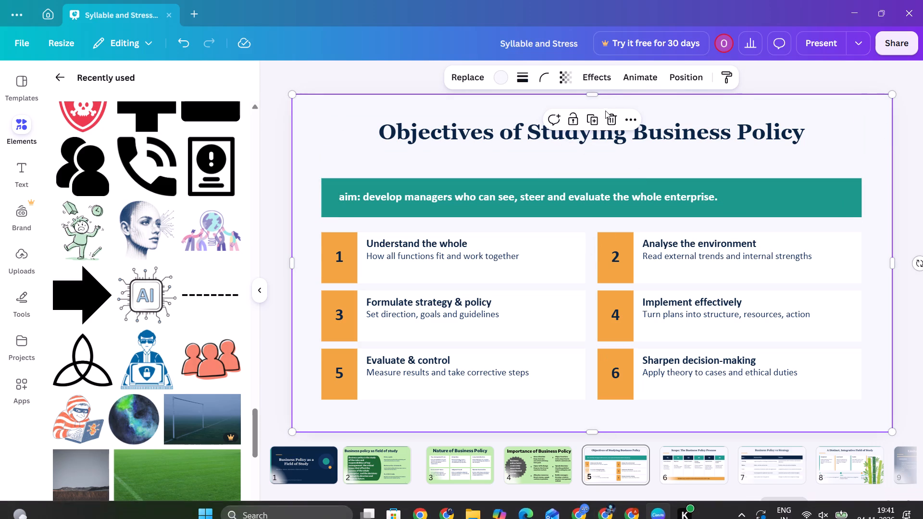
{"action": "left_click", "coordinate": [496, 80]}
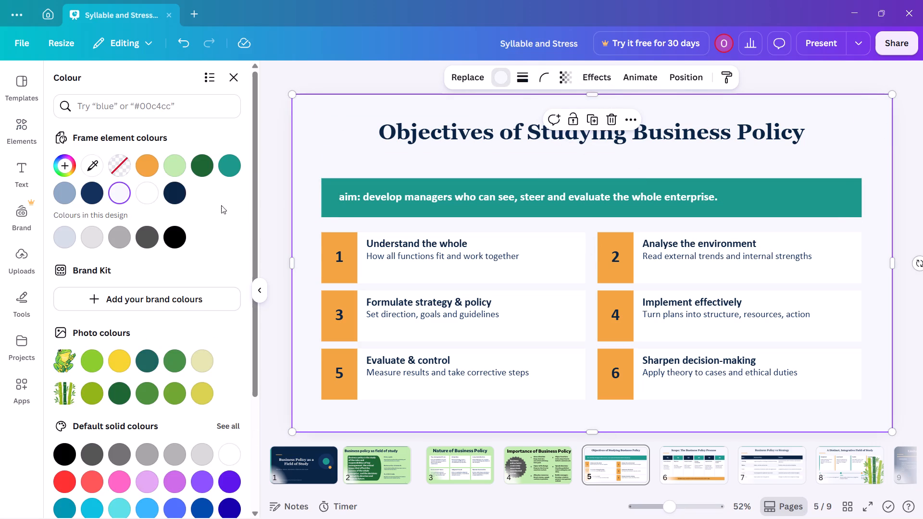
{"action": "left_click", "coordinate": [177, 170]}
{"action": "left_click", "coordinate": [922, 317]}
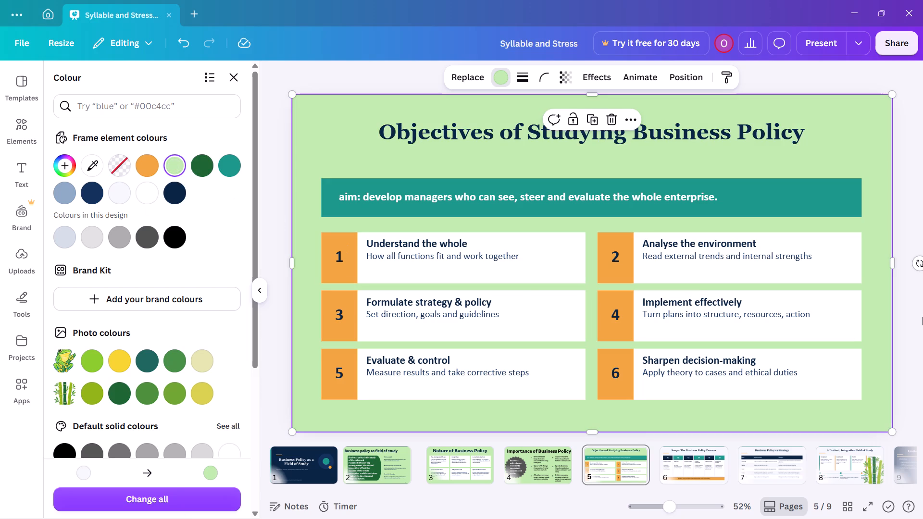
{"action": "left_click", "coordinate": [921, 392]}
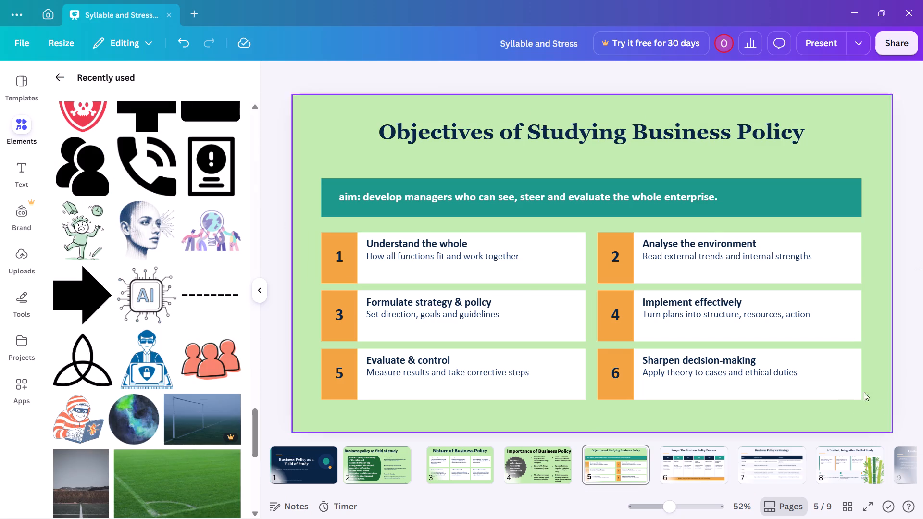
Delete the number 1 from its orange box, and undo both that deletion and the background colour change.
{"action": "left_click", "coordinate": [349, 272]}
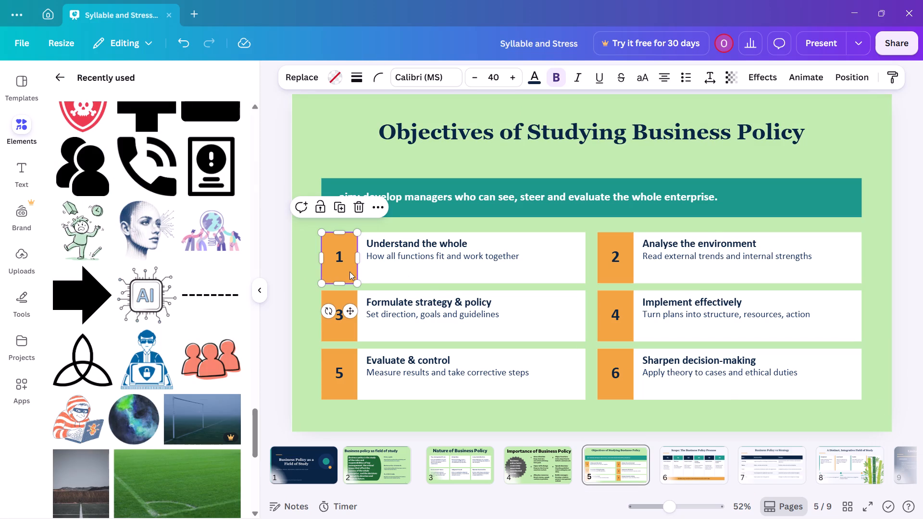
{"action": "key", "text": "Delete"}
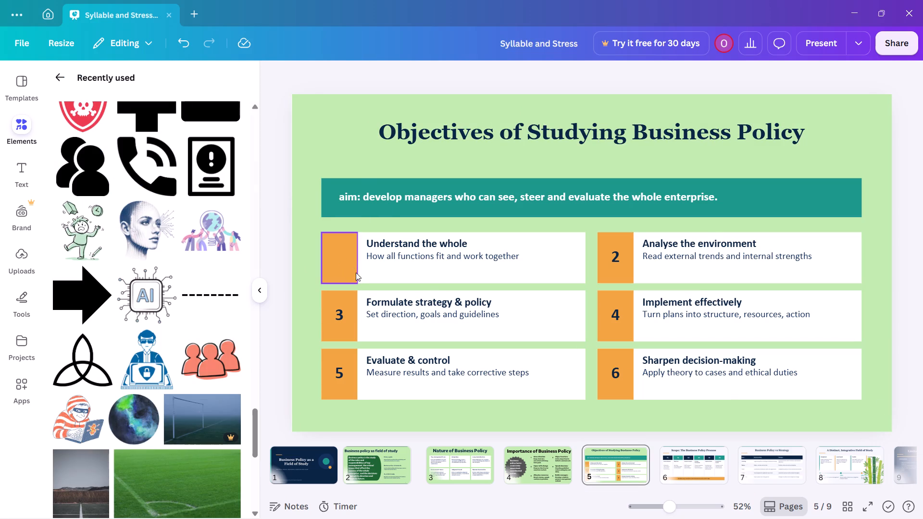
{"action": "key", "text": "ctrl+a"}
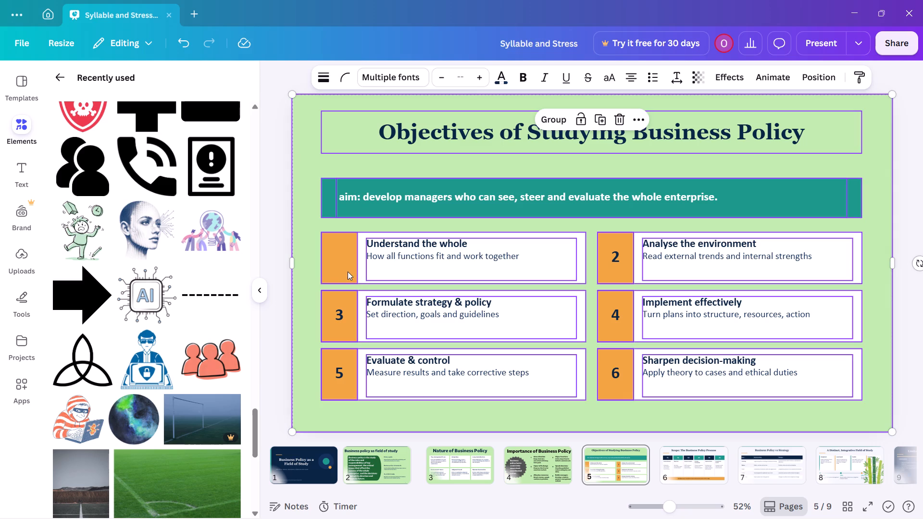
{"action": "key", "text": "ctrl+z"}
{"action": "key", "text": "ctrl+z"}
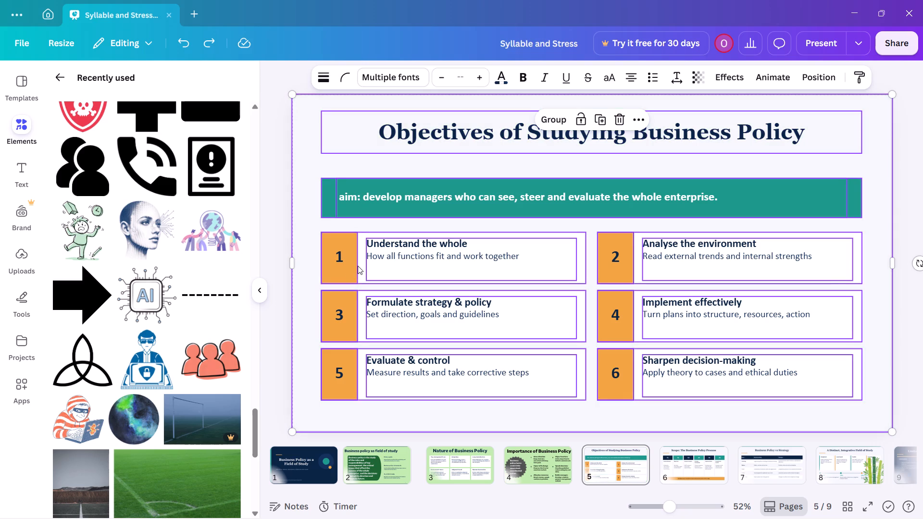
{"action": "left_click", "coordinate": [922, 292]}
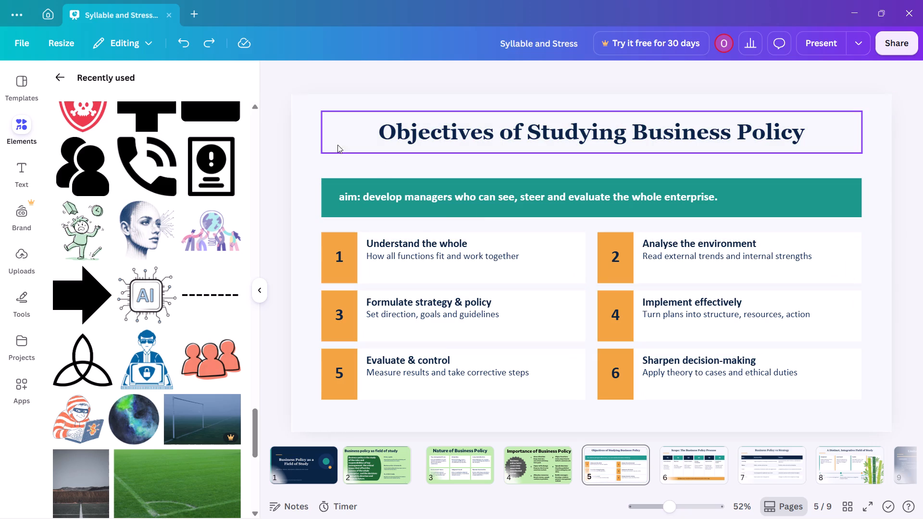
Change the colour of page 5's background rectangle to the design's pastel green.
{"action": "left_click", "coordinate": [304, 146]}
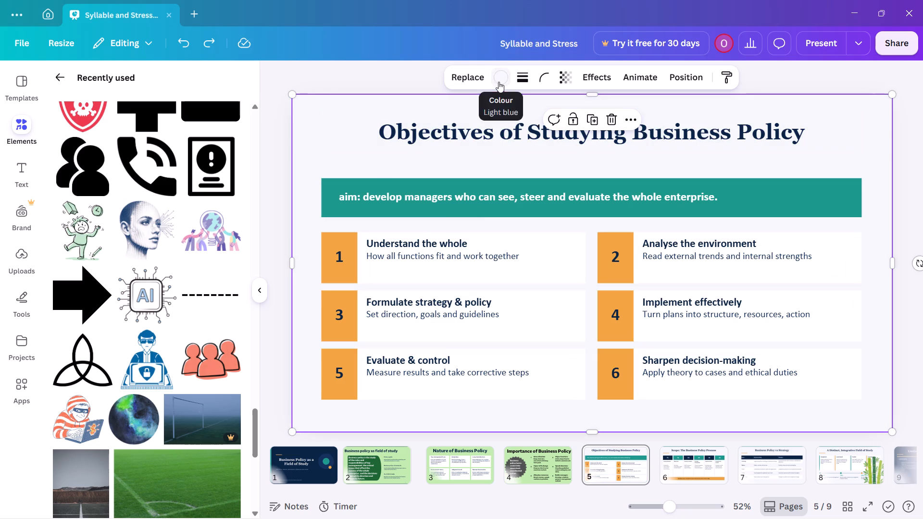
{"action": "left_click", "coordinate": [499, 82]}
{"action": "left_click", "coordinate": [177, 162]}
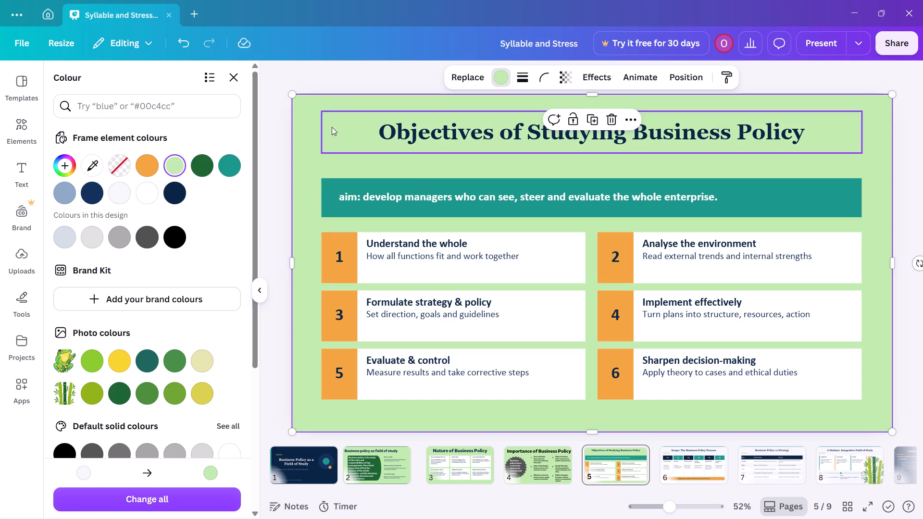
{"action": "left_click", "coordinate": [333, 74]}
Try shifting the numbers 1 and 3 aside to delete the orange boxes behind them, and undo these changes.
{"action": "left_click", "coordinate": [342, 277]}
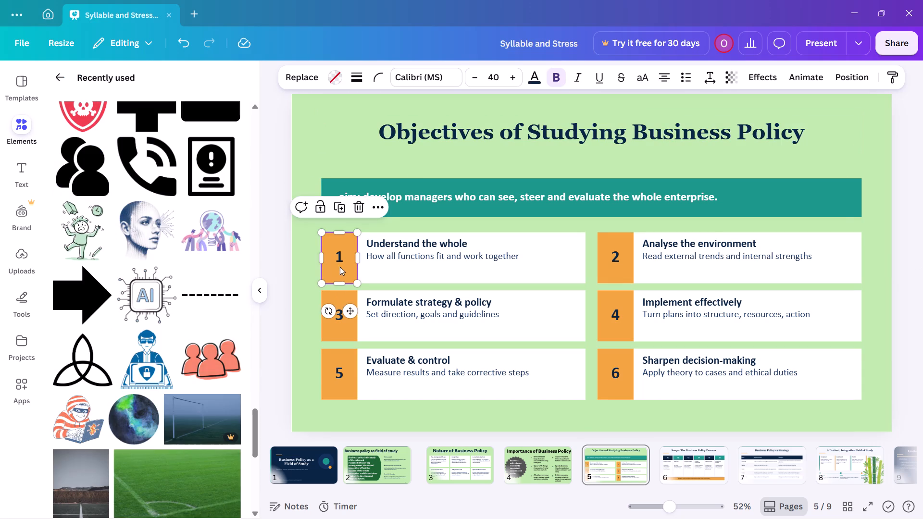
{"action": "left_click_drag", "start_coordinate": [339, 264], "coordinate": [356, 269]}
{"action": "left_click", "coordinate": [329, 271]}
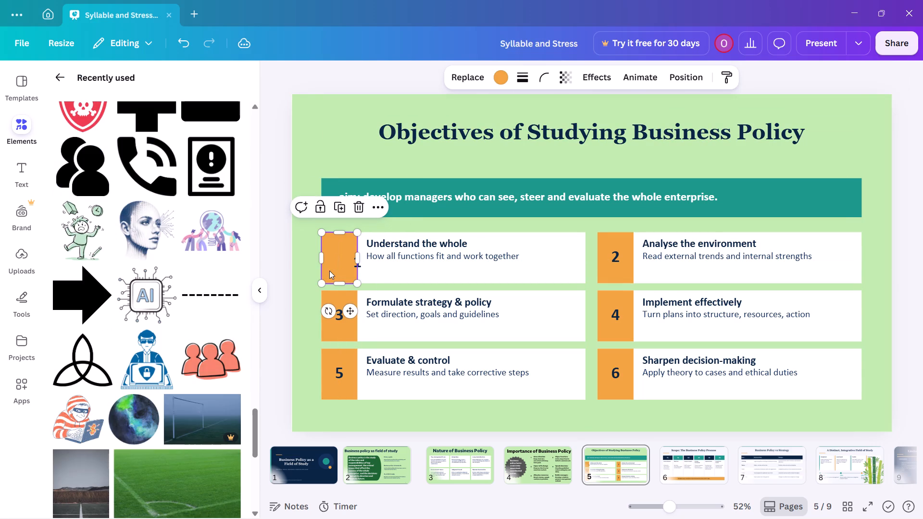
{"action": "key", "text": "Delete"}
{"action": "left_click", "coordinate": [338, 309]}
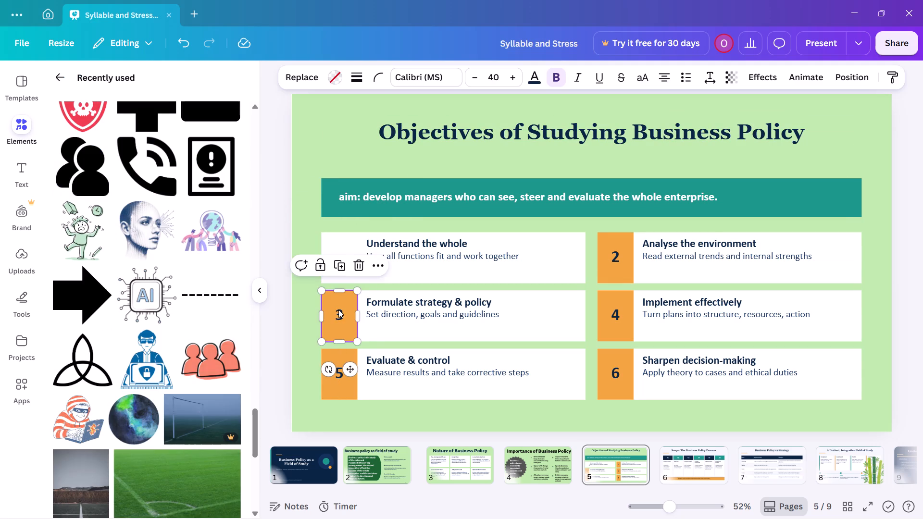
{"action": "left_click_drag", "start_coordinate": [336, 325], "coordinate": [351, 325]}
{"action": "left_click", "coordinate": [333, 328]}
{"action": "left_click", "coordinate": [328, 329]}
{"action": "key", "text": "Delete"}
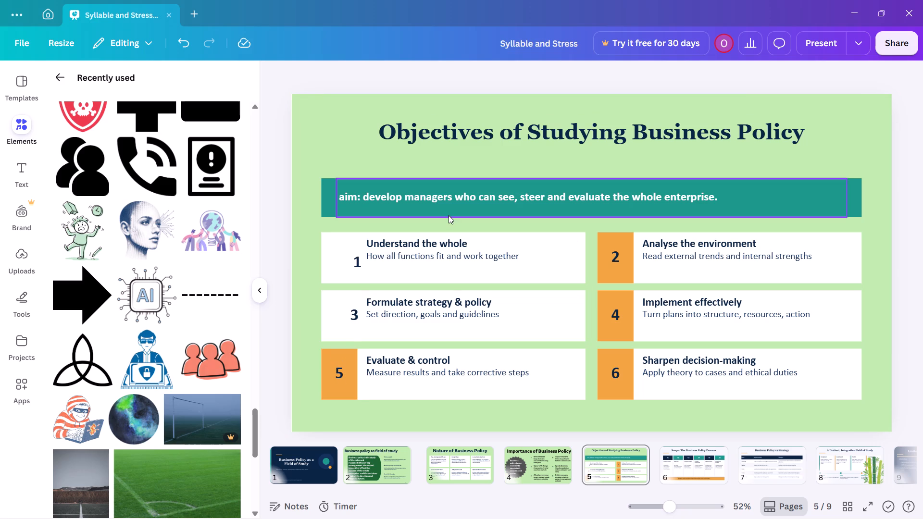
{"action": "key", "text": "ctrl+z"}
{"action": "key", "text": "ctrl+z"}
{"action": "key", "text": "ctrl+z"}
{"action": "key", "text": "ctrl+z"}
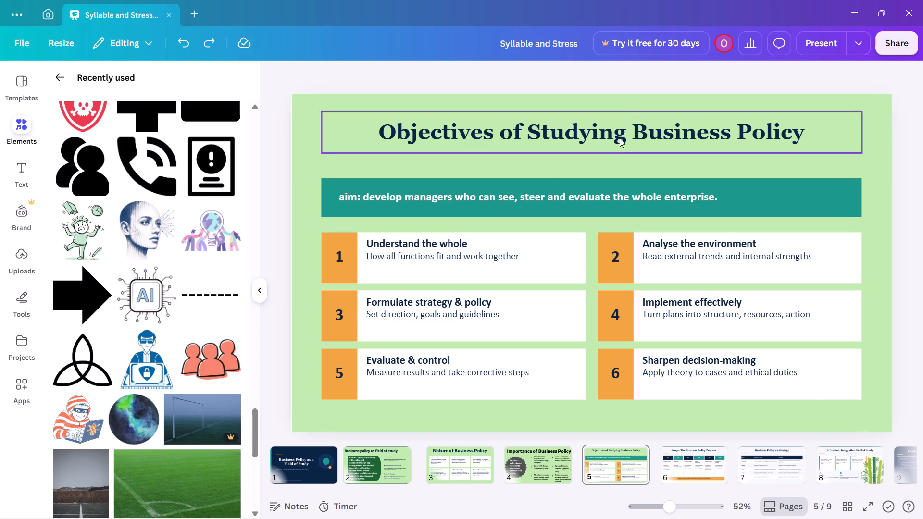
Using the layer list, delete the orange boxes behind the numbers 1, 2, 3 and 4, keeping the numbers.
{"action": "left_click", "coordinate": [873, 364]}
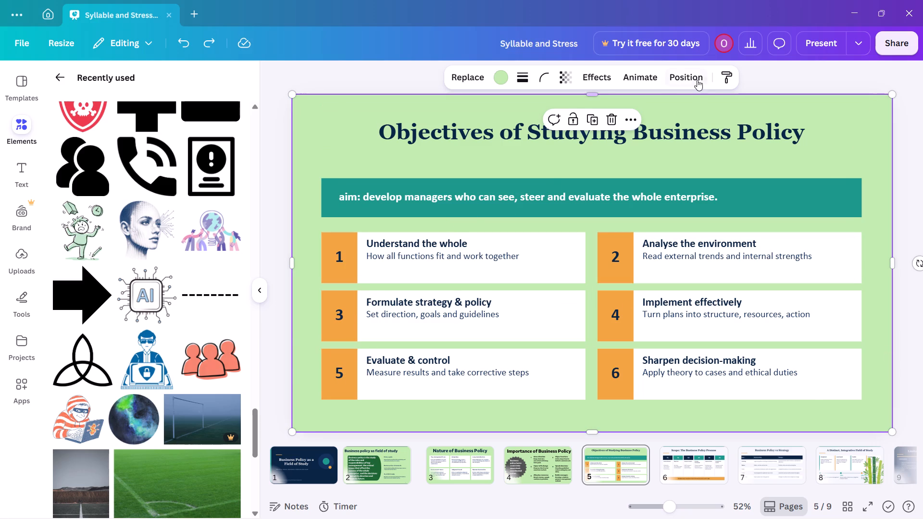
{"action": "left_click", "coordinate": [697, 80]}
{"action": "left_click", "coordinate": [136, 261]}
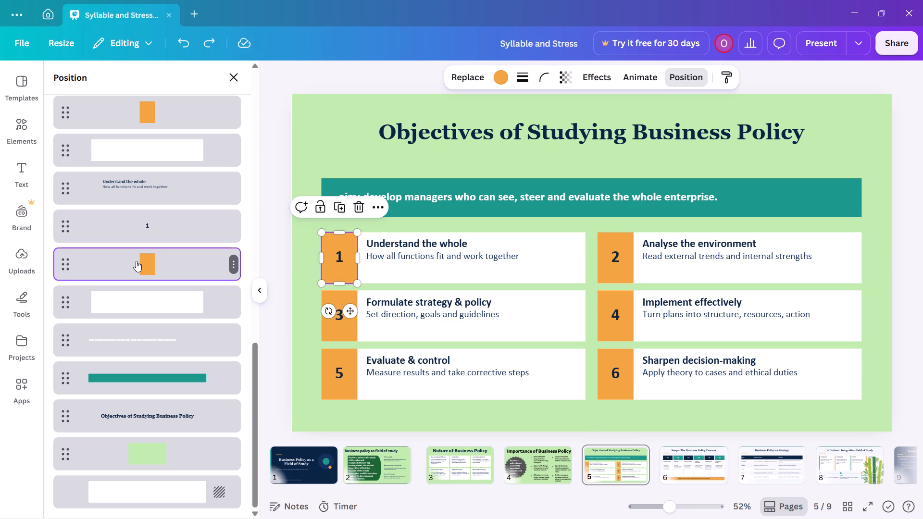
{"action": "key", "text": "Delete"}
{"action": "left_click", "coordinate": [155, 159]}
{"action": "key", "text": "Delete"}
{"action": "scroll", "coordinate": [155, 159], "scroll_direction": "up", "scroll_amount": 2}
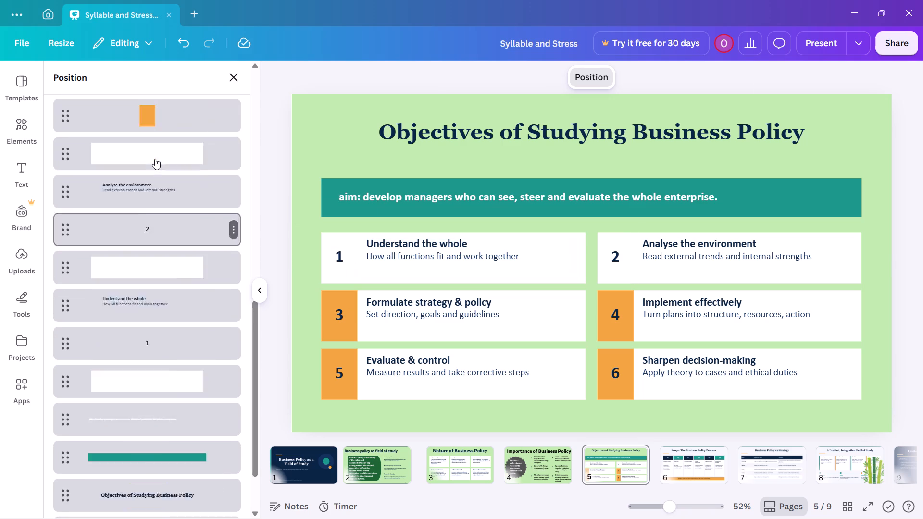
{"action": "left_click", "coordinate": [159, 165]}
{"action": "key", "text": "Delete"}
{"action": "scroll", "coordinate": [165, 219], "scroll_direction": "up", "scroll_amount": 3}
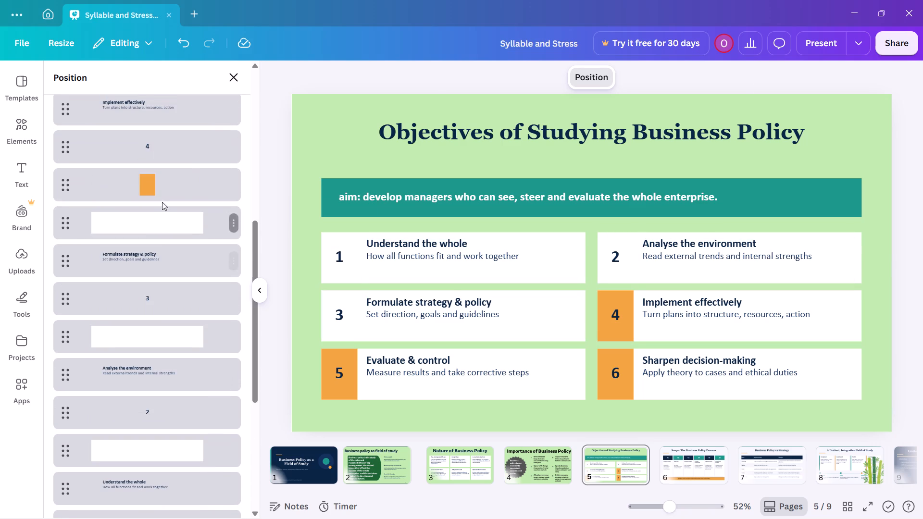
{"action": "left_click", "coordinate": [162, 190]}
{"action": "key", "text": "Delete"}
Delete the remaining orange boxes behind the numbers 6 and 5 using the layer list.
{"action": "scroll", "coordinate": [157, 372], "scroll_direction": "down", "scroll_amount": 4}
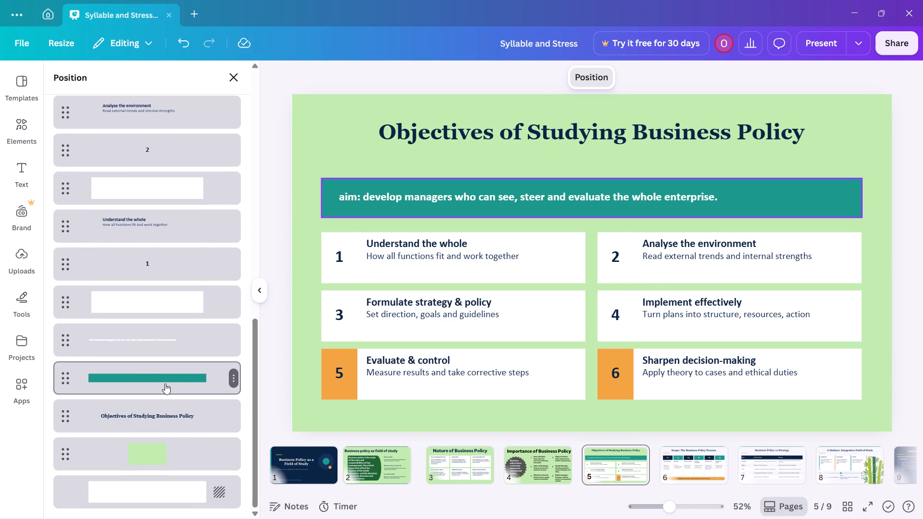
{"action": "scroll", "coordinate": [165, 383], "scroll_direction": "down", "scroll_amount": 3}
{"action": "scroll", "coordinate": [156, 391], "scroll_direction": "up", "scroll_amount": 10}
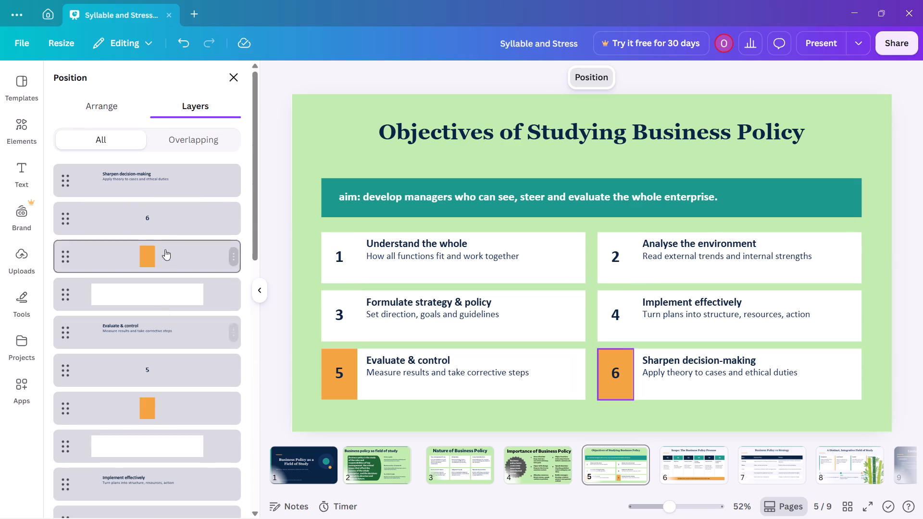
{"action": "left_click", "coordinate": [165, 249]}
{"action": "key", "text": "Delete"}
{"action": "left_click", "coordinate": [183, 380]}
{"action": "key", "text": "Delete"}
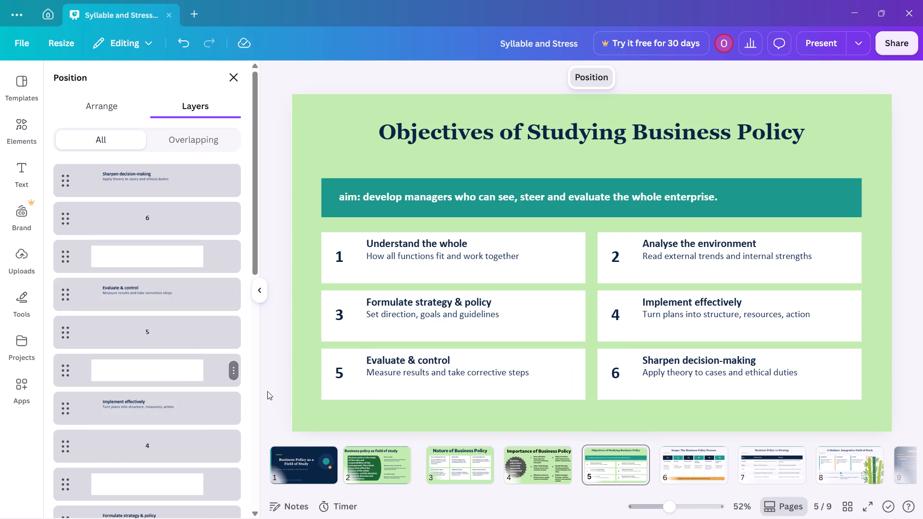
{"action": "left_click", "coordinate": [906, 393]}
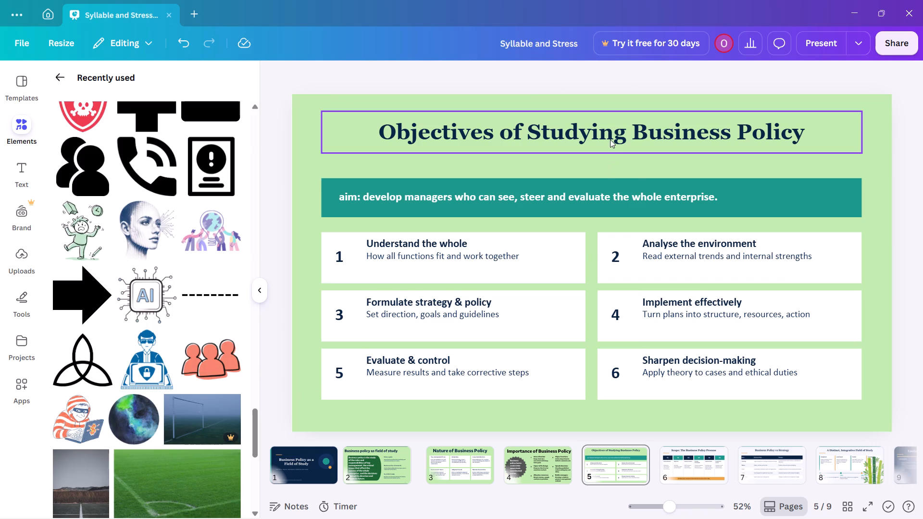
Set the font of all text on page 5 to Leksikal.
{"action": "left_click", "coordinate": [610, 139]}
{"action": "key", "text": "ctrl+a"}
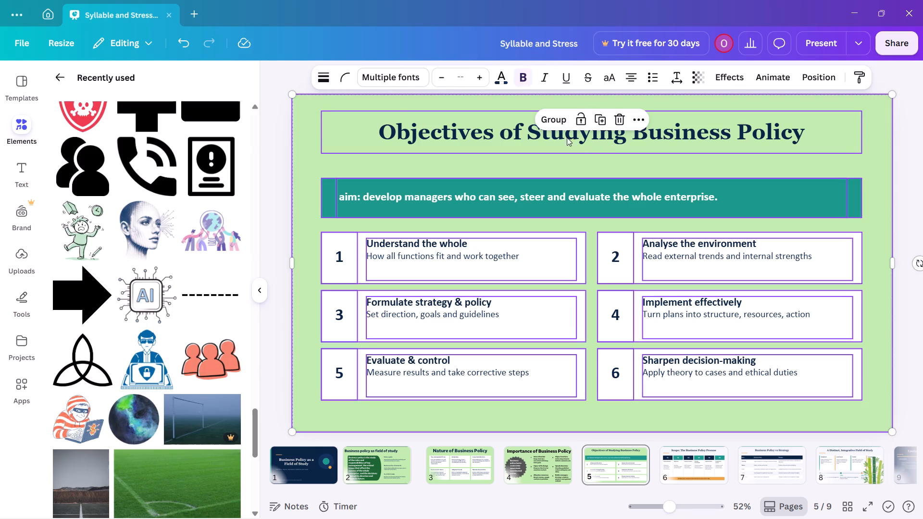
{"action": "left_click", "coordinate": [385, 76]}
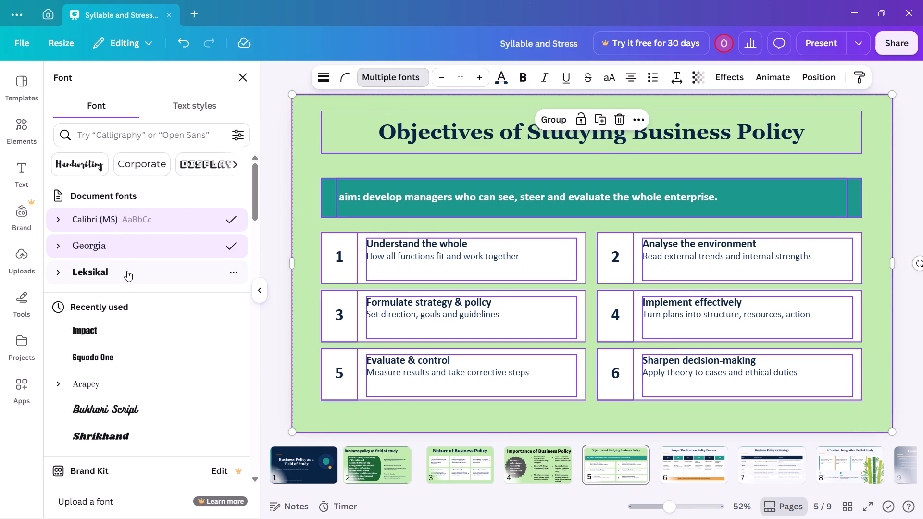
{"action": "left_click", "coordinate": [127, 271]}
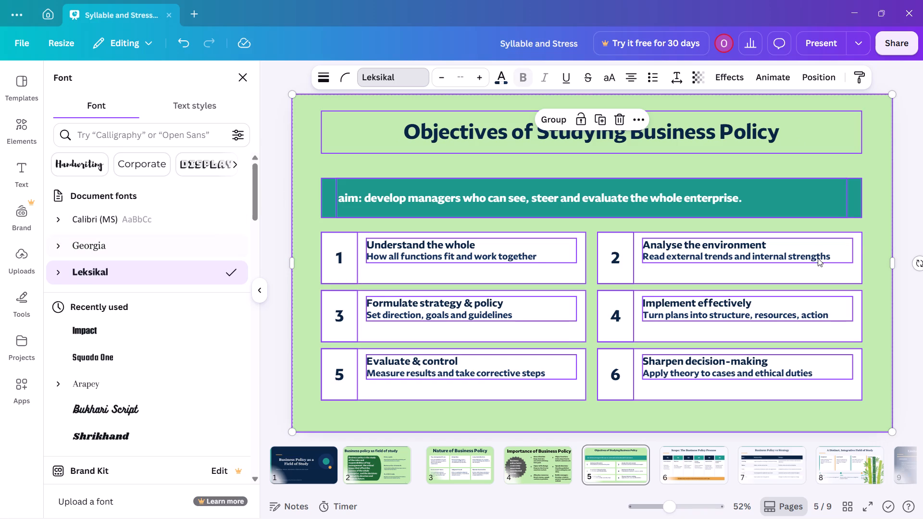
{"action": "left_click", "coordinate": [918, 287]}
{"action": "left_click", "coordinate": [922, 292]}
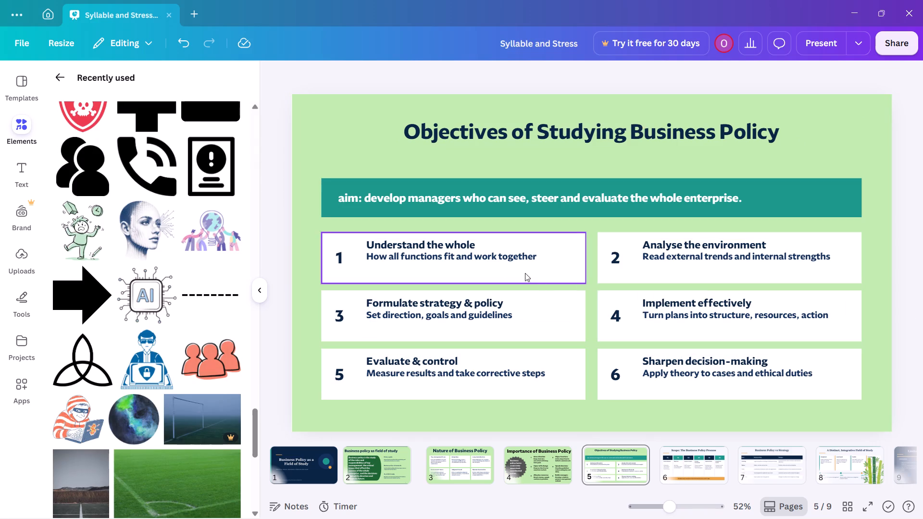
Set the text colour of the five objective texts other than "Implement effectively" to black.
{"action": "left_click", "coordinate": [490, 251]}
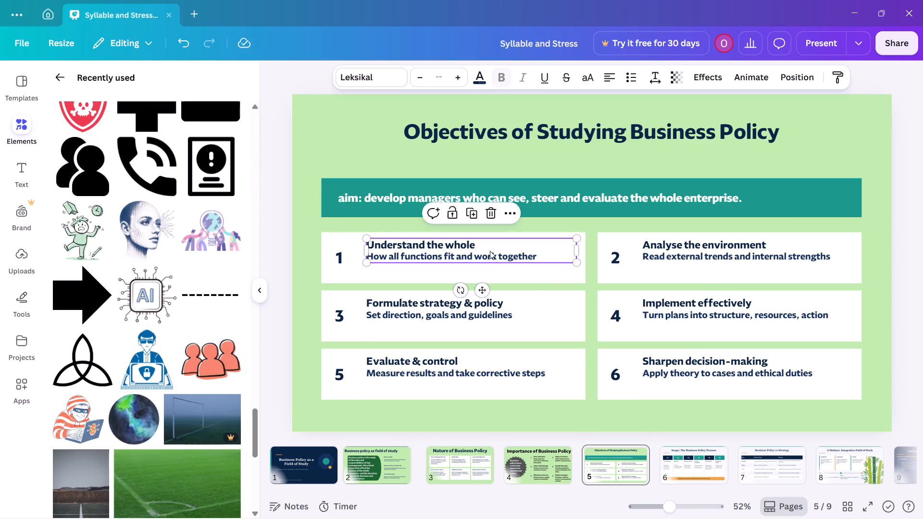
{"action": "left_click", "coordinate": [700, 367], "text": "shift"}
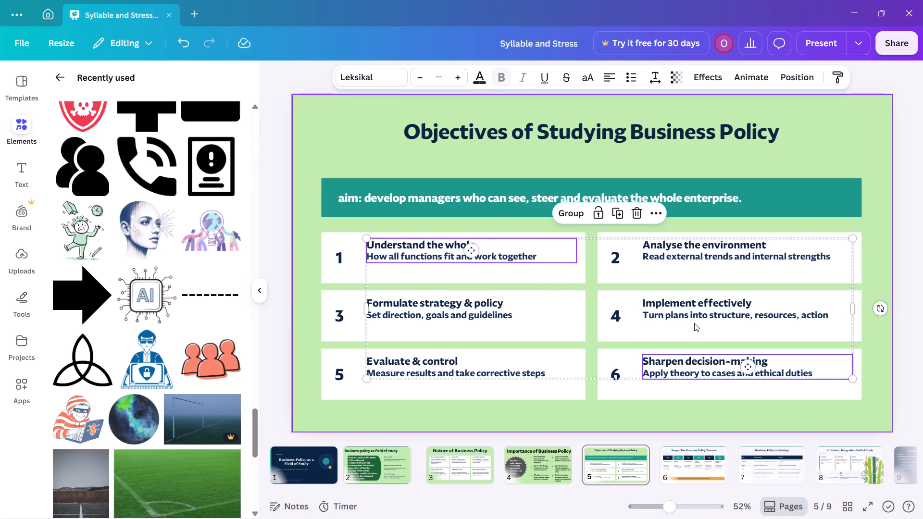
{"action": "left_click", "coordinate": [694, 323], "text": "shift"}
{"action": "left_click", "coordinate": [697, 262], "text": "shift"}
{"action": "left_click", "coordinate": [501, 303], "text": "shift"}
{"action": "left_click", "coordinate": [447, 366], "text": "shift"}
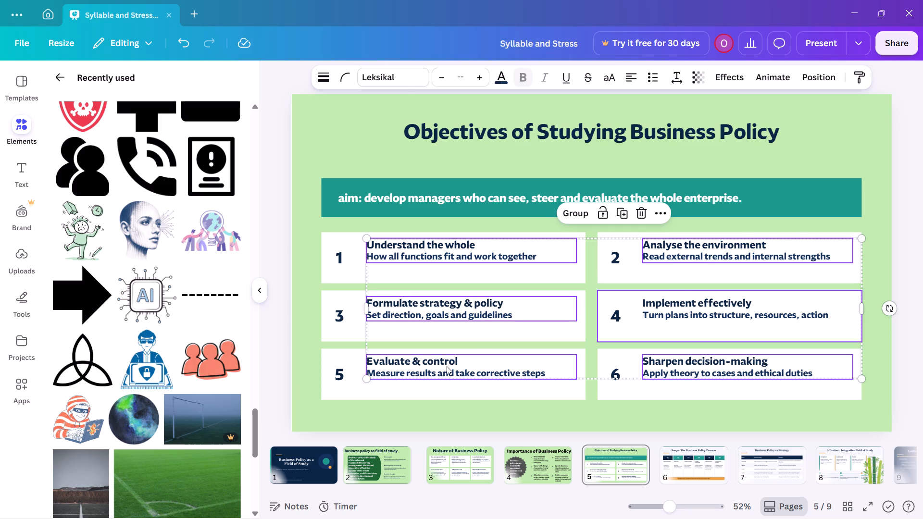
{"action": "left_click", "coordinate": [507, 77]}
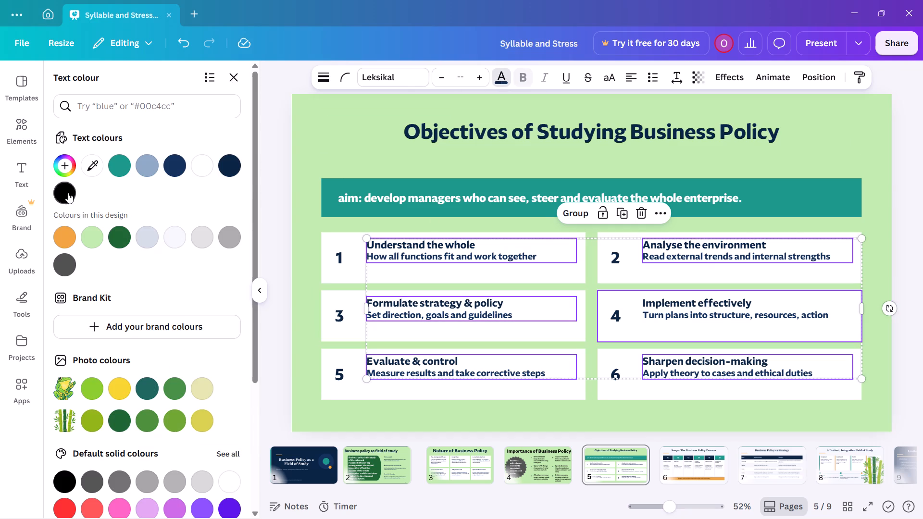
{"action": "left_click", "coordinate": [68, 191]}
{"action": "left_click", "coordinate": [287, 74]}
{"action": "left_click", "coordinate": [274, 44]}
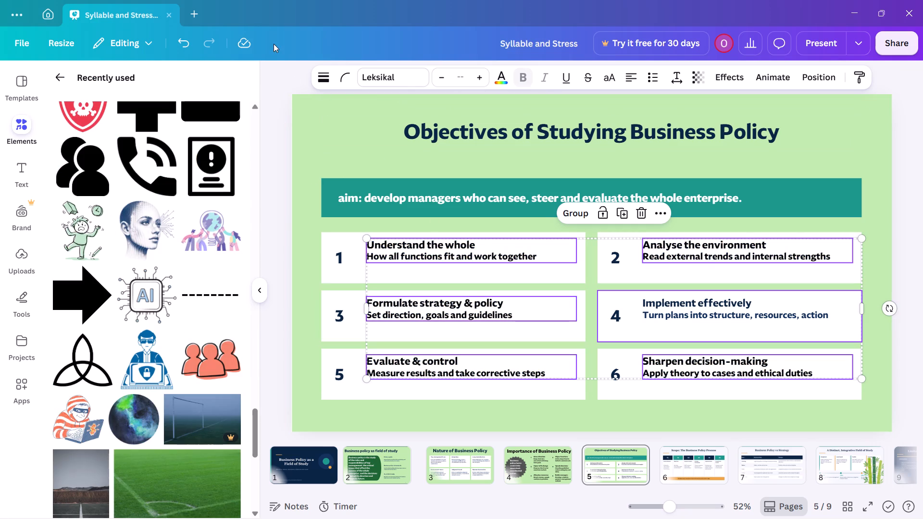
{"action": "left_click", "coordinate": [280, 74]}
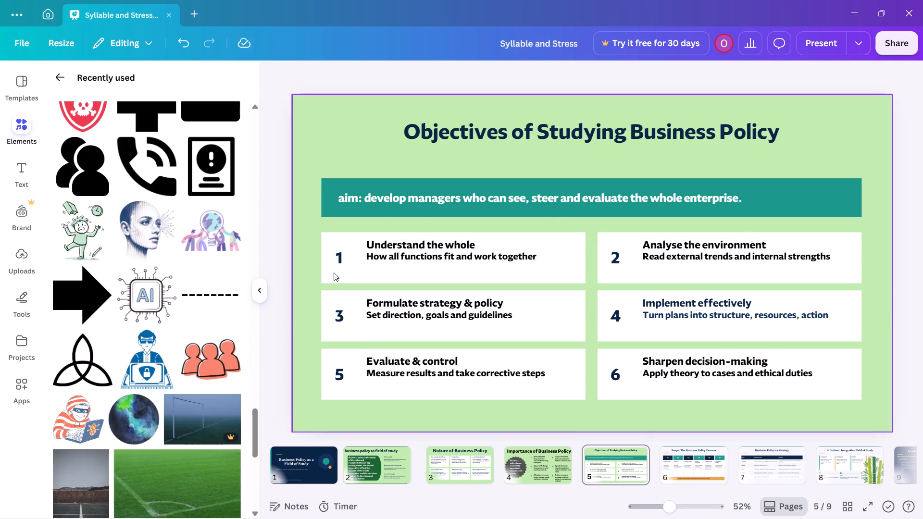
Delete the numbers 1 to 6 from the six white objective boxes.
{"action": "left_click", "coordinate": [337, 265]}
{"action": "key", "text": "Delete"}
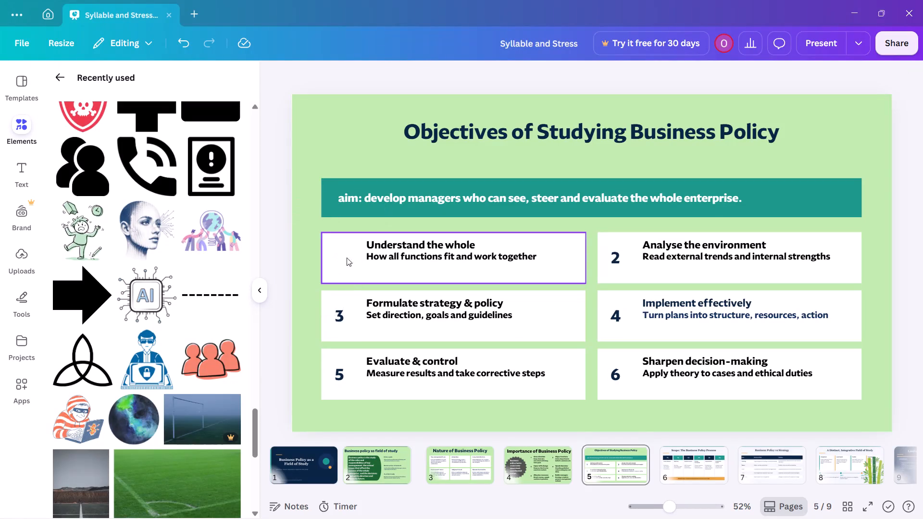
{"action": "left_click", "coordinate": [331, 321]}
{"action": "key", "text": "Delete"}
{"action": "left_click", "coordinate": [338, 375]}
{"action": "key", "text": "Delete"}
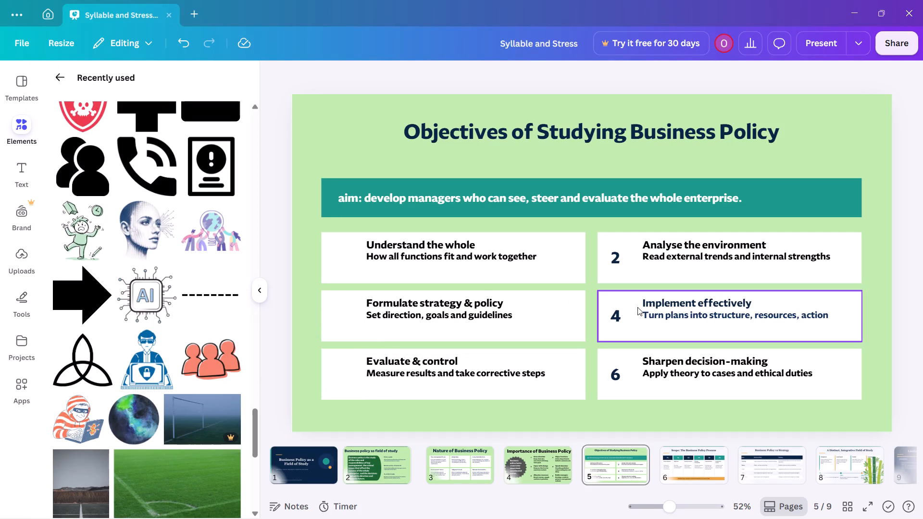
{"action": "left_click", "coordinate": [619, 316]}
{"action": "key", "text": "Delete"}
{"action": "left_click", "coordinate": [619, 364]}
{"action": "key", "text": "Delete"}
{"action": "left_click", "coordinate": [616, 262]}
{"action": "key", "text": "Delete"}
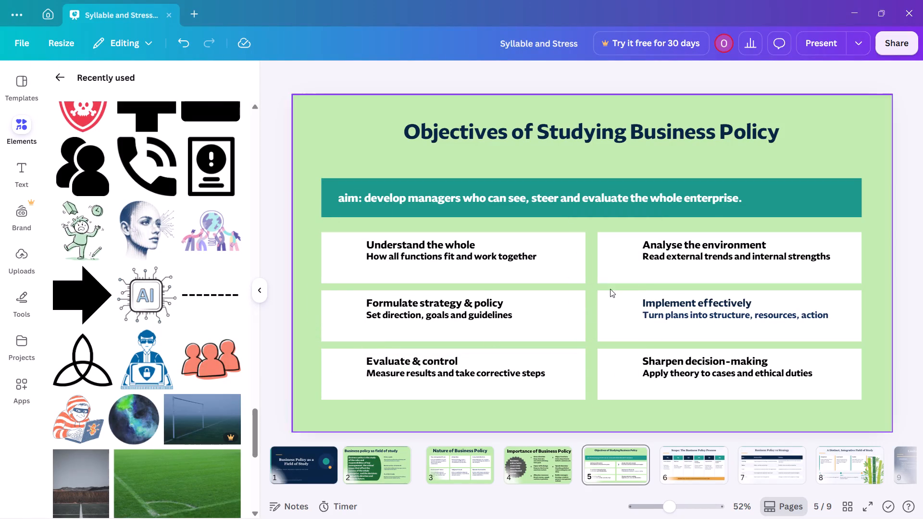
Enlarge the "Understand the whole" text and move it close to the left edge of its white box.
{"action": "left_click", "coordinate": [420, 243]}
{"action": "left_click_drag", "start_coordinate": [576, 264], "coordinate": [549, 269]}
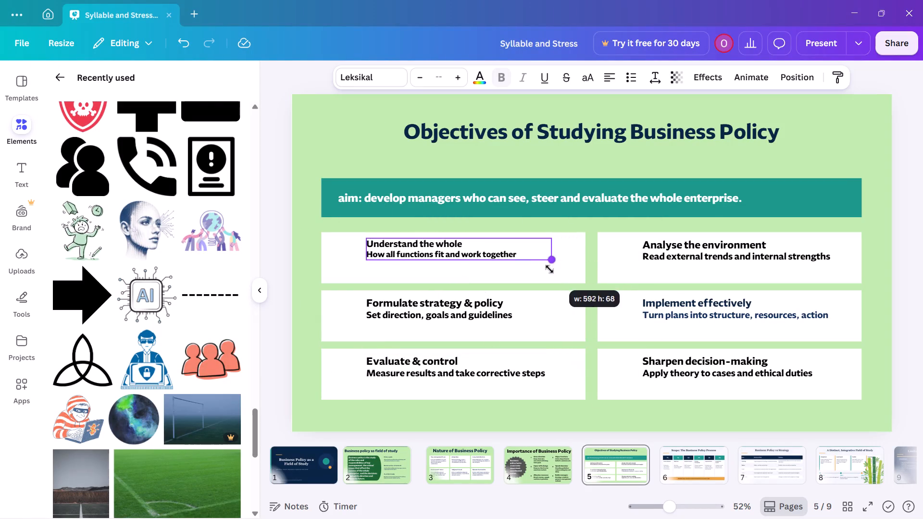
{"action": "left_click_drag", "start_coordinate": [549, 269], "coordinate": [671, 290]}
{"action": "left_click_drag", "start_coordinate": [575, 254], "coordinate": [557, 254]}
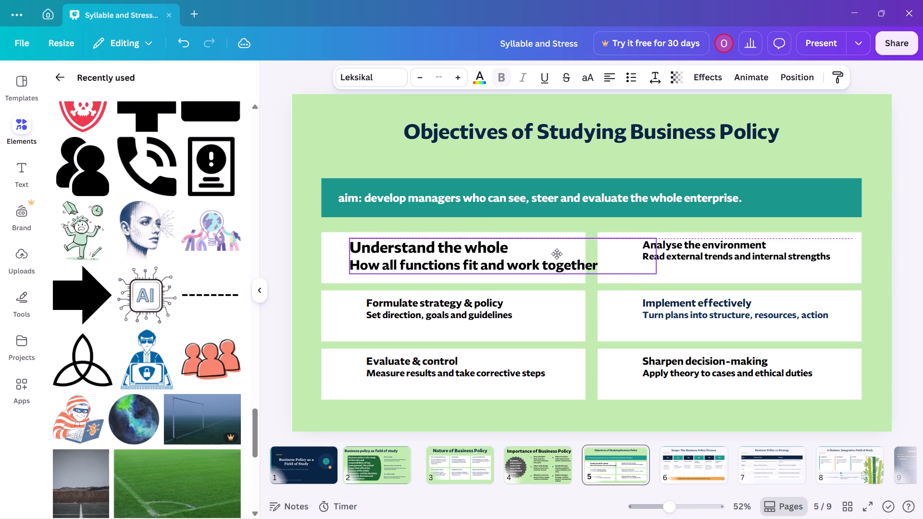
{"action": "left_click_drag", "start_coordinate": [557, 254], "coordinate": [538, 254]}
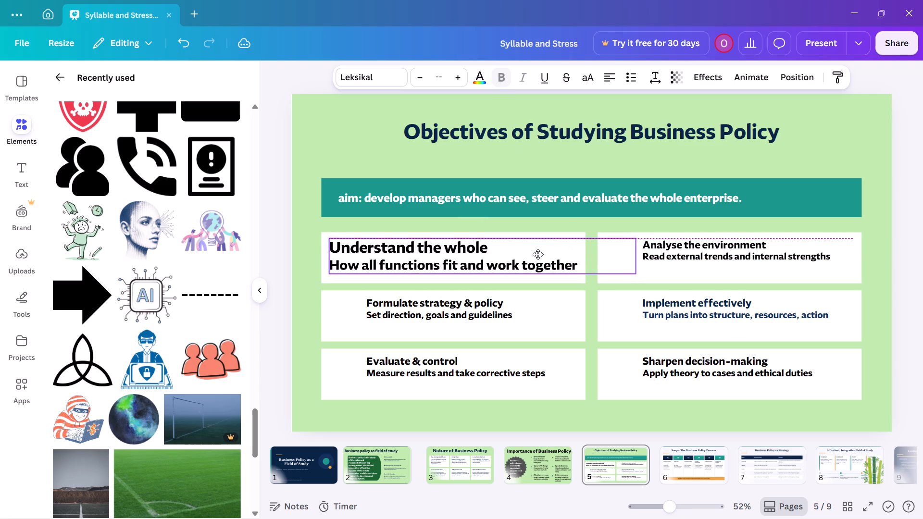
{"action": "left_click_drag", "start_coordinate": [538, 254], "coordinate": [541, 255]}
Enlarge the "Formulate strategy & policy" text and left-align it with the "Understand the whole" text above.
{"action": "left_click", "coordinate": [488, 321]}
{"action": "left_click", "coordinate": [494, 316]}
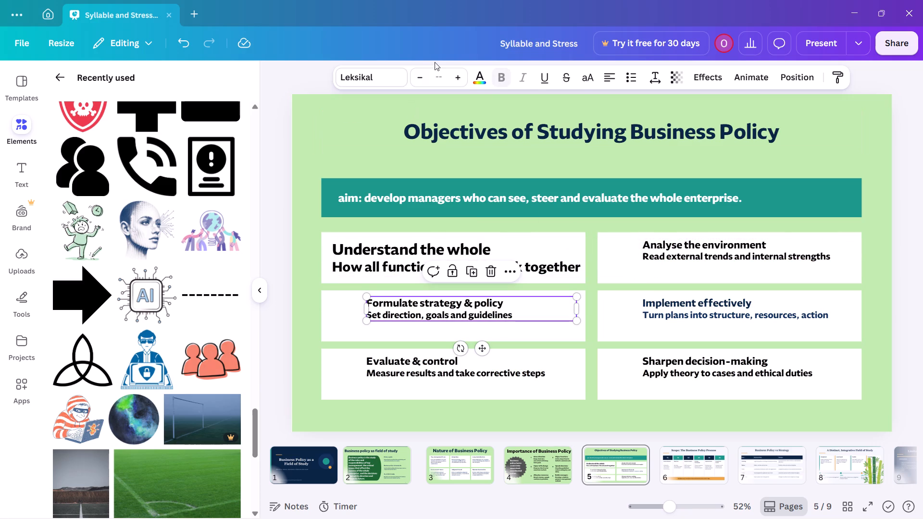
{"action": "triple_click", "coordinate": [453, 73]}
{"action": "triple_click", "coordinate": [454, 73]}
{"action": "triple_click", "coordinate": [454, 73]}
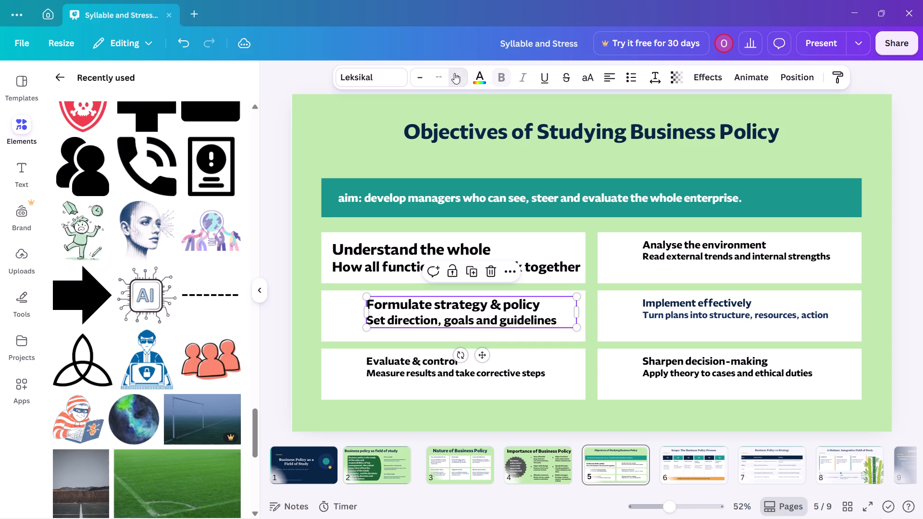
{"action": "left_click", "coordinate": [454, 74]}
{"action": "left_click_drag", "start_coordinate": [536, 314], "coordinate": [505, 317]}
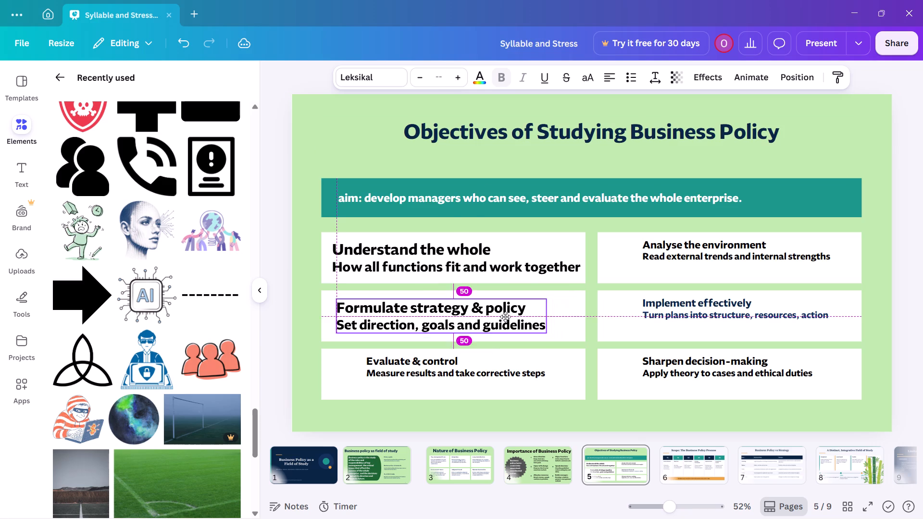
{"action": "left_click_drag", "start_coordinate": [505, 317], "coordinate": [500, 317]}
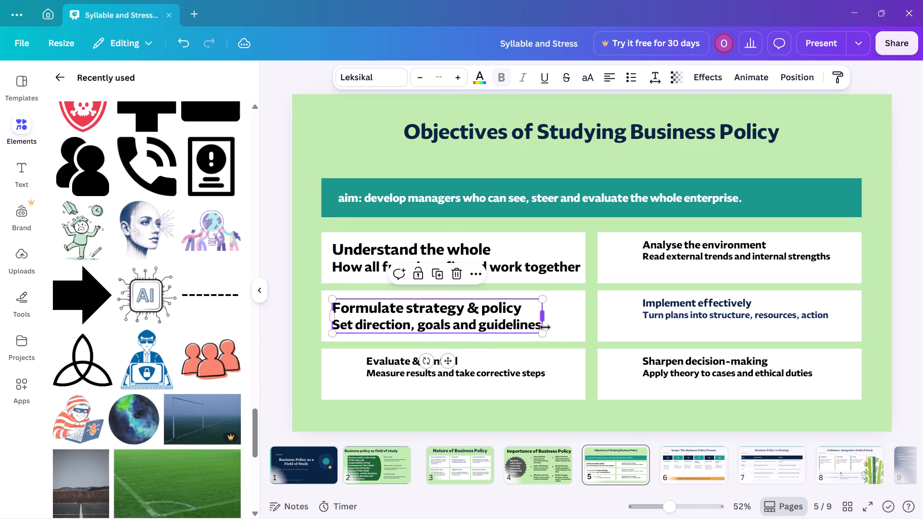
{"action": "left_click_drag", "start_coordinate": [542, 331], "coordinate": [563, 335]}
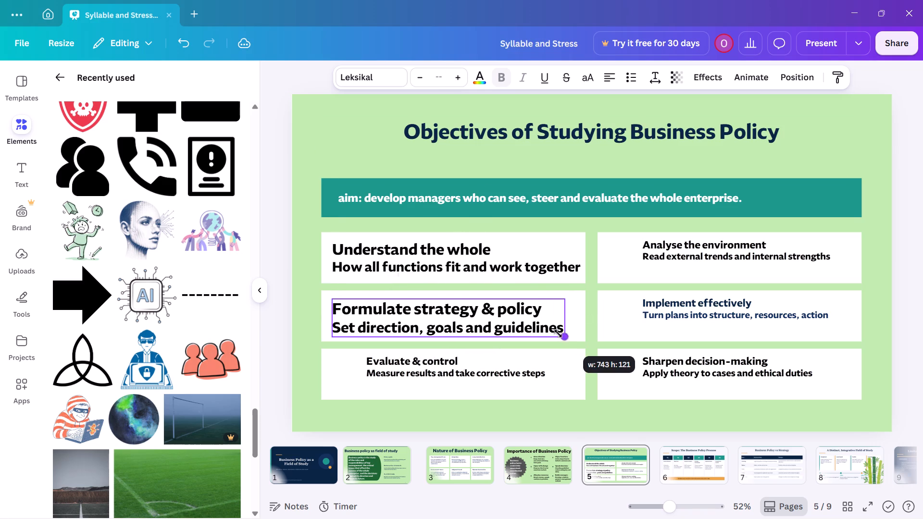
Set the font size of the "Understand the whole" and "Formulate strategy & policy" texts to 30.
{"action": "left_click", "coordinate": [453, 313]}
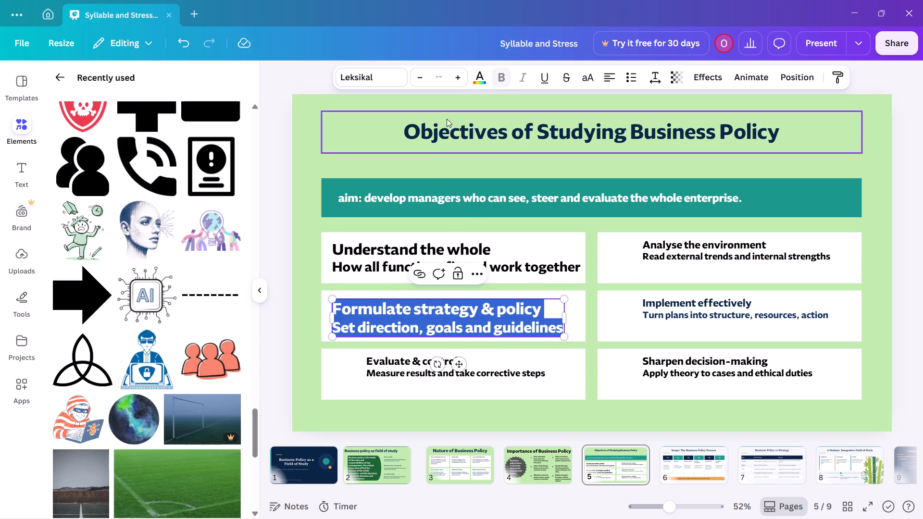
{"action": "left_click", "coordinate": [447, 82]}
{"action": "left_click", "coordinate": [379, 135]}
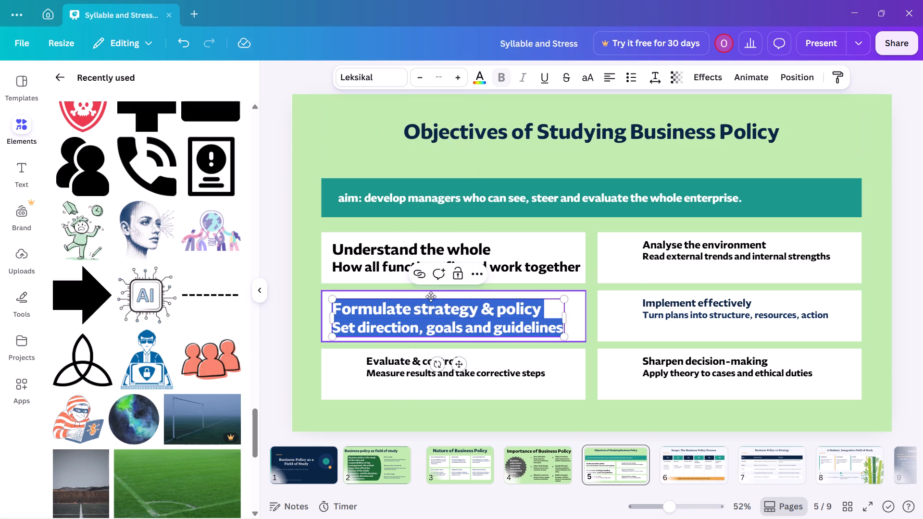
{"action": "left_click", "coordinate": [365, 253]}
{"action": "left_click", "coordinate": [434, 77]}
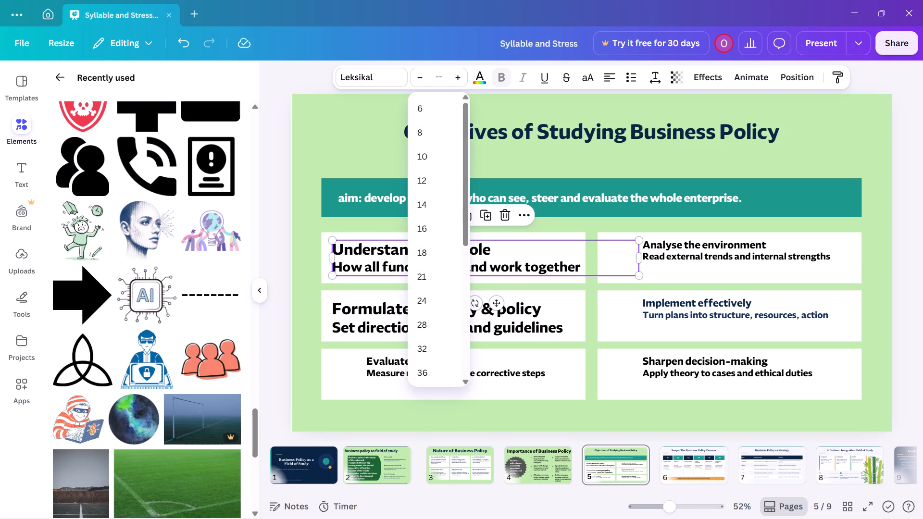
{"action": "key", "text": "3"}
{"action": "key", "text": "0"}
{"action": "key", "text": "Return"}
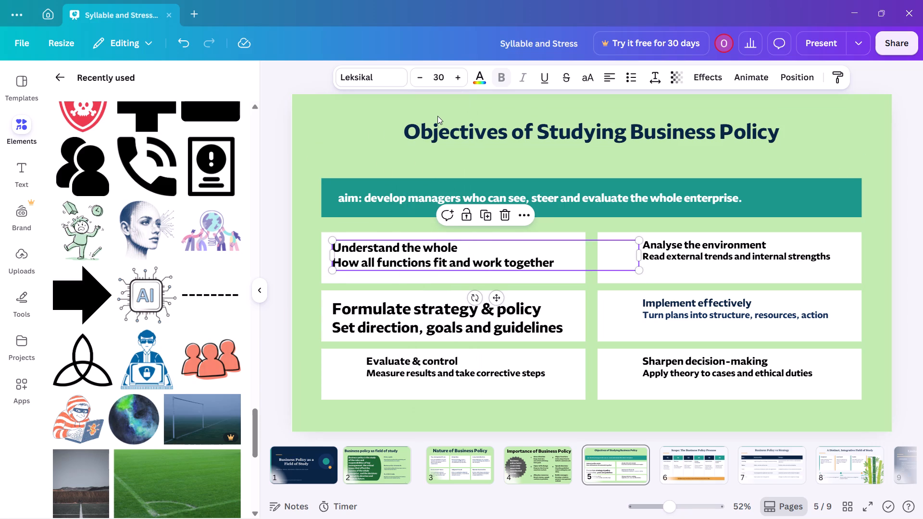
{"action": "left_click", "coordinate": [420, 317]}
{"action": "left_click", "coordinate": [437, 84]}
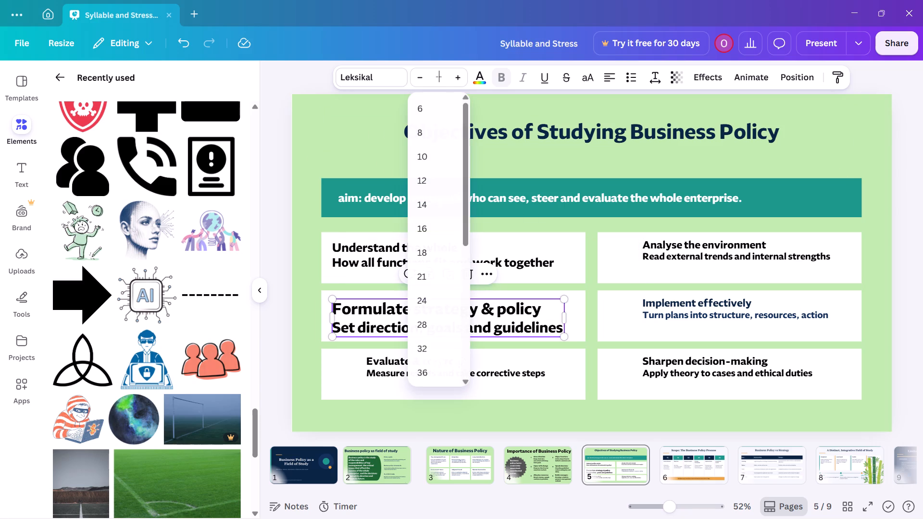
{"action": "key", "text": "3"}
{"action": "key", "text": "0"}
{"action": "key", "text": "Return"}
{"action": "left_click", "coordinate": [304, 71]}
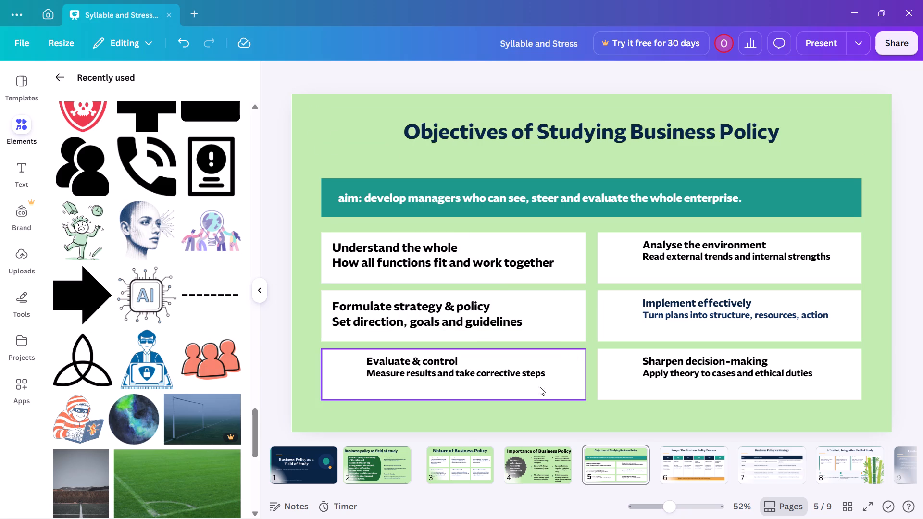
Set the font size of the "Analyse the environment" and "Sharpen decision-making" texts to 30.
{"action": "left_click", "coordinate": [481, 384], "text": "shift"}
{"action": "left_click", "coordinate": [691, 369], "text": "shift"}
{"action": "left_click", "coordinate": [692, 325], "text": "shift"}
{"action": "left_click", "coordinate": [692, 259], "text": "shift"}
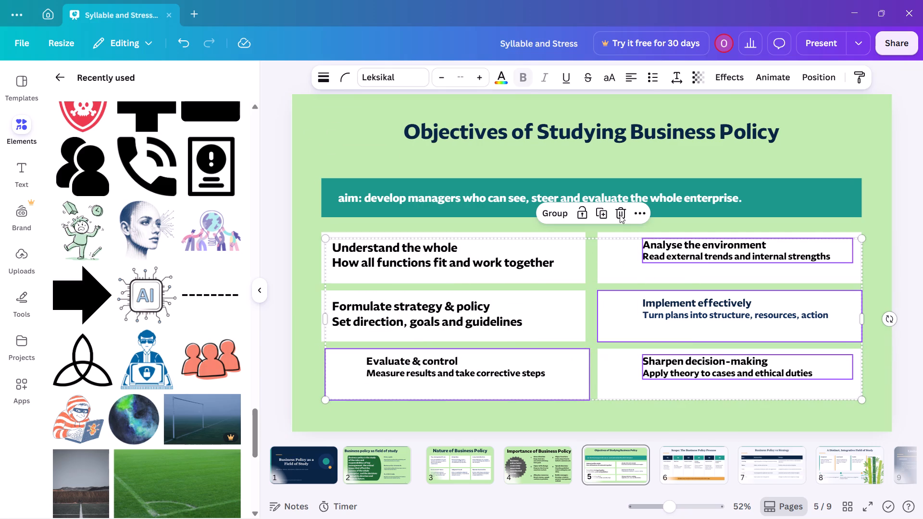
{"action": "left_click", "coordinate": [458, 77]}
{"action": "key", "text": "3"}
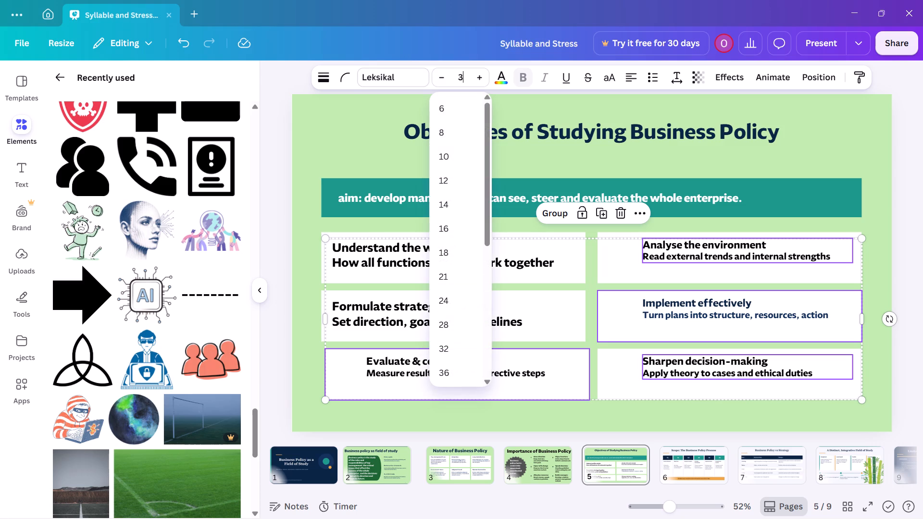
{"action": "key", "text": "0"}
{"action": "key", "text": "Return"}
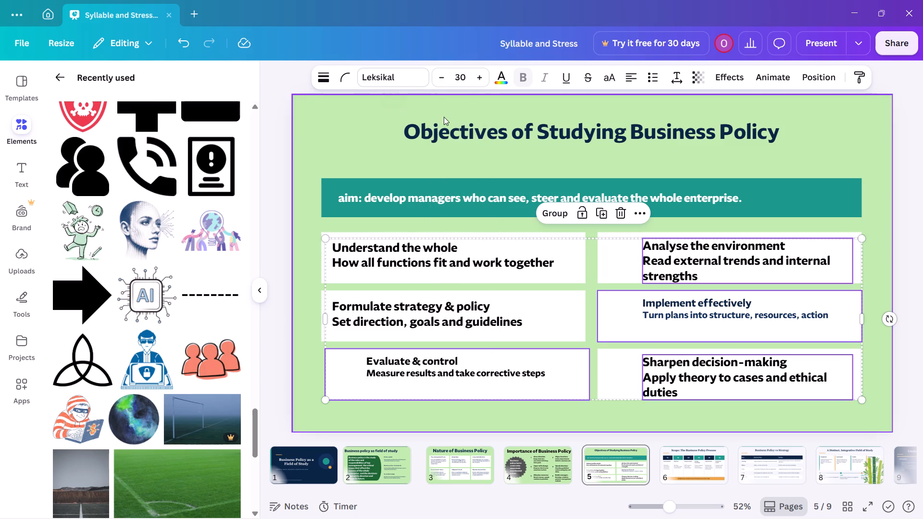
{"action": "left_click", "coordinate": [922, 280]}
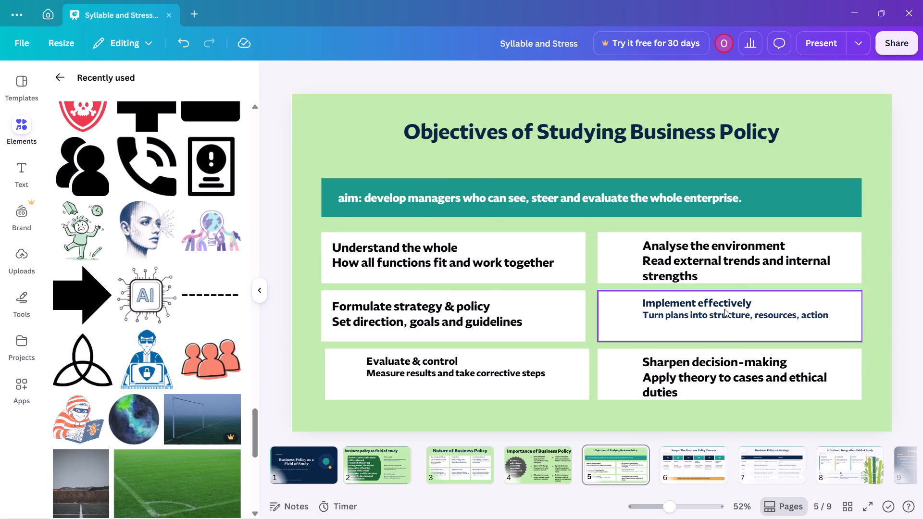
Set the font size of the "Implement effectively" and "Evaluate & control" texts to 30.
{"action": "left_click", "coordinate": [719, 312]}
{"action": "left_click", "coordinate": [432, 367], "text": "shift"}
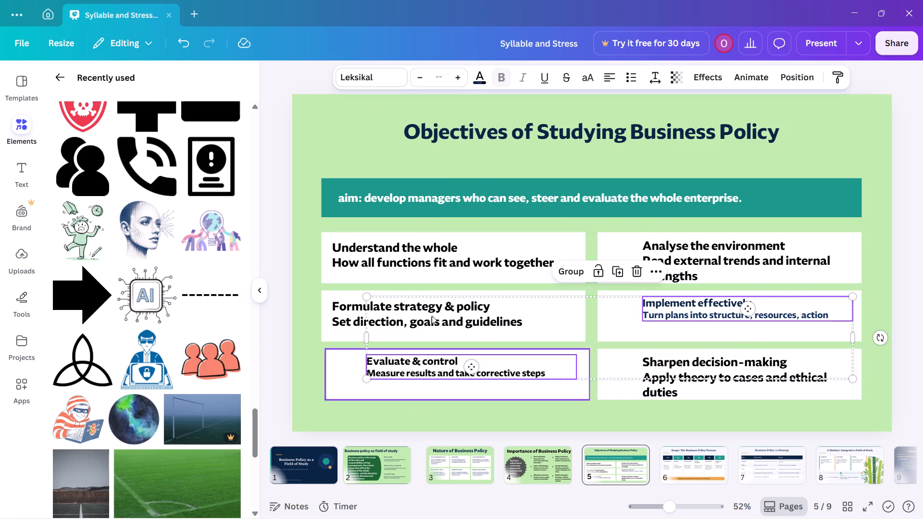
{"action": "left_click", "coordinate": [440, 74]}
{"action": "key", "text": "3"}
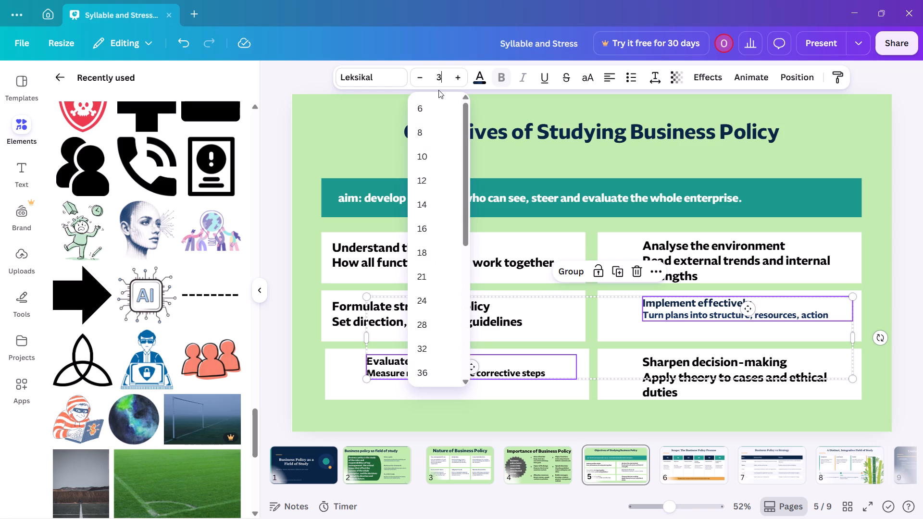
{"action": "key", "text": "0"}
{"action": "key", "text": "Return"}
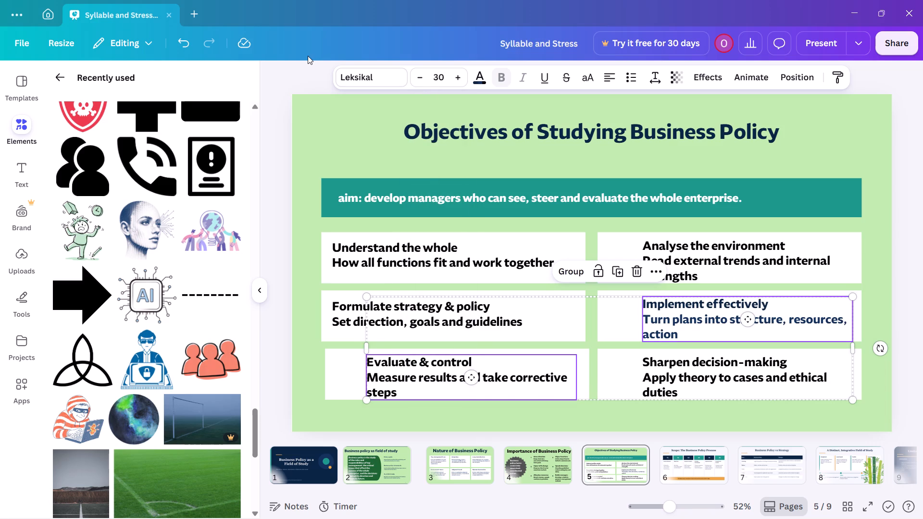
{"action": "left_click", "coordinate": [302, 74]}
Move the "Evaluate & control" text towards the left edge of its white box.
{"action": "left_click_drag", "start_coordinate": [459, 370], "coordinate": [431, 366]}
{"action": "left_click", "coordinate": [922, 315]}
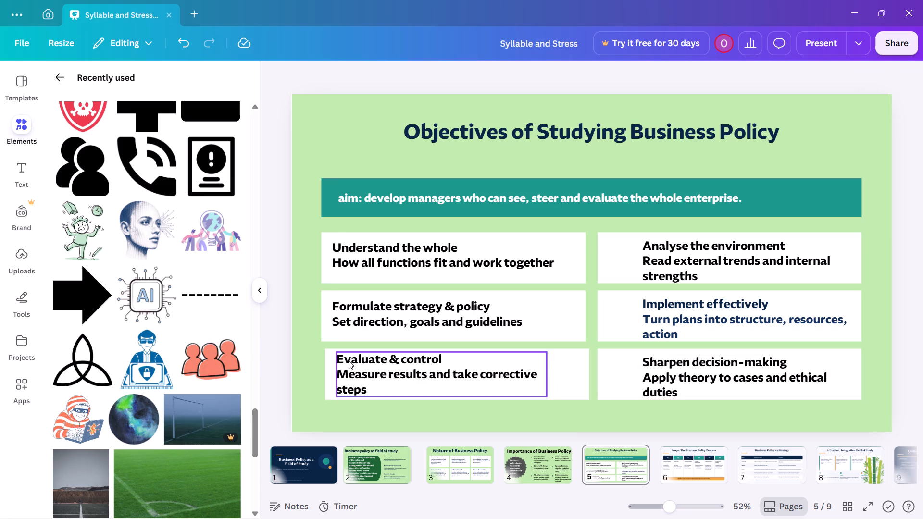
Shift the "Formulate strategy & policy" white box to the slide's left edge and move its text along with it.
{"action": "left_click_drag", "start_coordinate": [328, 334], "coordinate": [297, 332]}
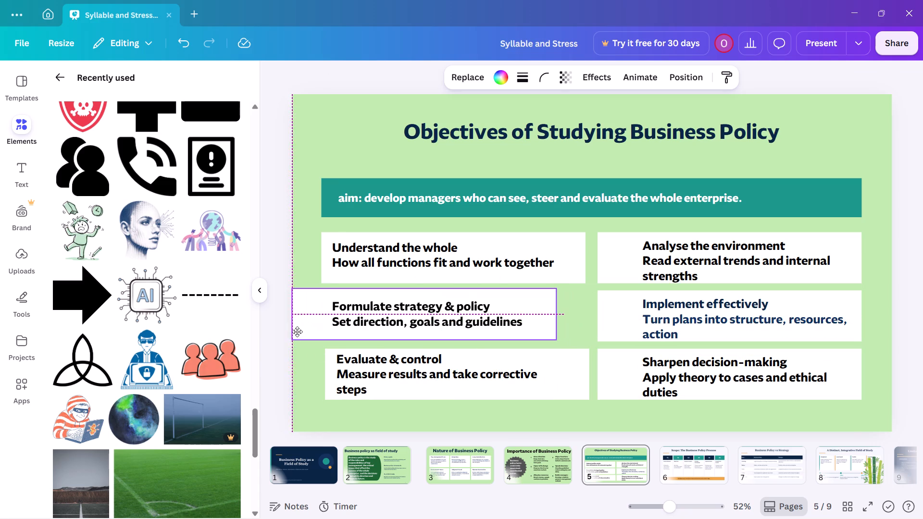
{"action": "left_click_drag", "start_coordinate": [297, 332], "coordinate": [300, 334]}
{"action": "left_click", "coordinate": [400, 319]}
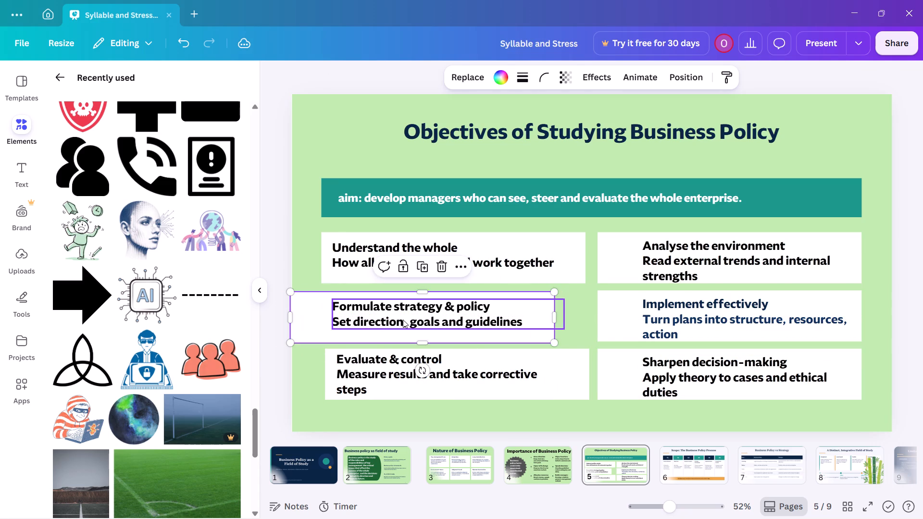
{"action": "left_click", "coordinate": [432, 317]}
{"action": "left_click_drag", "start_coordinate": [455, 317], "coordinate": [424, 321]}
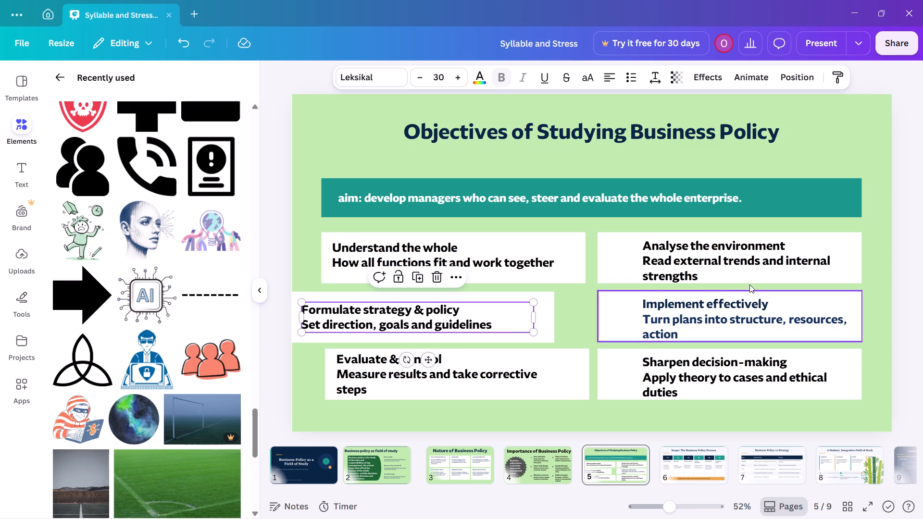
Move the "Evaluate & control" white box slightly down and right, and reposition its text inside it.
{"action": "left_click_drag", "start_coordinate": [580, 382], "coordinate": [580, 383]}
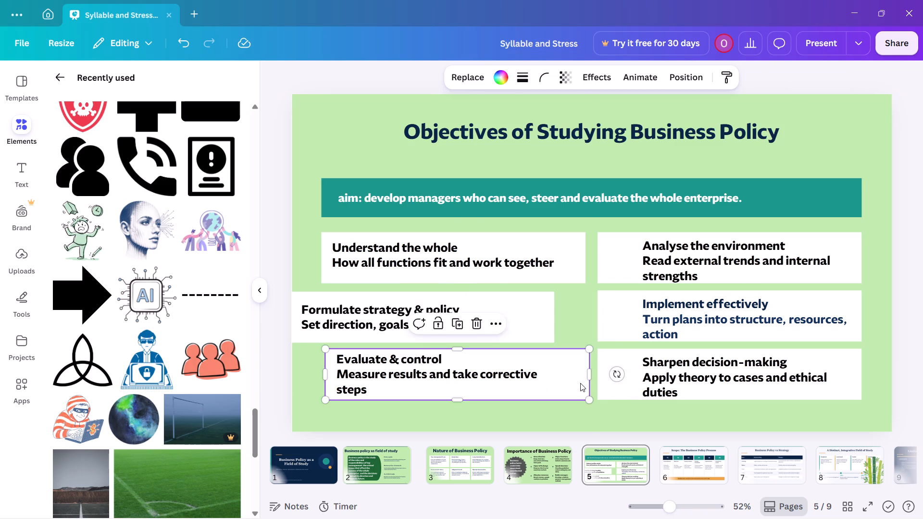
{"action": "left_click_drag", "start_coordinate": [580, 383], "coordinate": [582, 395]}
{"action": "left_click_drag", "start_coordinate": [462, 376], "coordinate": [476, 388]}
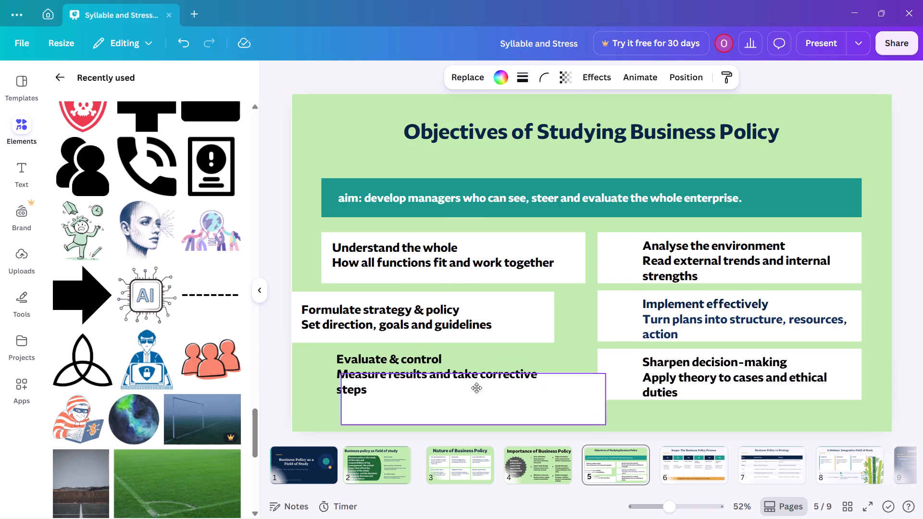
{"action": "left_click_drag", "start_coordinate": [476, 388], "coordinate": [467, 381]}
{"action": "left_click_drag", "start_coordinate": [399, 355], "coordinate": [409, 371]}
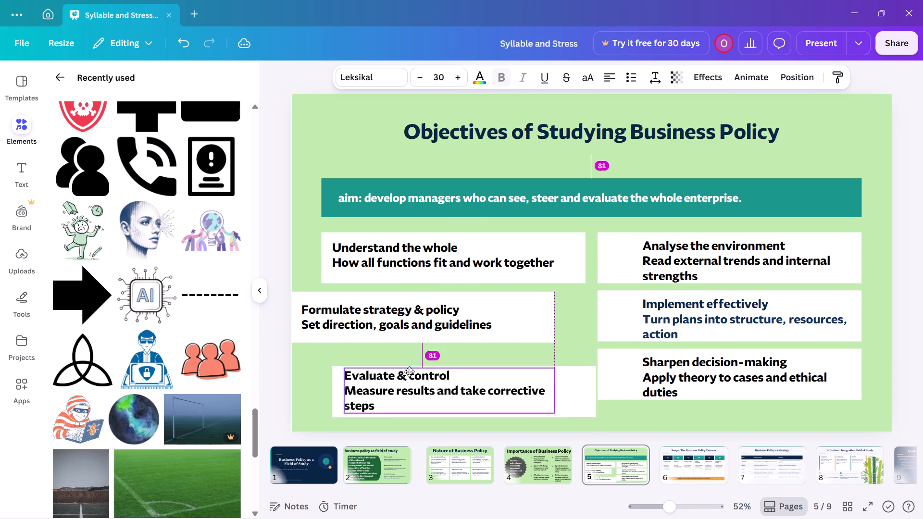
{"action": "left_click_drag", "start_coordinate": [409, 371], "coordinate": [411, 372]}
Lower the "Sharpen decision-making" white box level with the "Evaluate & control" box and move its text into it.
{"action": "left_click_drag", "start_coordinate": [855, 383], "coordinate": [858, 394]}
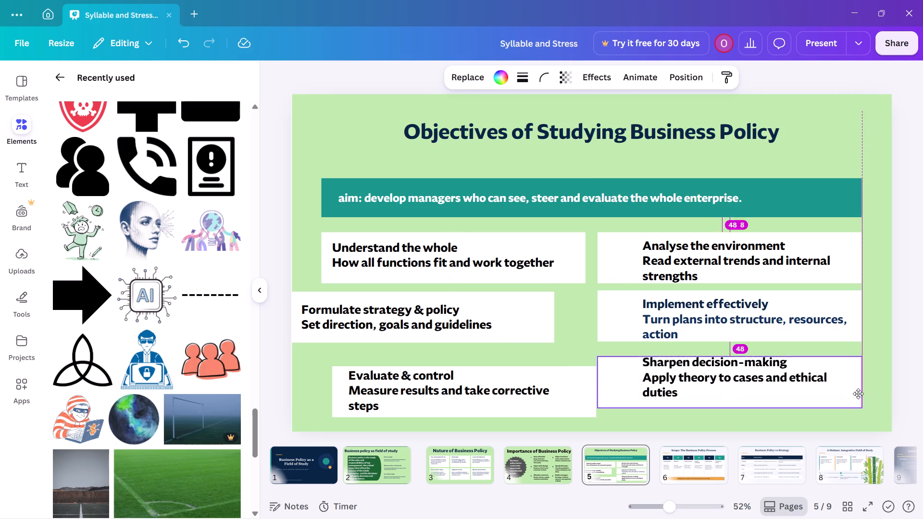
{"action": "left_click_drag", "start_coordinate": [858, 394], "coordinate": [860, 401]}
{"action": "left_click", "coordinate": [763, 377]}
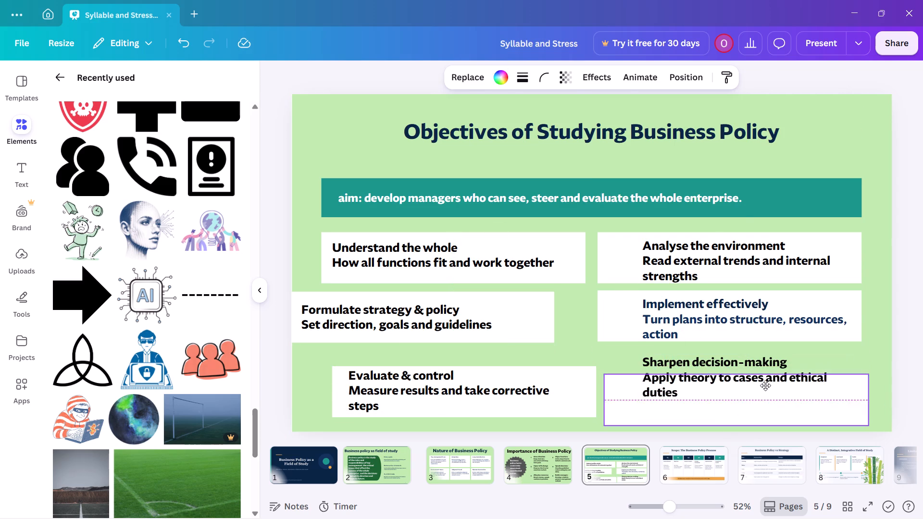
{"action": "left_click", "coordinate": [753, 363]}
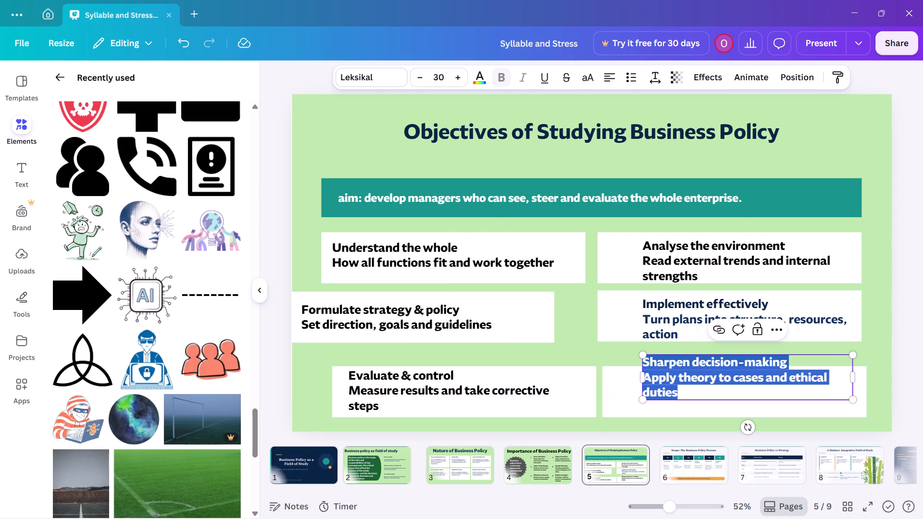
{"action": "left_click", "coordinate": [894, 354]}
{"action": "left_click_drag", "start_coordinate": [750, 363], "coordinate": [749, 374]}
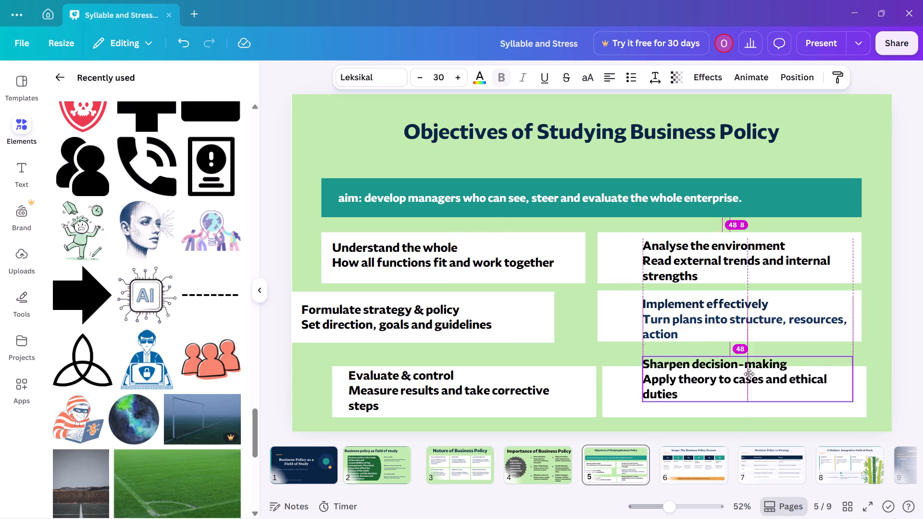
{"action": "left_click_drag", "start_coordinate": [749, 374], "coordinate": [748, 376]}
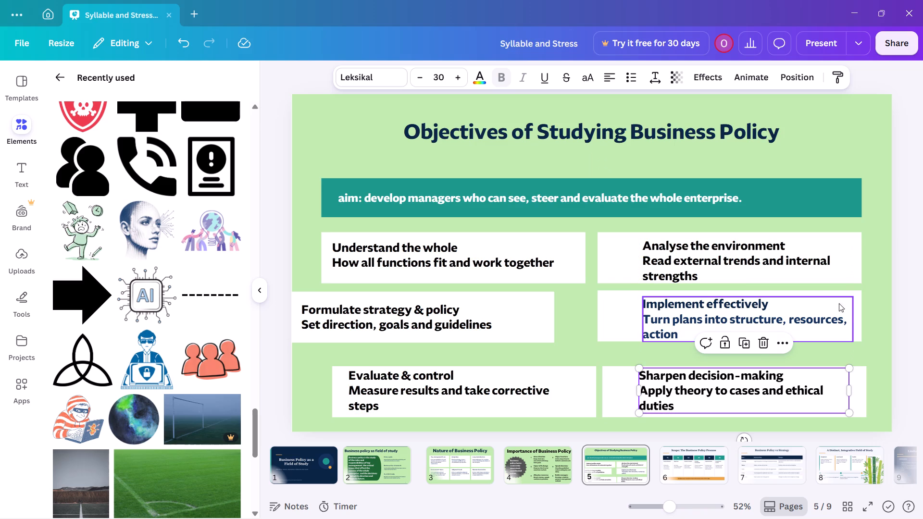
Shift the "Implement effectively" white box to the slide's right edge and move its text along with it.
{"action": "left_click", "coordinate": [855, 297]}
{"action": "left_click_drag", "start_coordinate": [855, 297], "coordinate": [877, 301]}
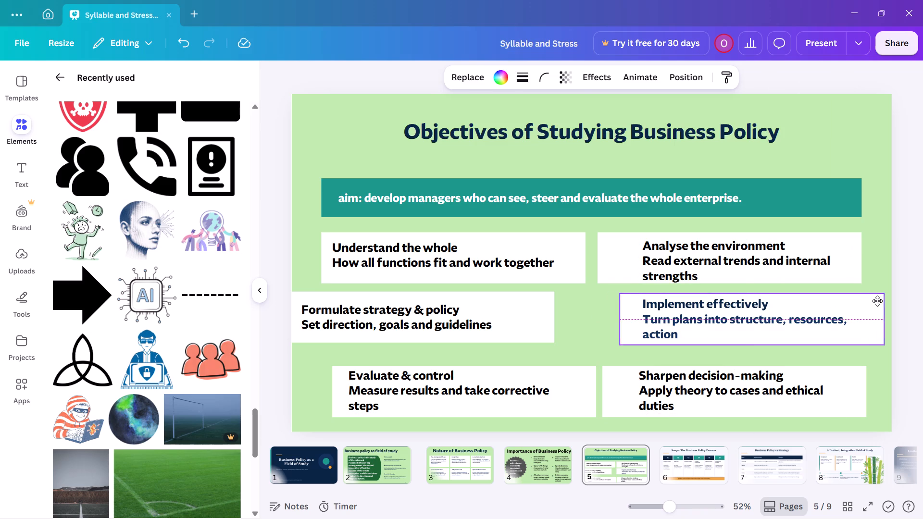
{"action": "left_click_drag", "start_coordinate": [877, 301], "coordinate": [885, 301]}
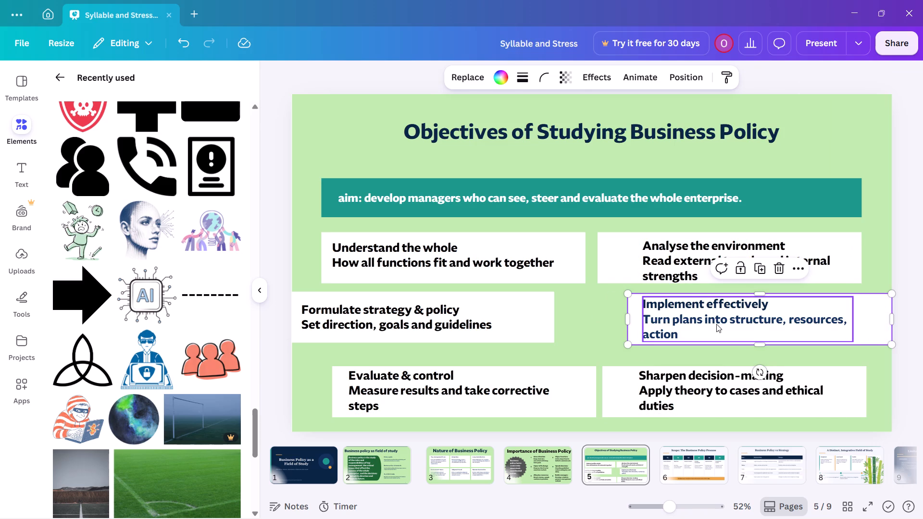
{"action": "left_click_drag", "start_coordinate": [716, 324], "coordinate": [736, 323]}
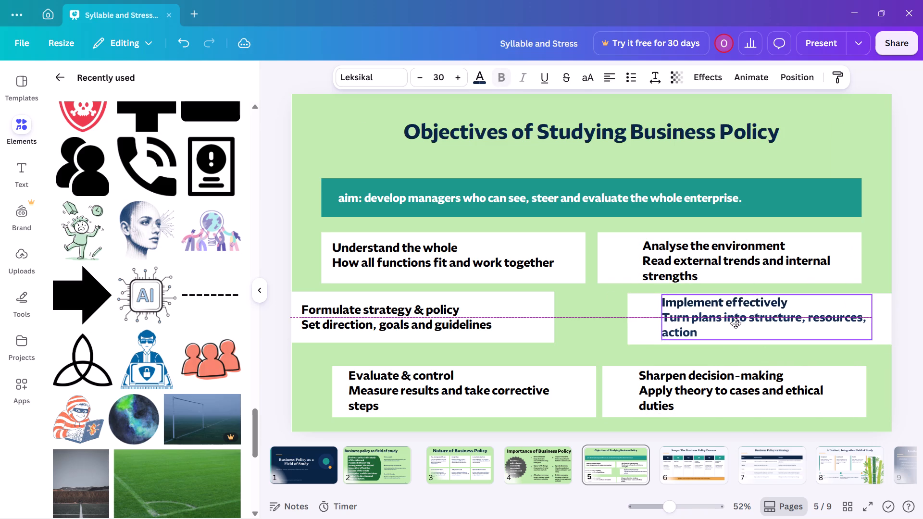
{"action": "left_click_drag", "start_coordinate": [736, 323], "coordinate": [736, 327]}
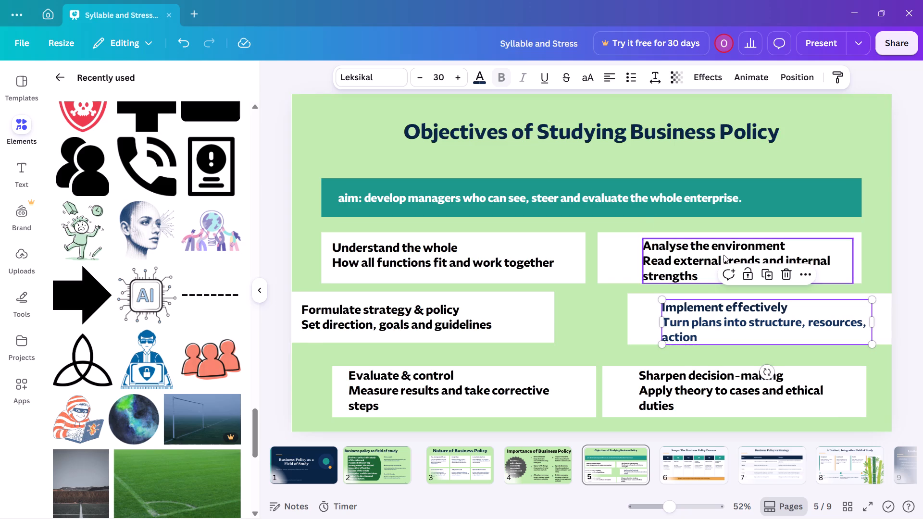
Move the "Analyse the environment" text slightly left and up within its white box.
{"action": "left_click", "coordinate": [610, 255]}
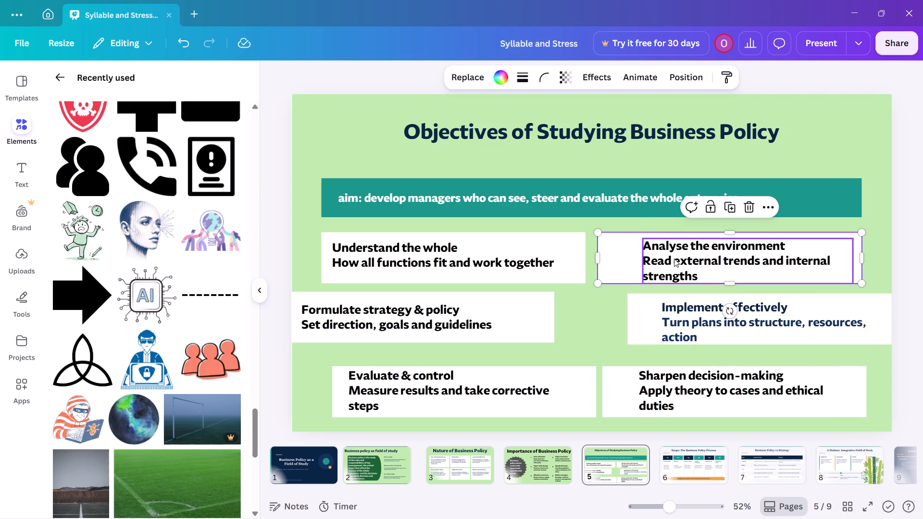
{"action": "left_click_drag", "start_coordinate": [689, 259], "coordinate": [673, 258]}
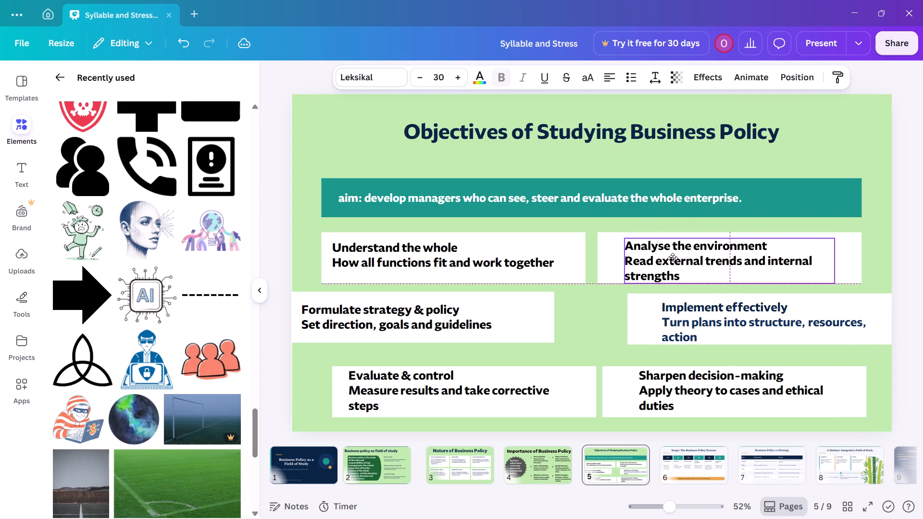
{"action": "left_click_drag", "start_coordinate": [673, 258], "coordinate": [671, 256]}
{"action": "left_click", "coordinate": [922, 261]}
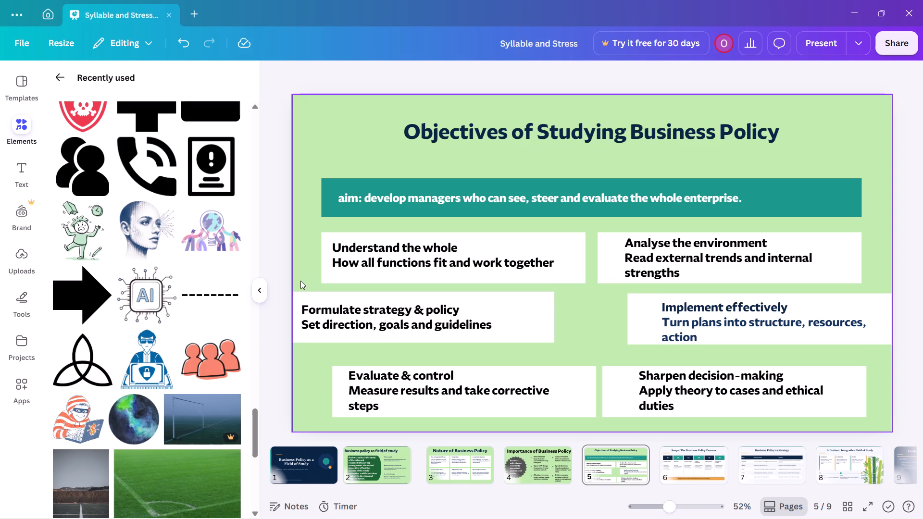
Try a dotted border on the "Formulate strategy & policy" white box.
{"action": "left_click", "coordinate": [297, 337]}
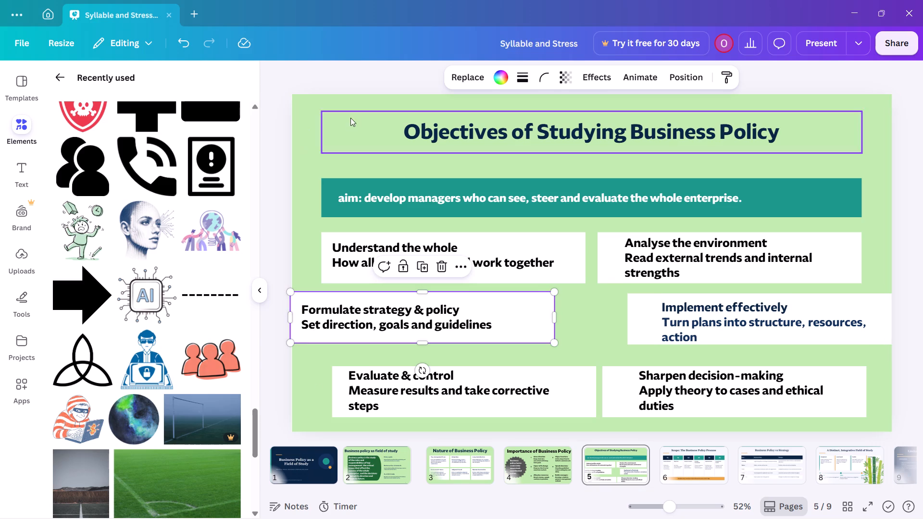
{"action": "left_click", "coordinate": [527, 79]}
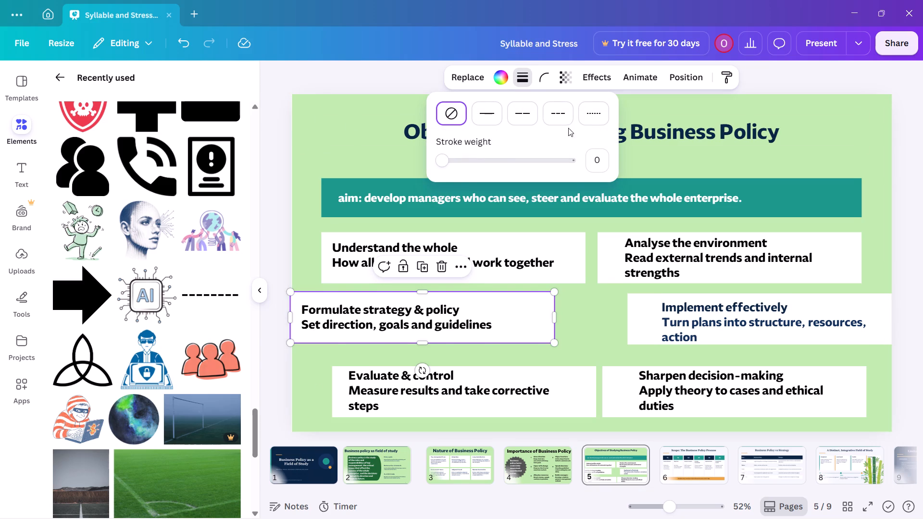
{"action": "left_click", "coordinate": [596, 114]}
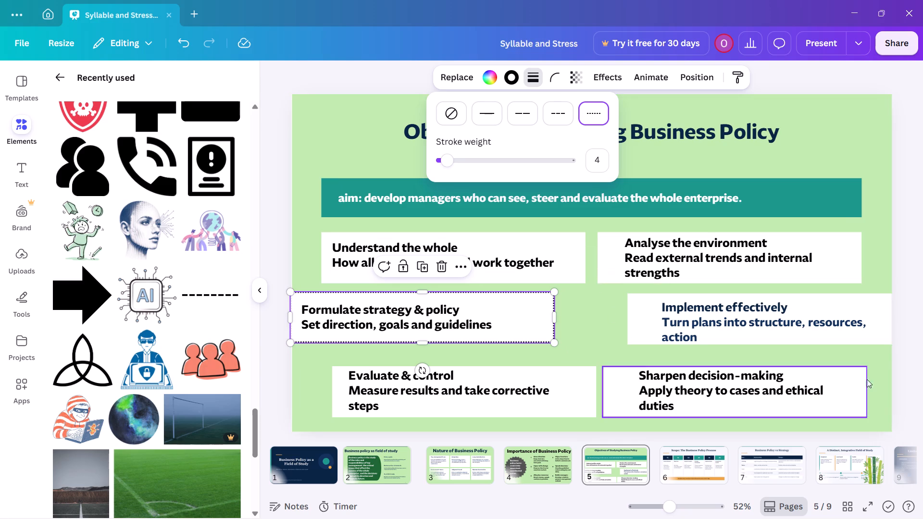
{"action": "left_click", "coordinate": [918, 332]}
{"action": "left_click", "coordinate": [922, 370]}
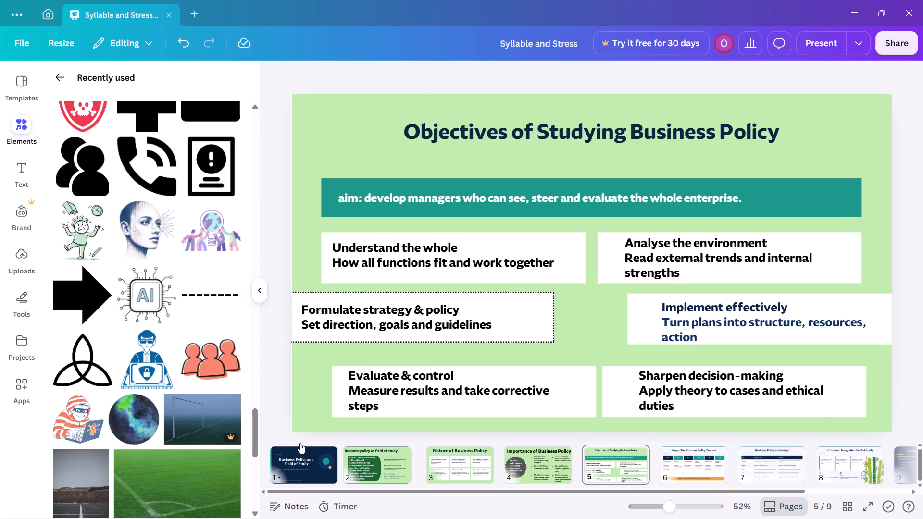
Give the "Formulate strategy & policy" white box a long-dashed border.
{"action": "left_click", "coordinate": [547, 322]}
{"action": "left_click", "coordinate": [525, 74]}
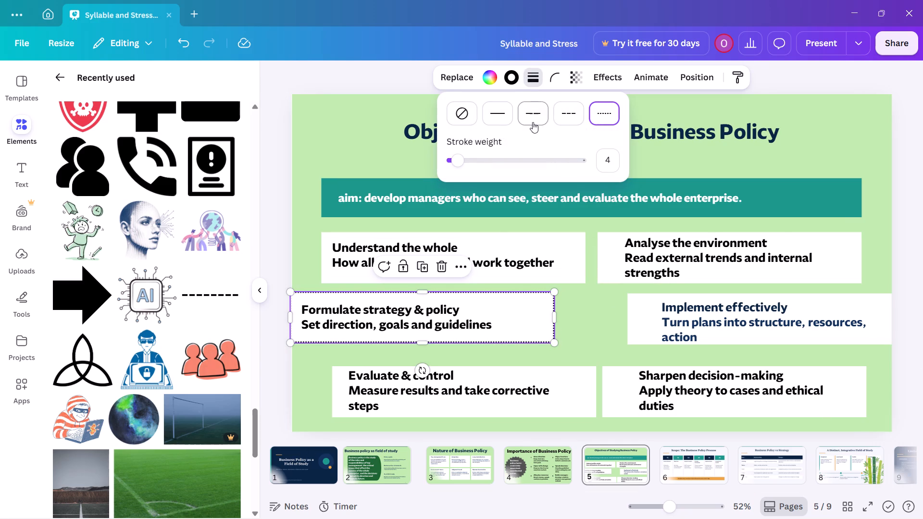
{"action": "left_click", "coordinate": [561, 113]}
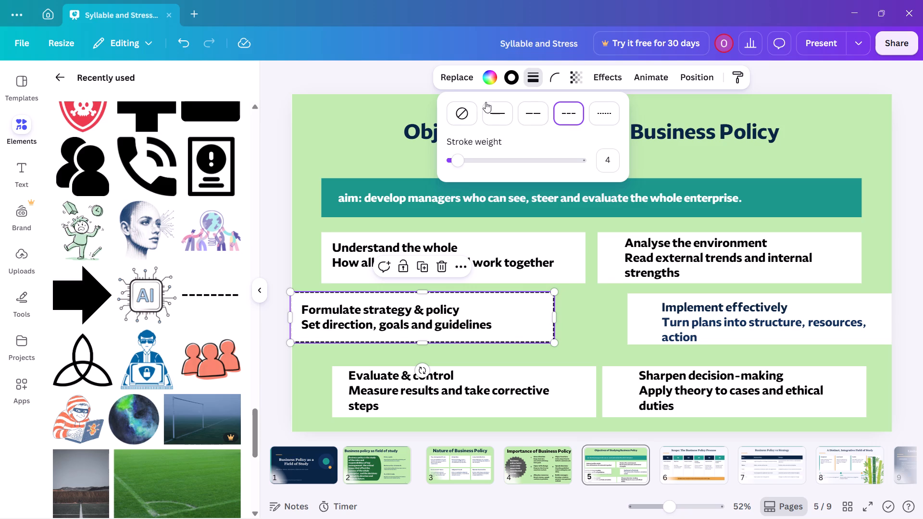
{"action": "left_click", "coordinate": [527, 116]}
{"action": "left_click", "coordinate": [342, 71]}
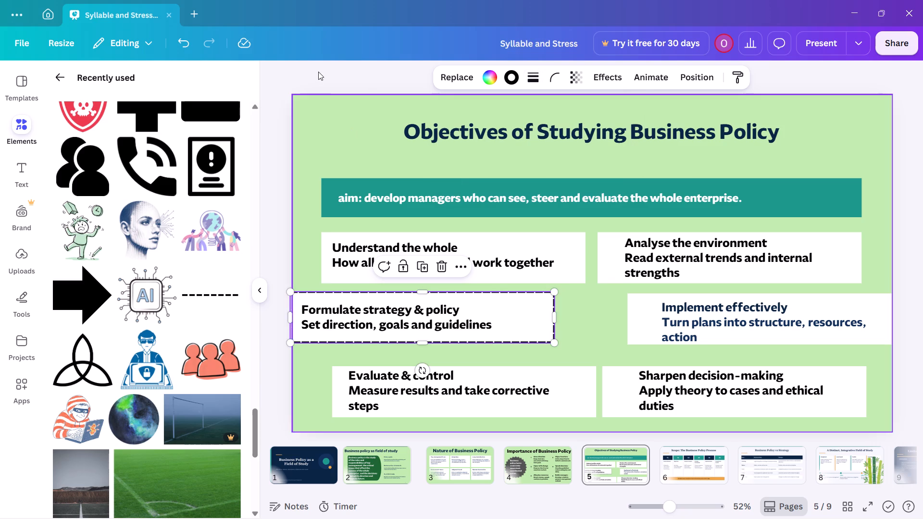
{"action": "left_click", "coordinate": [321, 68]}
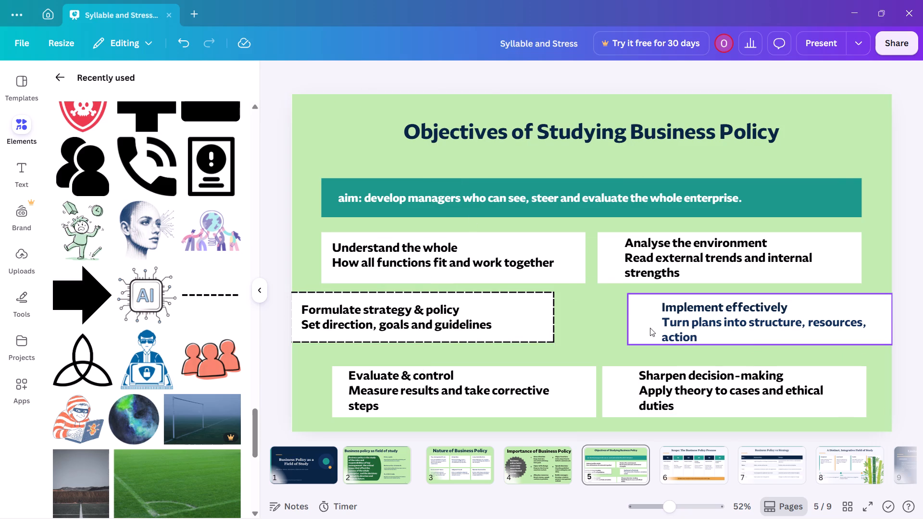
Give the "Implement effectively" white box a matching long-dashed border.
{"action": "left_click", "coordinate": [636, 323]}
{"action": "left_click", "coordinate": [523, 81]}
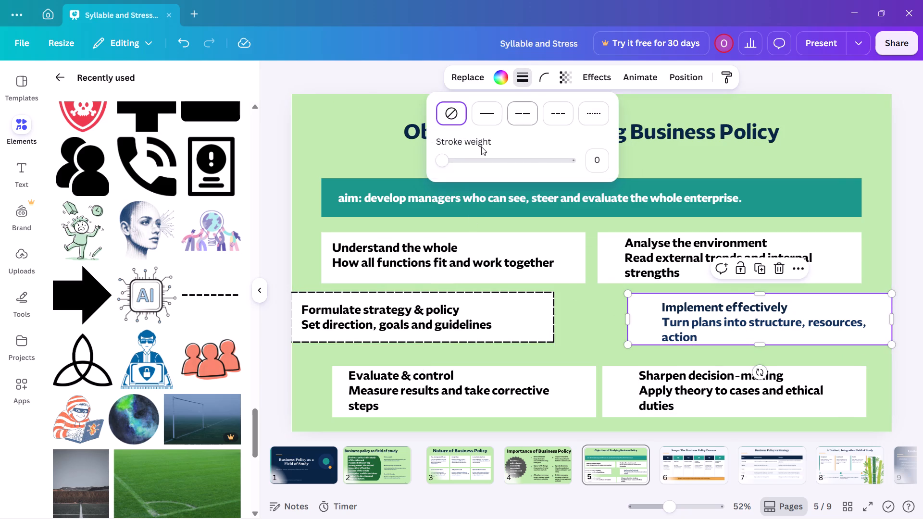
{"action": "left_click", "coordinate": [548, 116]}
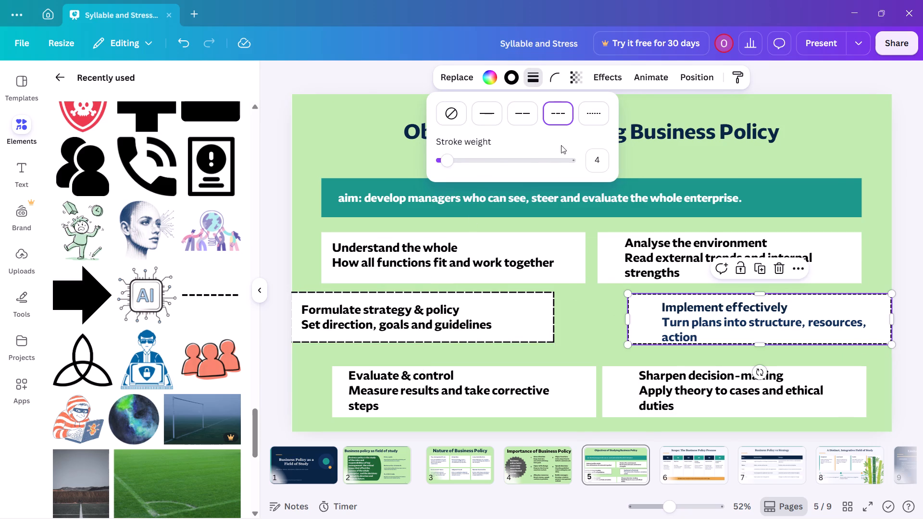
{"action": "left_click", "coordinate": [515, 119]}
{"action": "left_click", "coordinate": [353, 65]}
{"action": "left_click", "coordinate": [353, 65]}
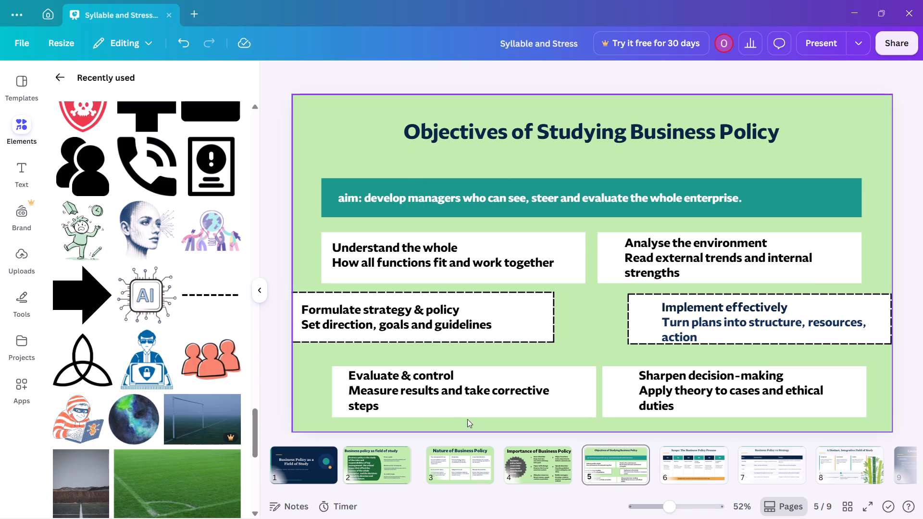
Add solid borders to the "Evaluate & control" and "Sharpen decision-making" white boxes.
{"action": "left_click", "coordinate": [474, 408]}
{"action": "left_click", "coordinate": [576, 411]}
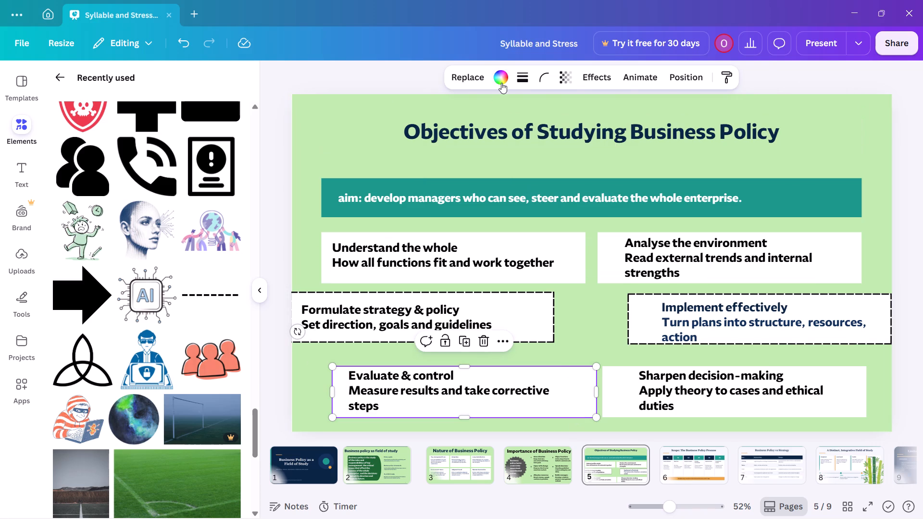
{"action": "left_click", "coordinate": [519, 75]}
{"action": "left_click", "coordinate": [494, 122]}
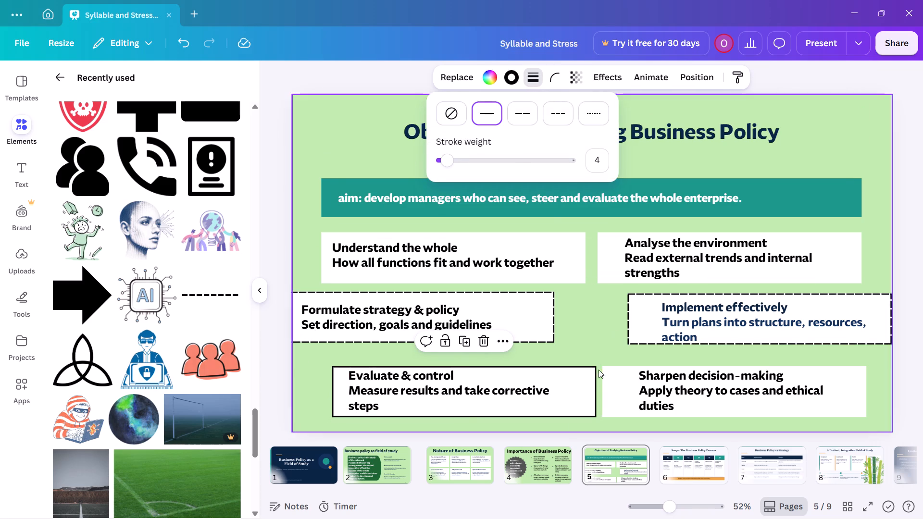
{"action": "left_click", "coordinate": [610, 403]}
{"action": "left_click", "coordinate": [524, 77]}
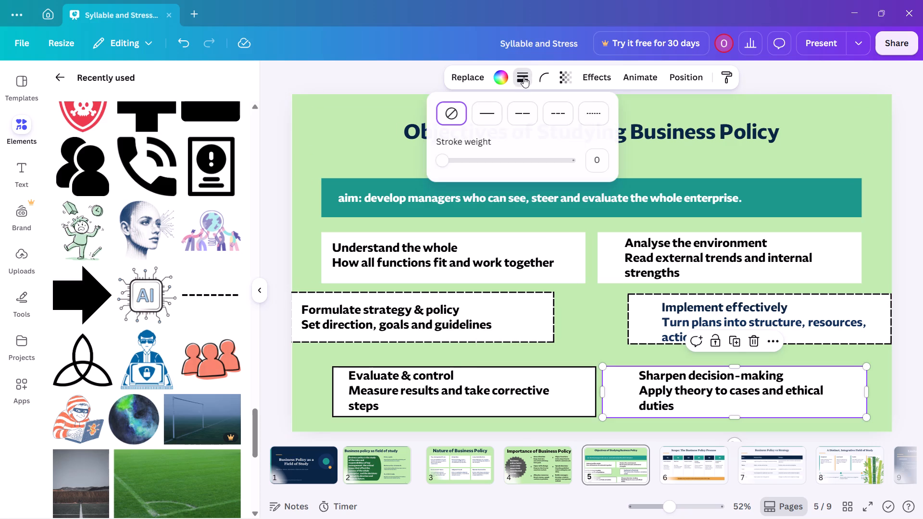
{"action": "left_click", "coordinate": [488, 118]}
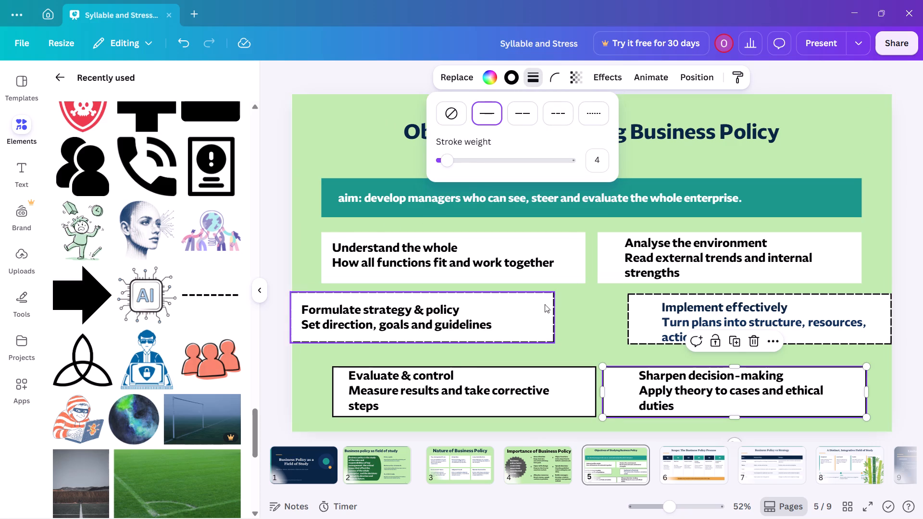
Add solid borders to the "Understand the whole" and "Analyse the environment" white boxes.
{"action": "left_click", "coordinate": [577, 276]}
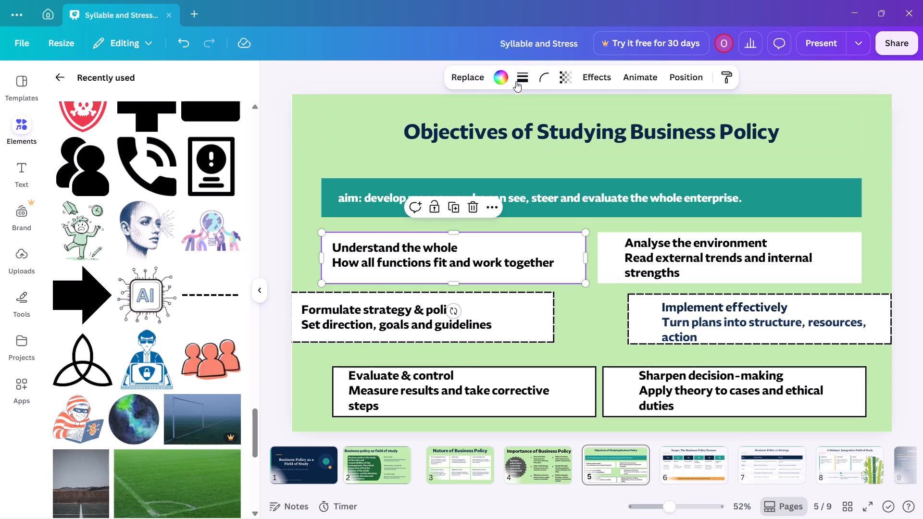
{"action": "left_click", "coordinate": [518, 81]}
{"action": "left_click", "coordinate": [482, 113]}
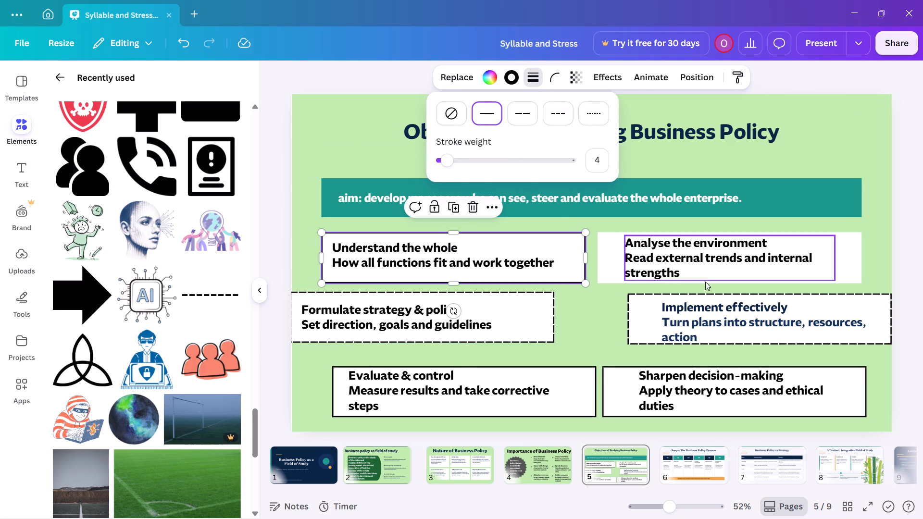
{"action": "left_click", "coordinate": [840, 272]}
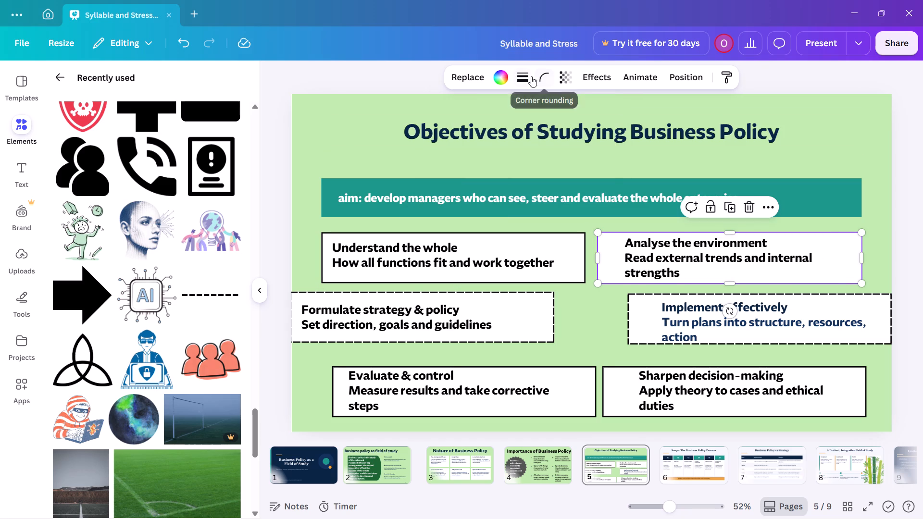
{"action": "left_click", "coordinate": [531, 76]}
{"action": "left_click", "coordinate": [486, 102]}
{"action": "left_click", "coordinate": [405, 82]}
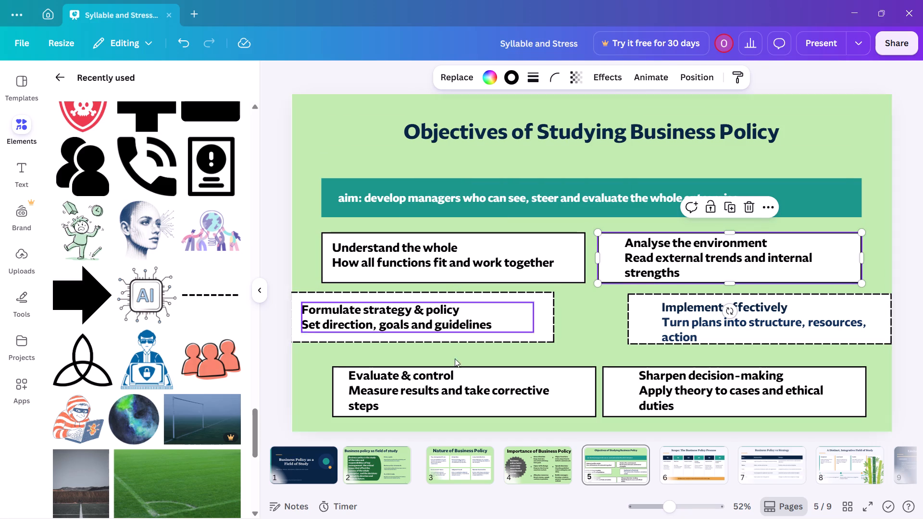
{"action": "left_click", "coordinate": [396, 74]}
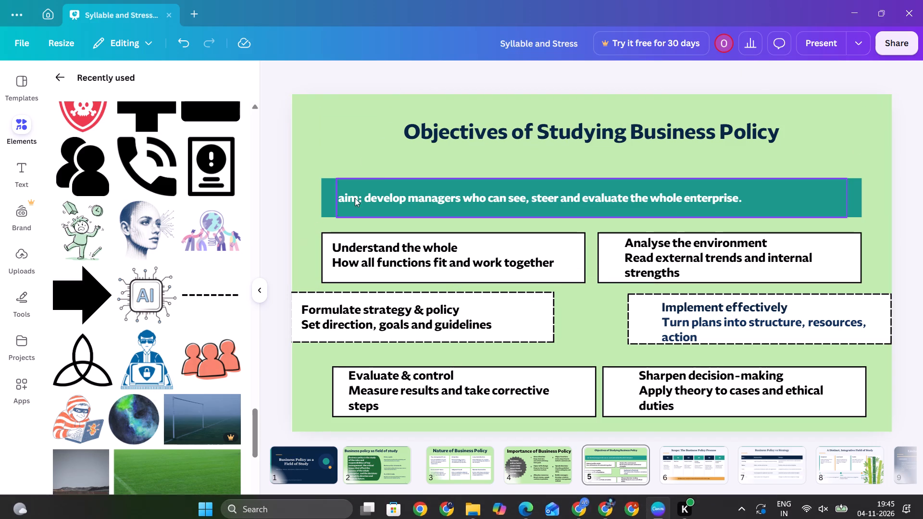
Increase the "Objectives of Studying Business Policy" title's font size to 73.
{"action": "left_click", "coordinate": [593, 126]}
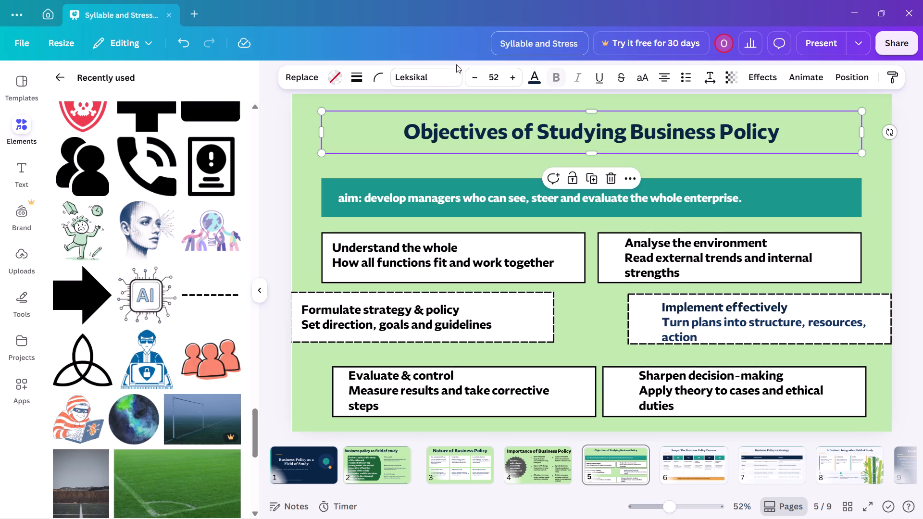
{"action": "left_click_drag", "start_coordinate": [506, 76], "coordinate": [476, 77]}
{"action": "triple_click", "coordinate": [507, 77]}
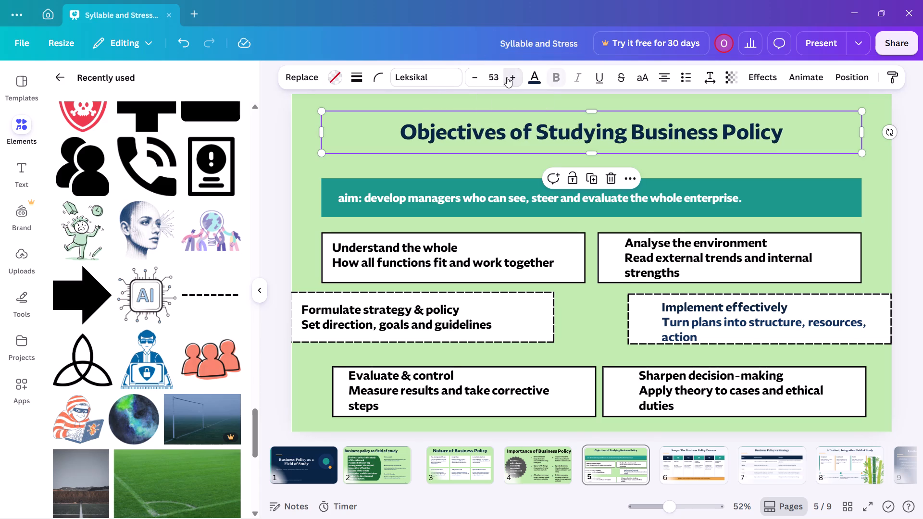
{"action": "triple_click", "coordinate": [507, 77]}
{"action": "triple_click", "coordinate": [507, 77]}
{"action": "triple_click", "coordinate": [507, 78]}
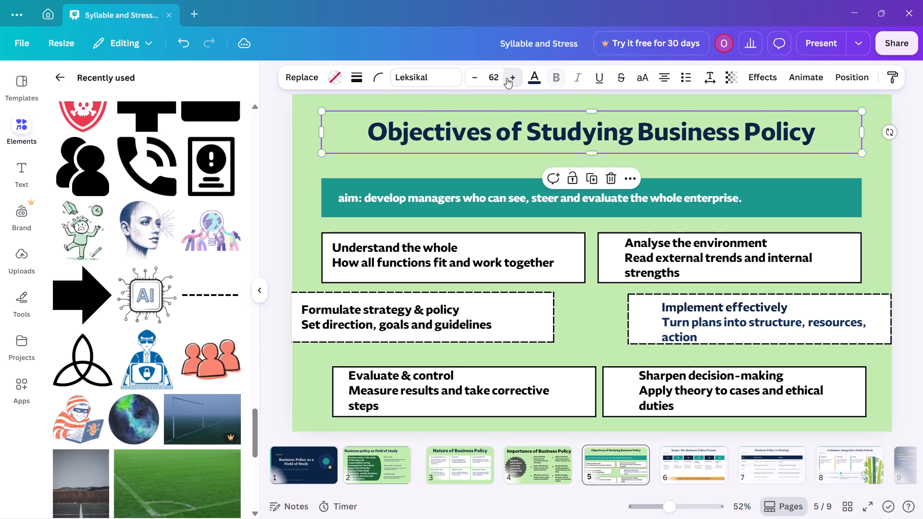
{"action": "triple_click", "coordinate": [507, 80]}
{"action": "triple_click", "coordinate": [507, 80]}
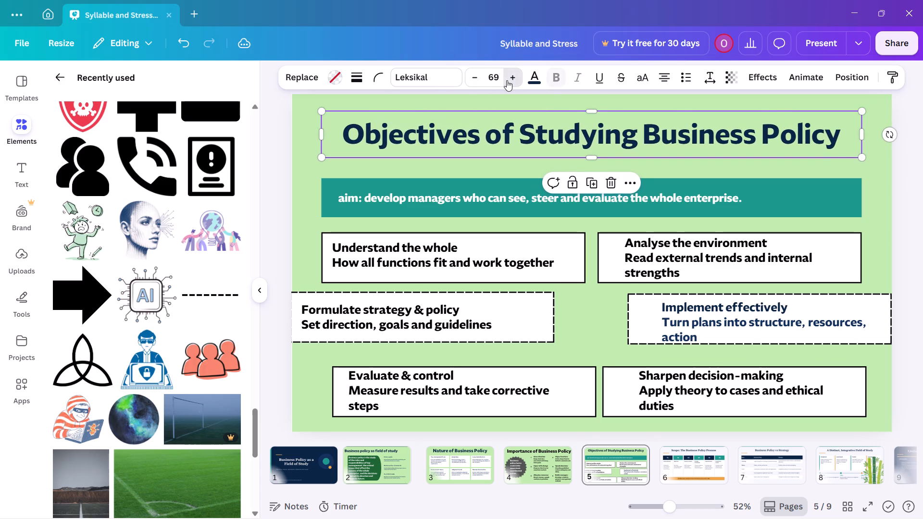
{"action": "triple_click", "coordinate": [507, 80]}
{"action": "triple_click", "coordinate": [507, 80]}
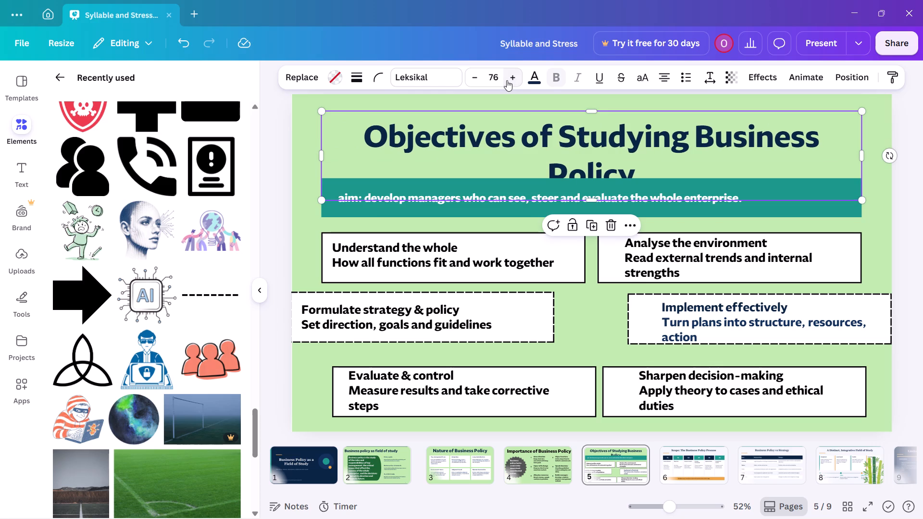
{"action": "triple_click", "coordinate": [479, 77]}
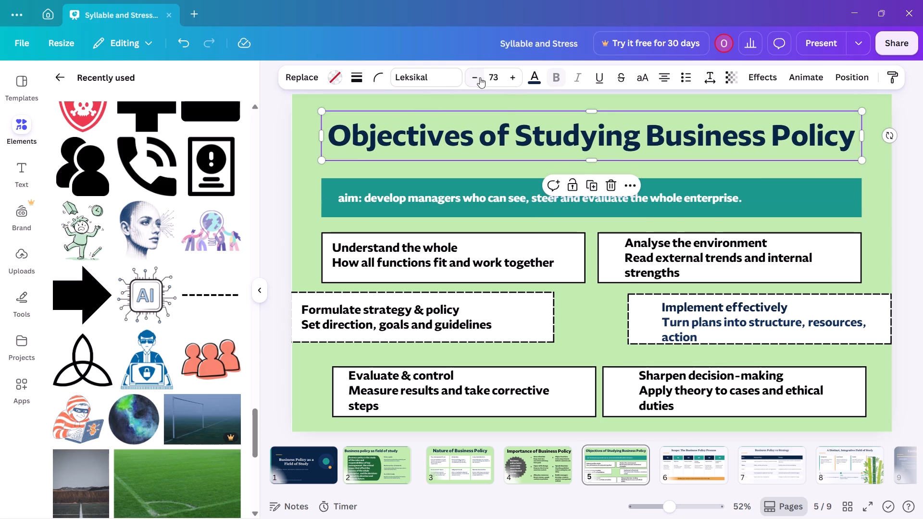
{"action": "left_click", "coordinate": [922, 211]}
Move the enlarged title slightly down, just above the aim banner and centred over it.
{"action": "left_click_drag", "start_coordinate": [731, 134], "coordinate": [728, 141]}
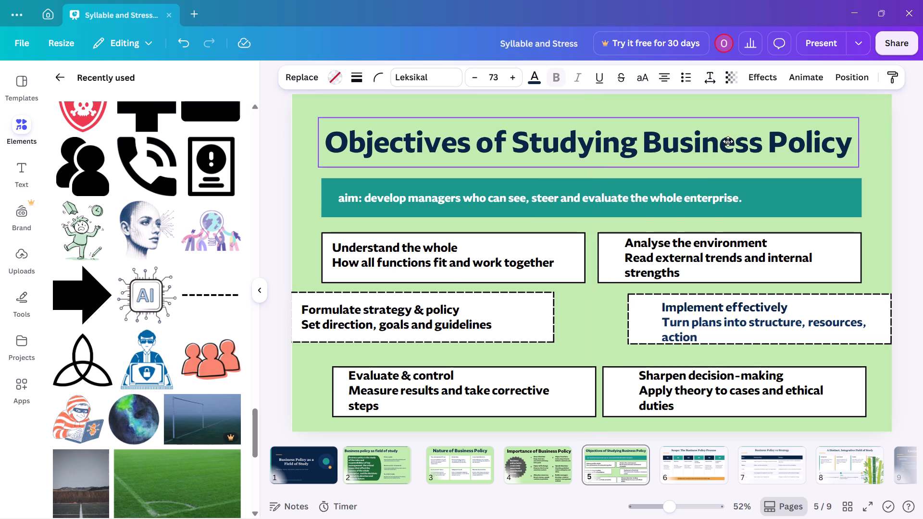
{"action": "left_click_drag", "start_coordinate": [728, 141], "coordinate": [732, 142]}
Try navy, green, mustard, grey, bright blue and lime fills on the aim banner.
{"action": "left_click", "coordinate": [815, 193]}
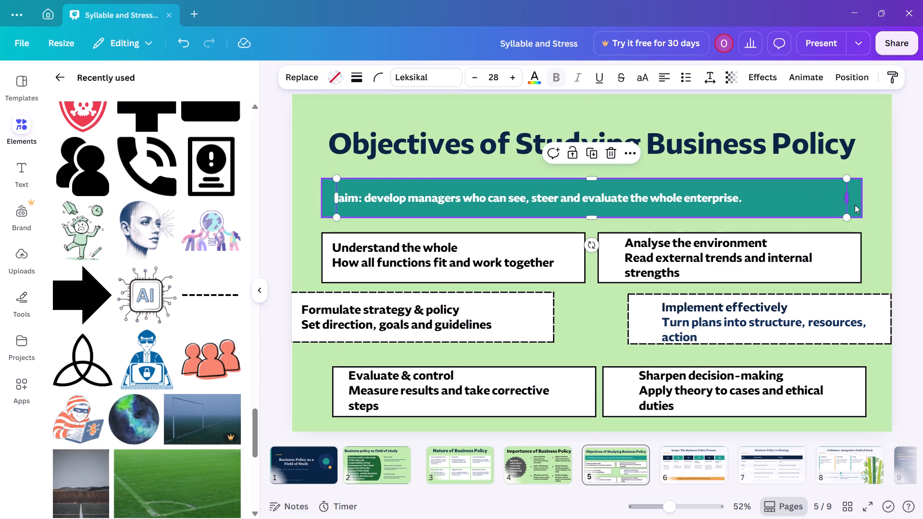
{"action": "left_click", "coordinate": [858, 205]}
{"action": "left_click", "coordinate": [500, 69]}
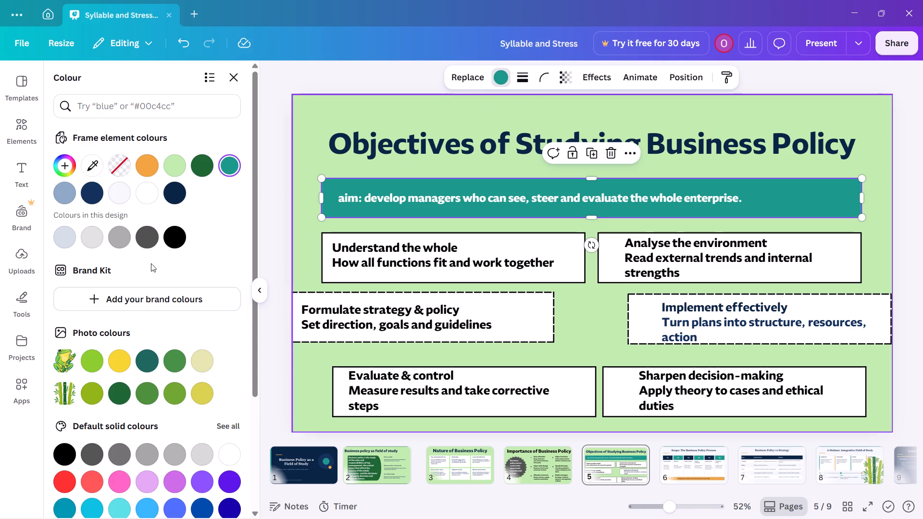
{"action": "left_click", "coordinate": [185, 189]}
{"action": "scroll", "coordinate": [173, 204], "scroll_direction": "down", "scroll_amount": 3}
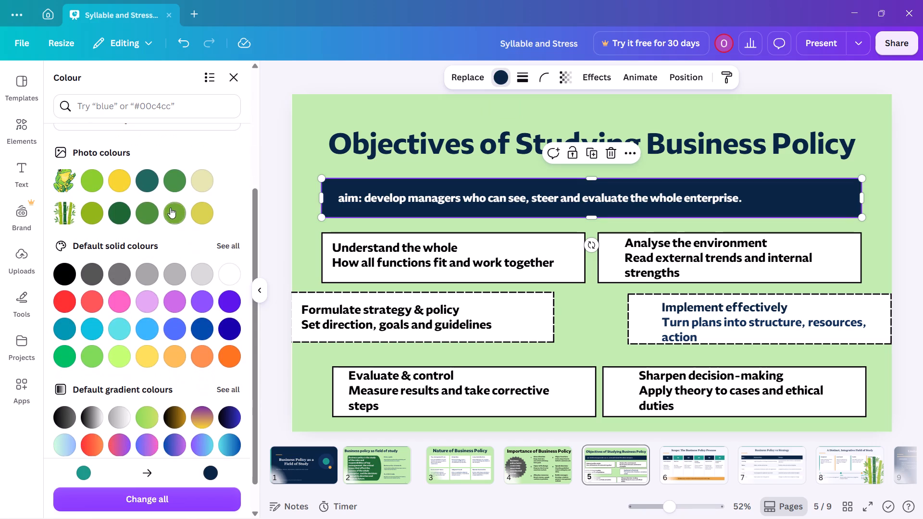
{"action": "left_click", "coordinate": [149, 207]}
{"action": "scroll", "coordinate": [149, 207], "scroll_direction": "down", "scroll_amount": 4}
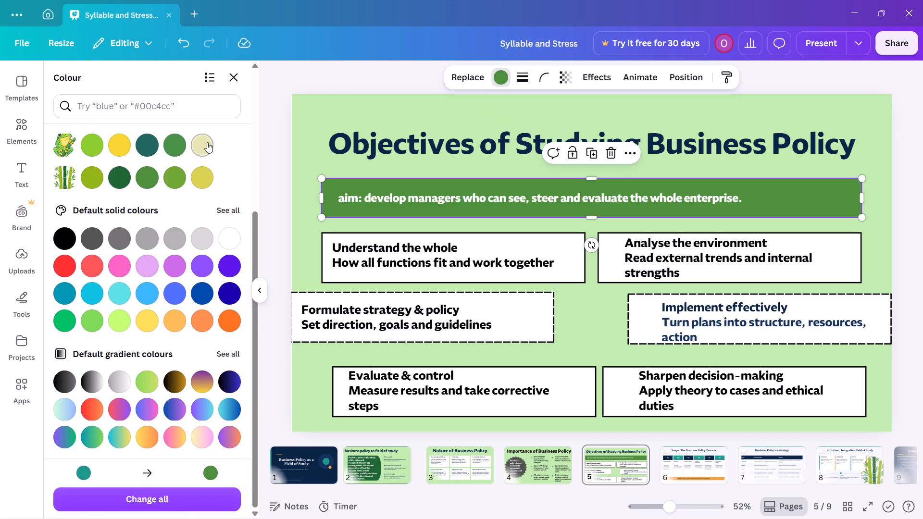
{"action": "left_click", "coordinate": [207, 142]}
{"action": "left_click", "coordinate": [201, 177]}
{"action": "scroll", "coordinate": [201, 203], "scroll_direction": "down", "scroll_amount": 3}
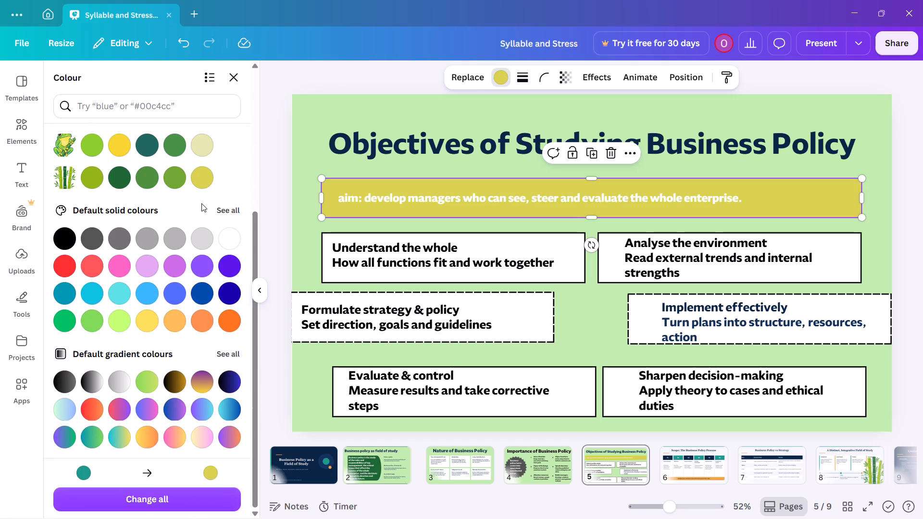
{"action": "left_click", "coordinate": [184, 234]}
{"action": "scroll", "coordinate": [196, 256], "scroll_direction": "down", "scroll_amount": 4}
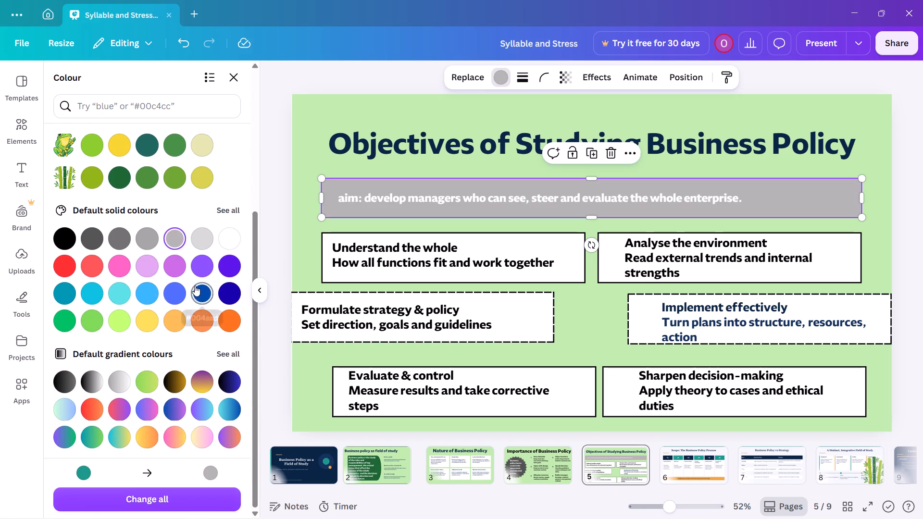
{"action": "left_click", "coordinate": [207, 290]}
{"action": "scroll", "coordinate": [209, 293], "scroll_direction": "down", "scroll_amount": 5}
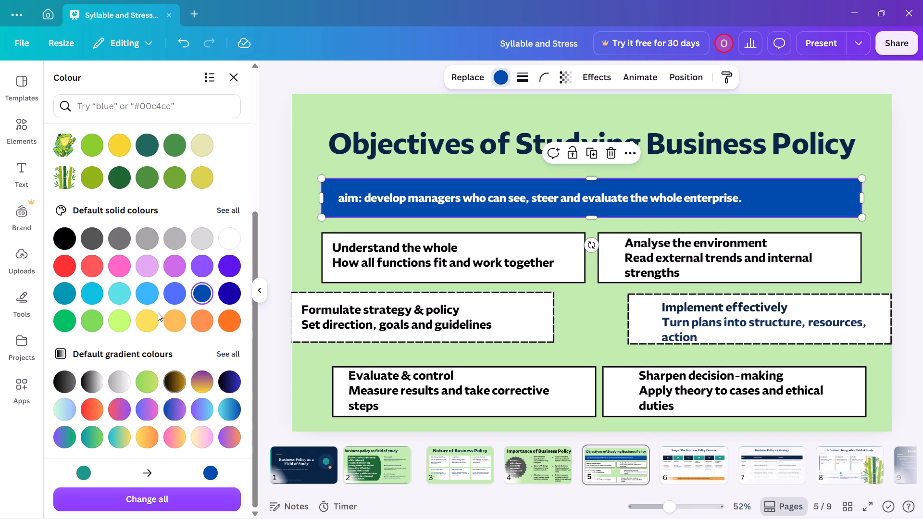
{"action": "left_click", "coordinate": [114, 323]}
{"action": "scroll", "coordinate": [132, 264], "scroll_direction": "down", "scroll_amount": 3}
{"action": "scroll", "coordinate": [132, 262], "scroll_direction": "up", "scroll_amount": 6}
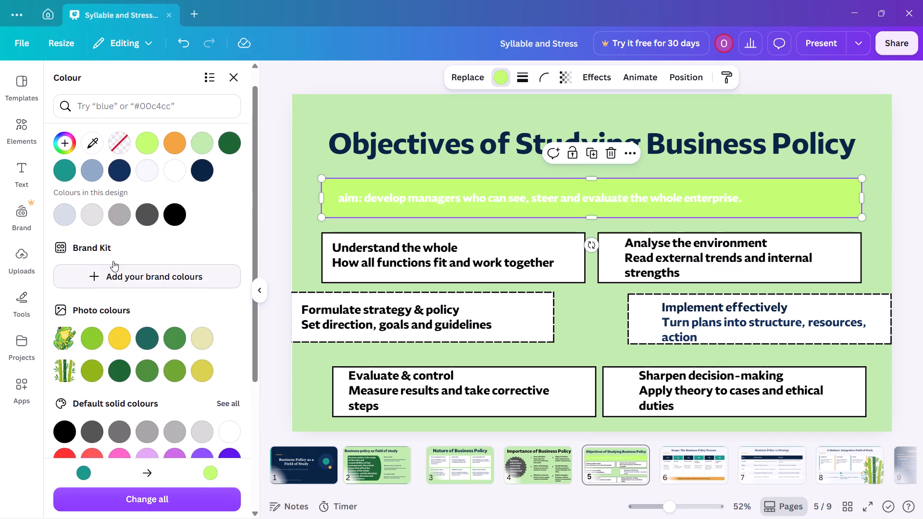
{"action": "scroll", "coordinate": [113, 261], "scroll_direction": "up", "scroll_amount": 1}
Fill the aim banner with dark blue #13315c.
{"action": "left_click", "coordinate": [92, 195]}
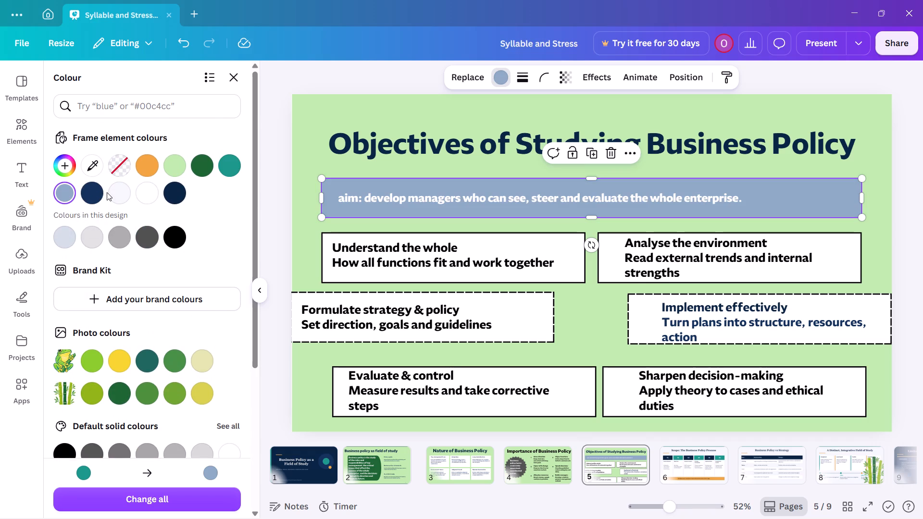
{"action": "left_click", "coordinate": [87, 194]}
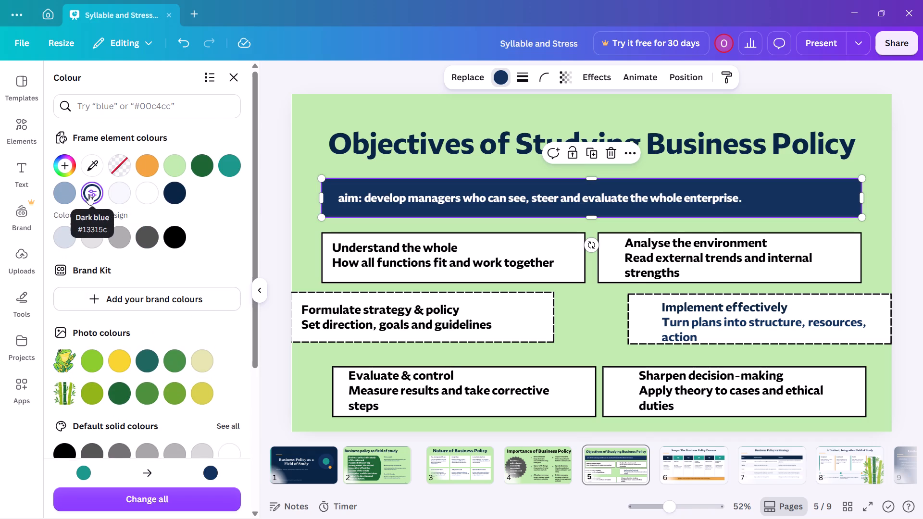
{"action": "left_click", "coordinate": [301, 79]}
{"action": "left_click", "coordinate": [304, 79]}
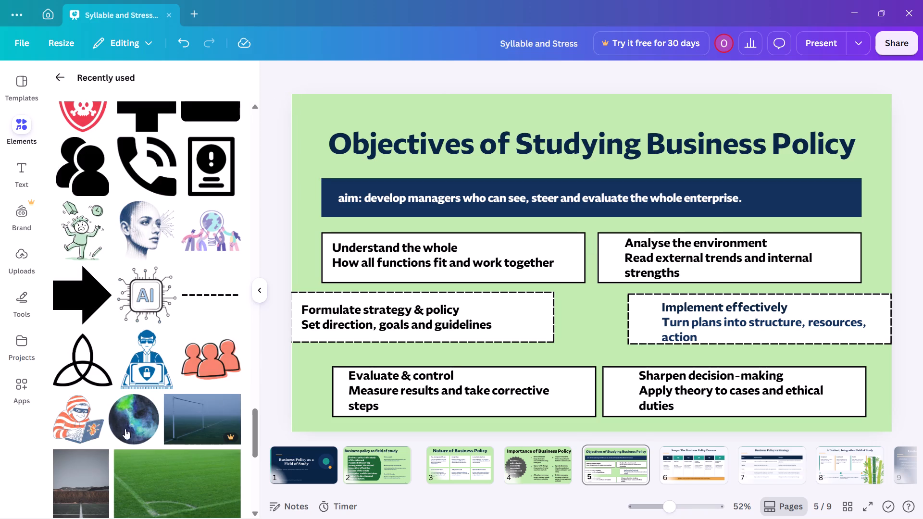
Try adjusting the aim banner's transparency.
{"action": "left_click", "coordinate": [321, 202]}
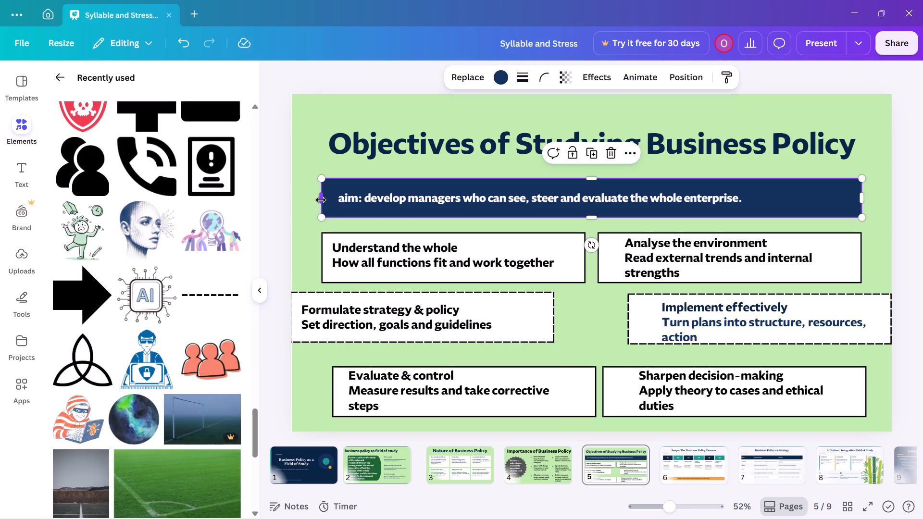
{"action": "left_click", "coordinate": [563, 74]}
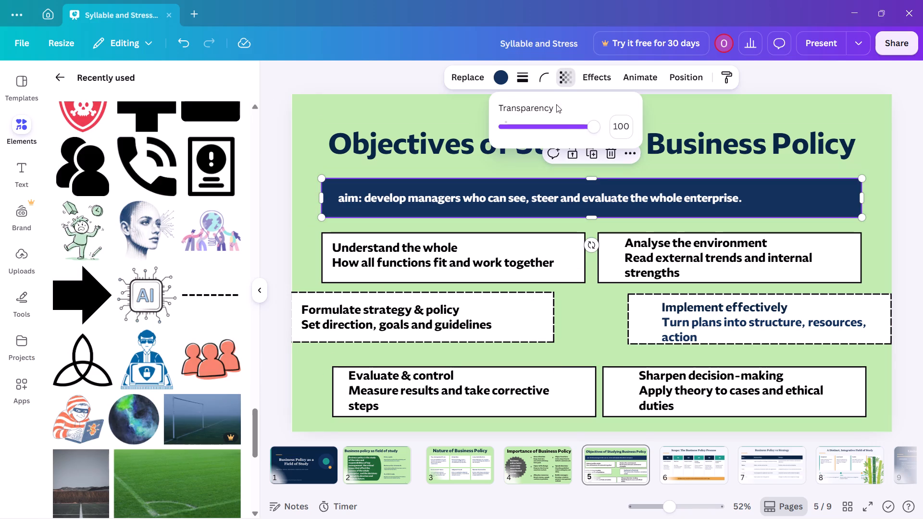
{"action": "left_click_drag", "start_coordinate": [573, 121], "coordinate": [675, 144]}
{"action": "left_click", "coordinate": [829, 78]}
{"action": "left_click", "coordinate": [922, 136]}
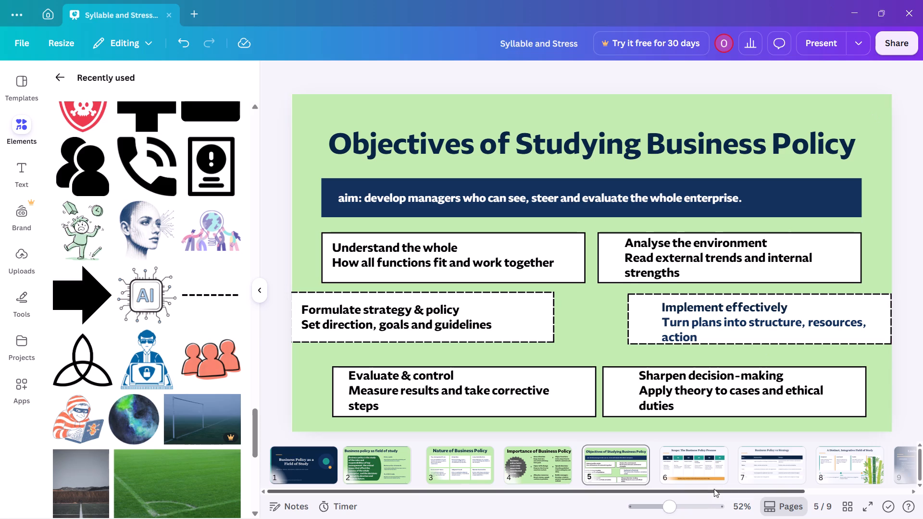
Look through pages 2 to 6 to compare the restyled slides with the unstyled Scope page.
{"action": "left_click", "coordinate": [686, 473]}
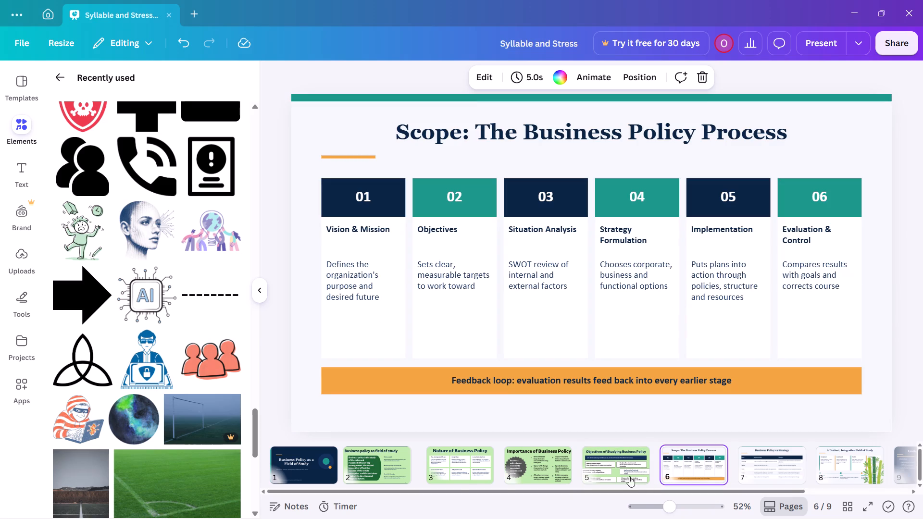
{"action": "left_click_drag", "start_coordinate": [642, 493], "coordinate": [483, 492]}
{"action": "left_click", "coordinate": [361, 448]}
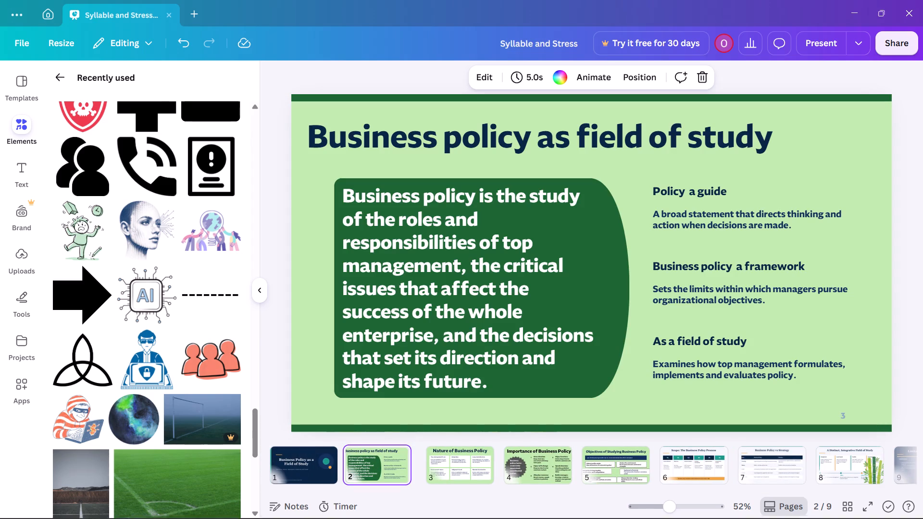
{"action": "left_click", "coordinate": [479, 452]}
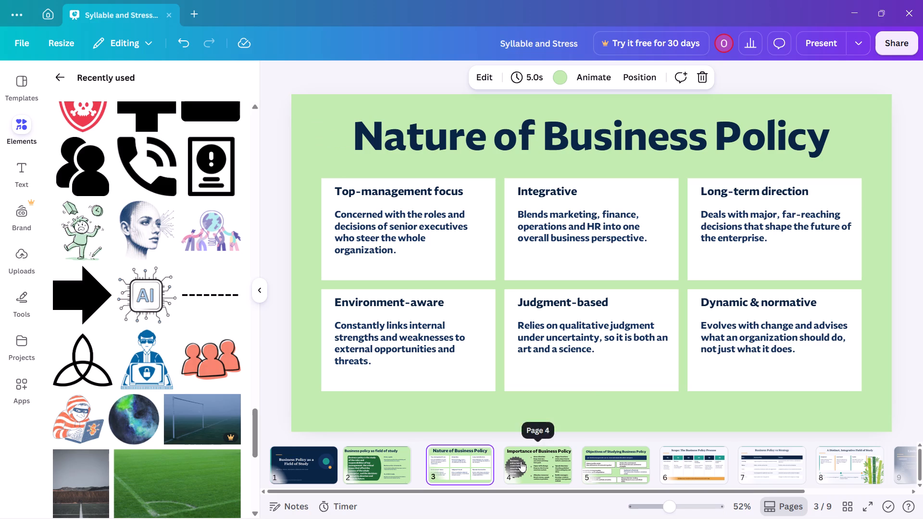
{"action": "left_click", "coordinate": [521, 461]}
{"action": "left_click", "coordinate": [618, 464]}
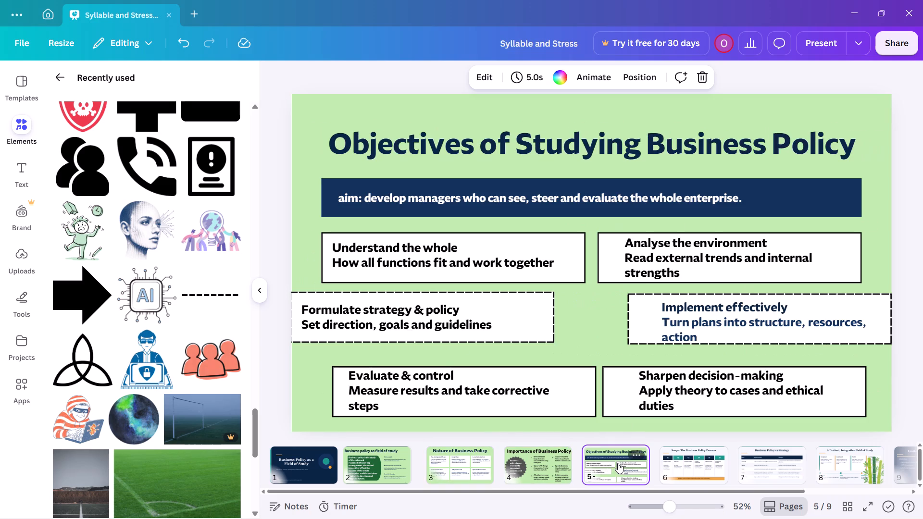
{"action": "left_click", "coordinate": [549, 468]}
{"action": "left_click", "coordinate": [472, 462]}
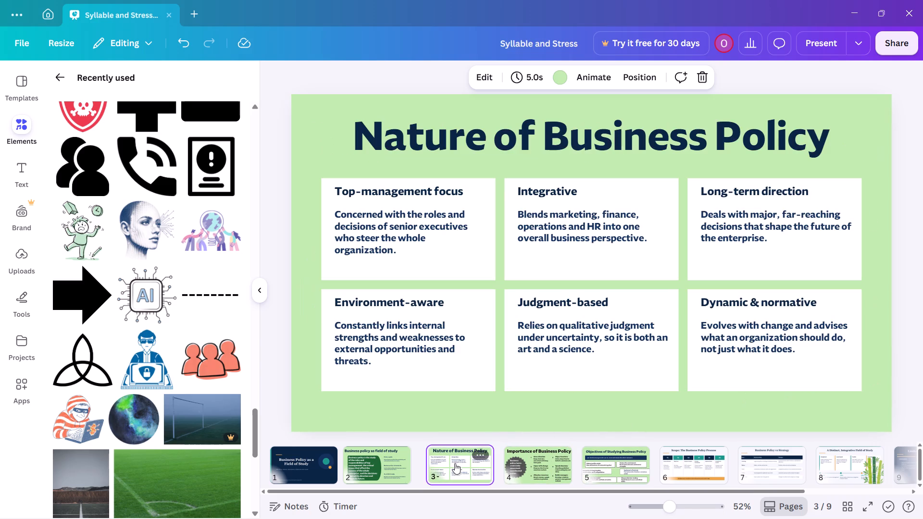
{"action": "left_click", "coordinate": [397, 465]}
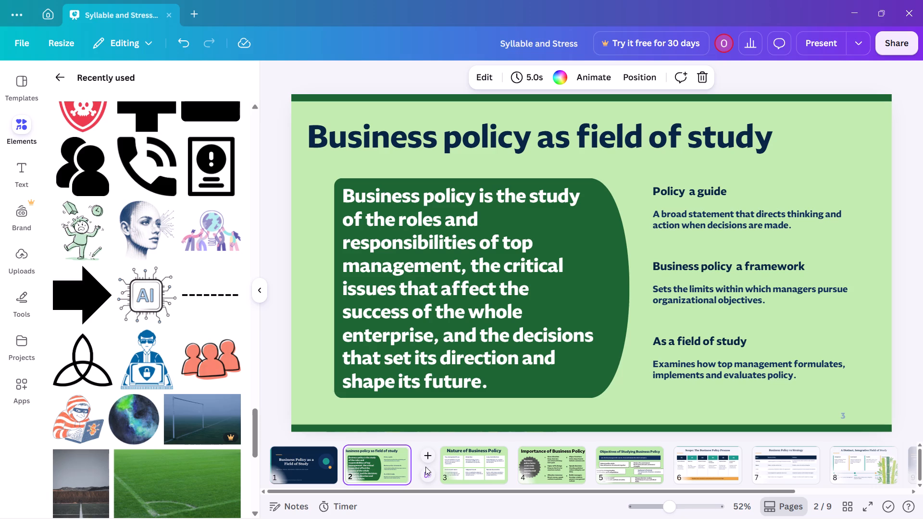
Set page 6's background colour to the pastel green used in the design.
{"action": "left_click", "coordinate": [694, 468]}
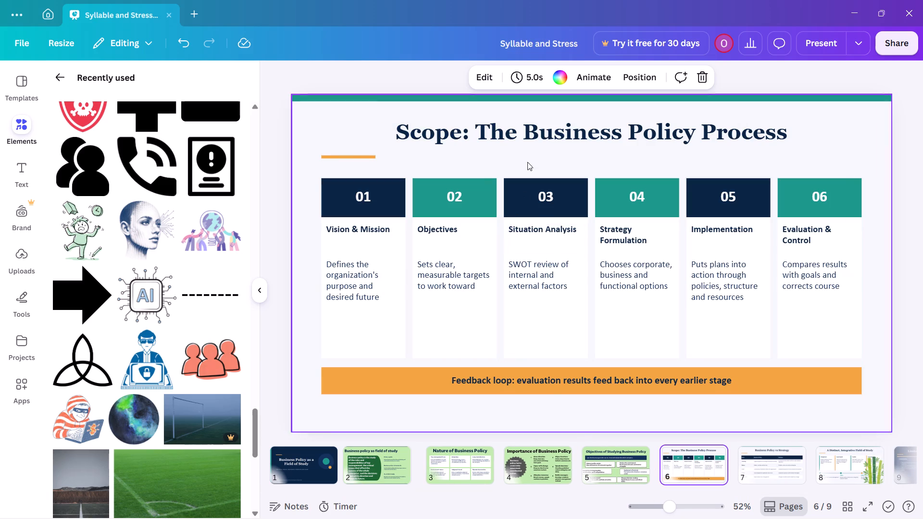
{"action": "left_click", "coordinate": [561, 76]}
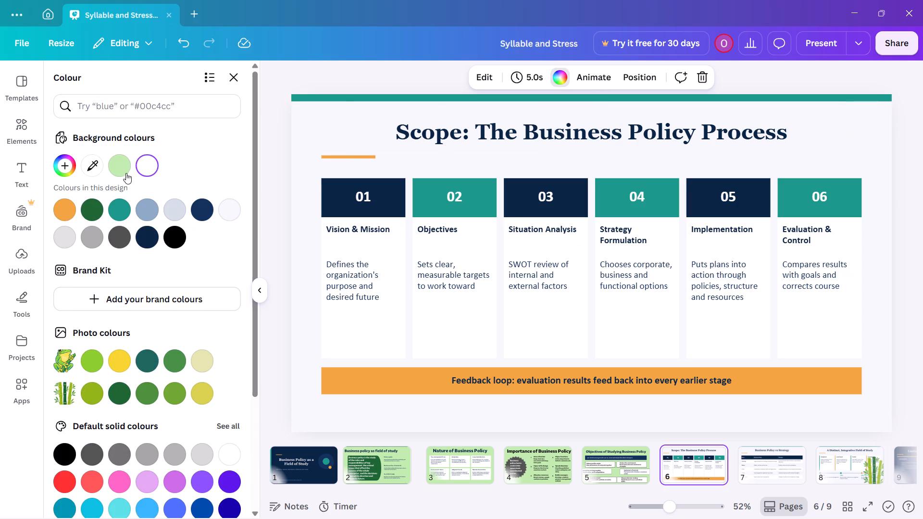
{"action": "left_click", "coordinate": [124, 163]}
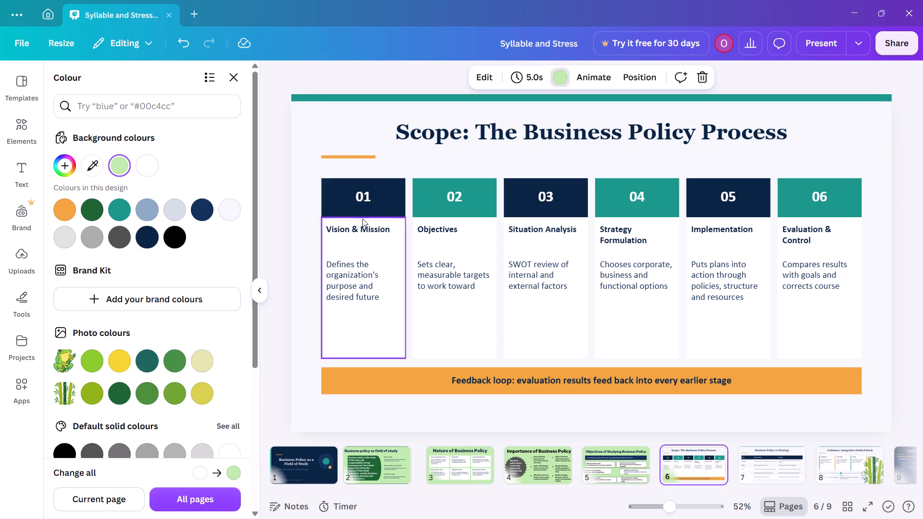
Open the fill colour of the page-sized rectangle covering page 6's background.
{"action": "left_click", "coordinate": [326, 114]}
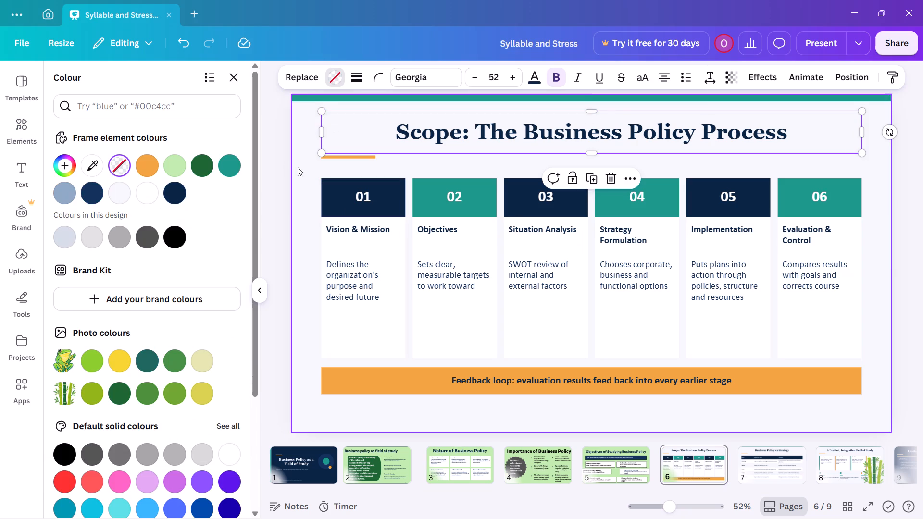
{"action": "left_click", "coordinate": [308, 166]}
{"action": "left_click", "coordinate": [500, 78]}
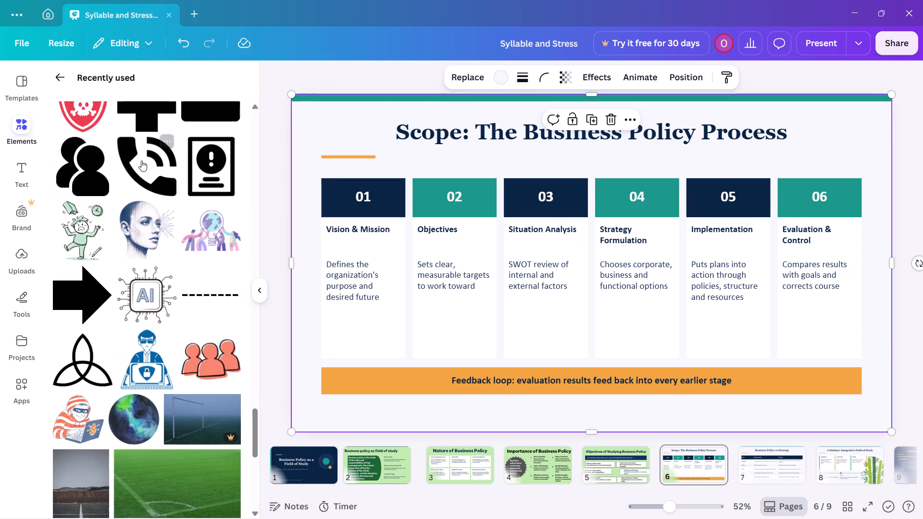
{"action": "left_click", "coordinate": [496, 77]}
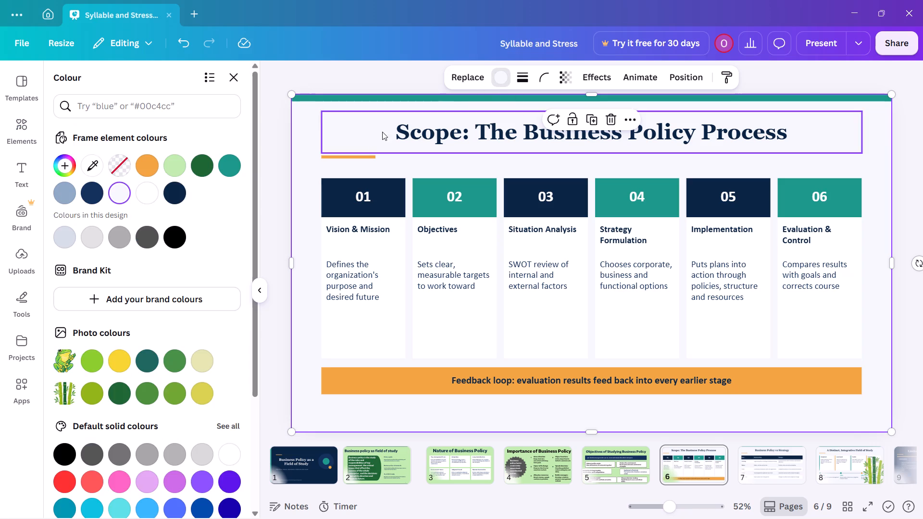
Set the background colour of all pages together to the design's pastel green.
{"action": "left_click", "coordinate": [449, 458]}
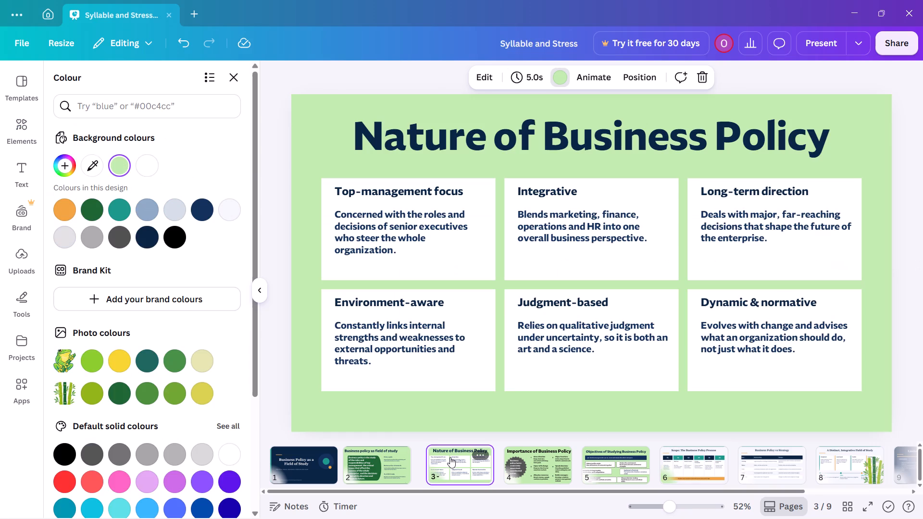
{"action": "key", "text": "ctrl+a"}
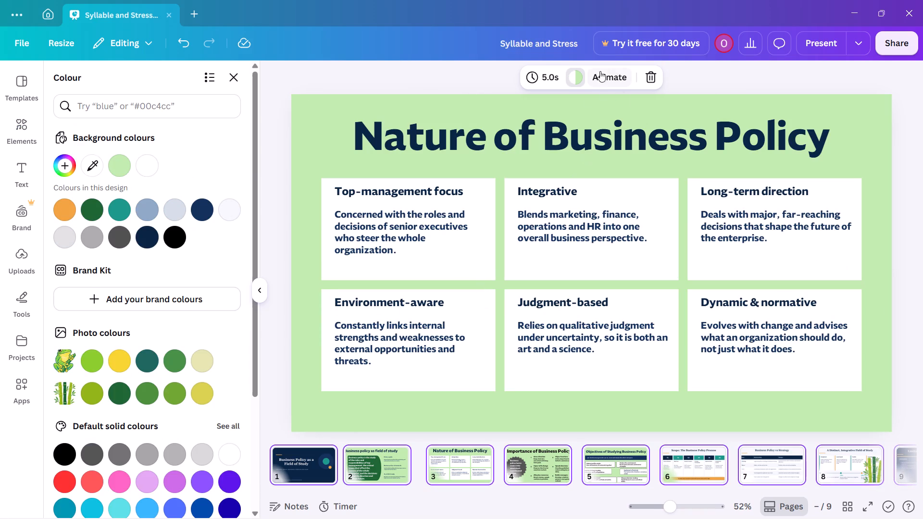
{"action": "left_click", "coordinate": [574, 77]}
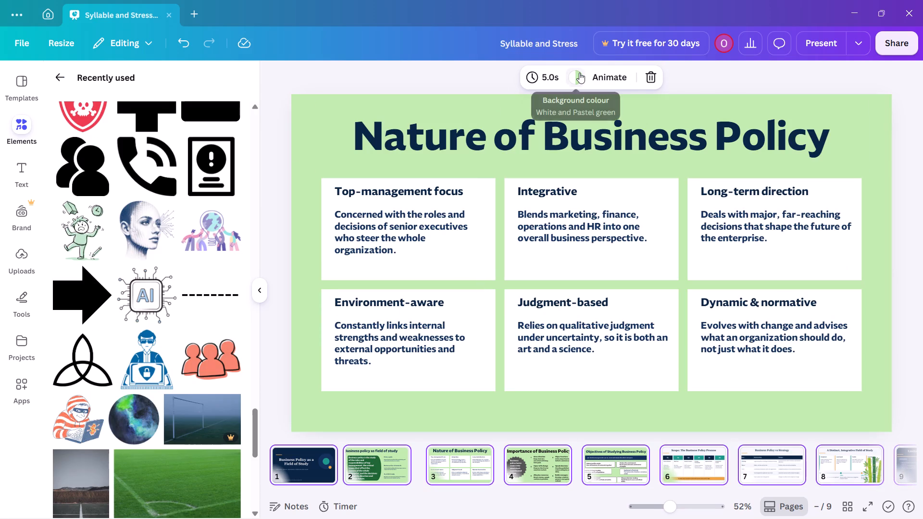
{"action": "left_click", "coordinate": [579, 73]}
{"action": "left_click", "coordinate": [123, 164]}
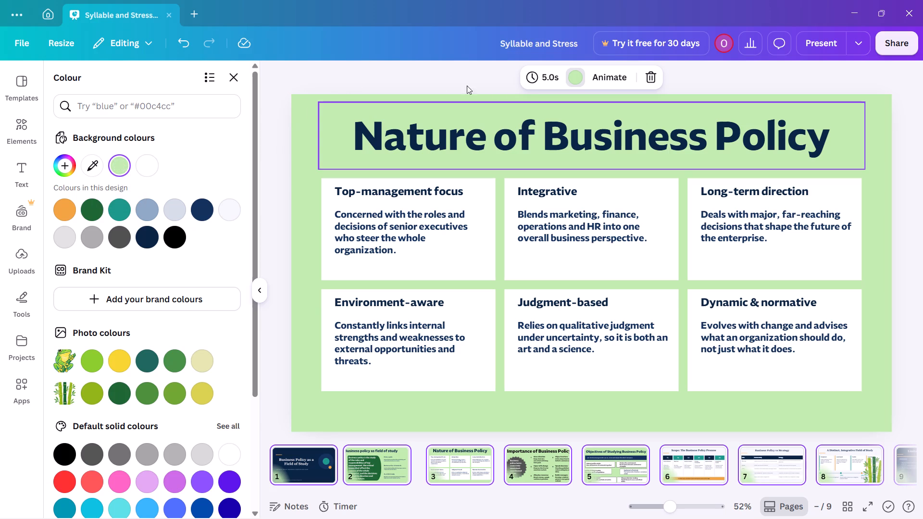
{"action": "left_click", "coordinate": [426, 77]}
Fill the page-sized rectangle behind page 6's Scope content with the design's pastel green.
{"action": "left_click", "coordinate": [696, 449]}
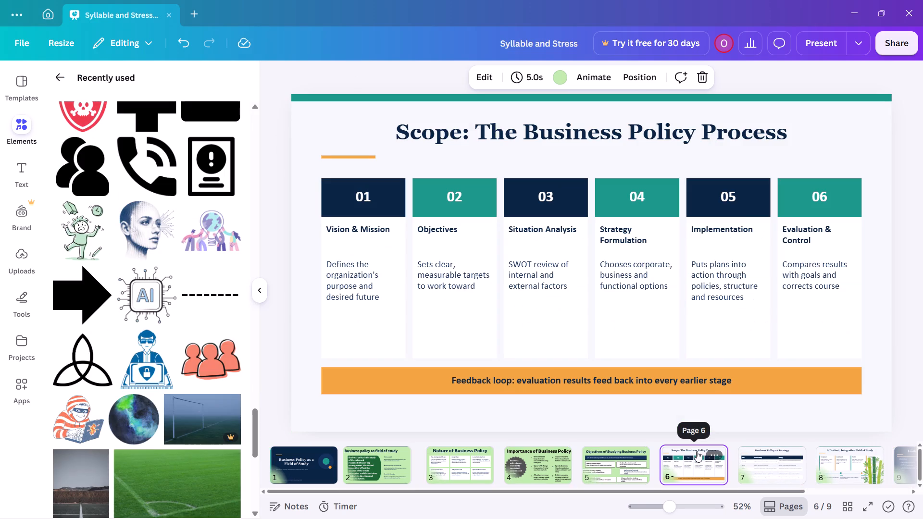
{"action": "left_click", "coordinate": [634, 419]}
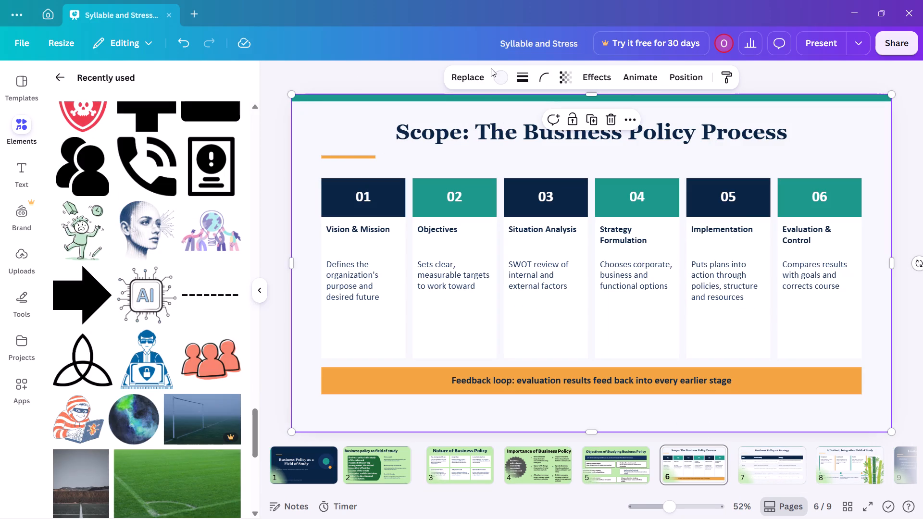
{"action": "left_click", "coordinate": [497, 77]}
{"action": "left_click", "coordinate": [173, 163]}
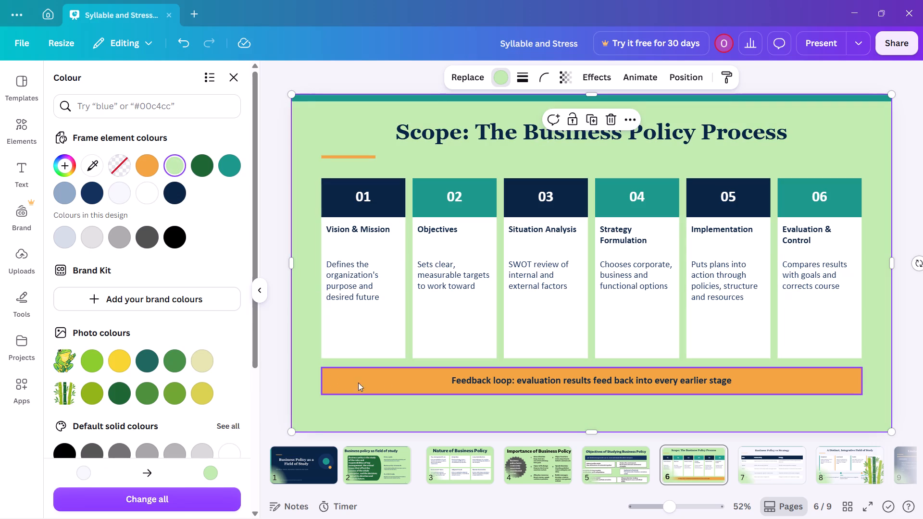
Delete the "Feedback loop" text box and the orange bar behind it on page 6.
{"action": "left_click", "coordinate": [407, 378]}
{"action": "key", "text": "Insert"}
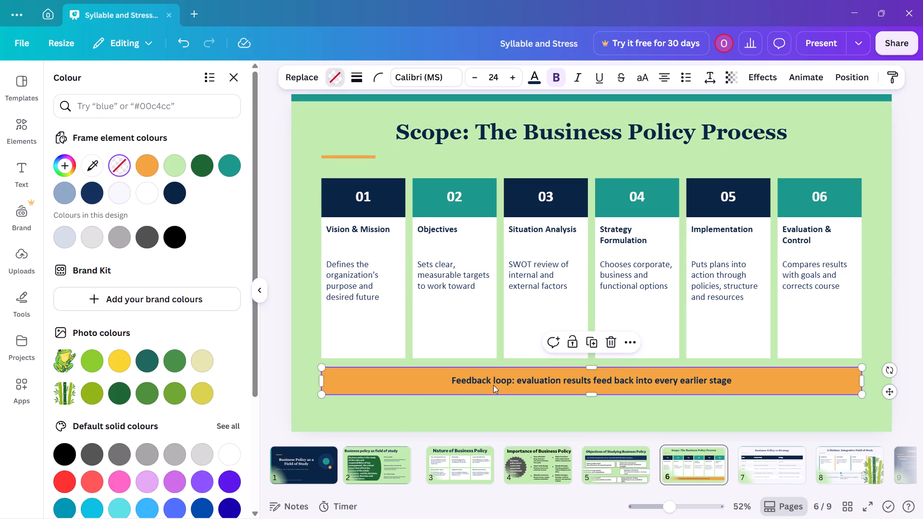
{"action": "left_click", "coordinate": [505, 383]}
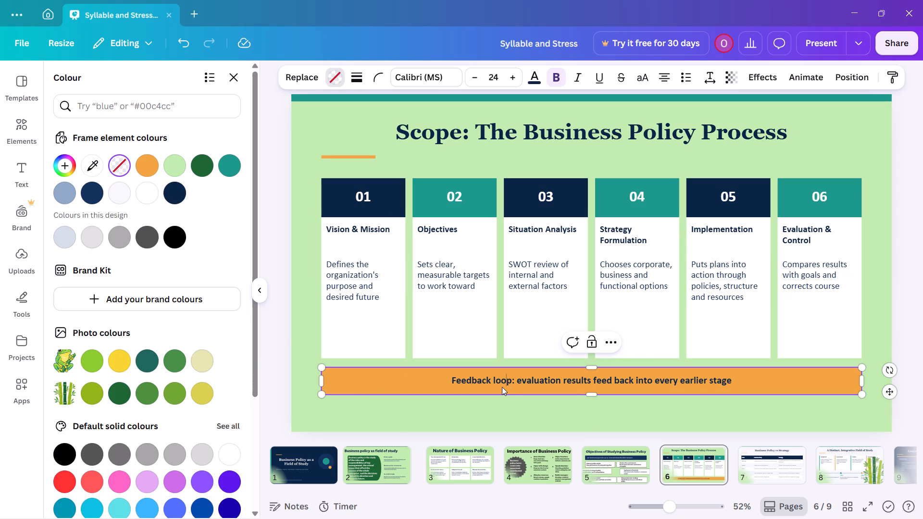
{"action": "left_click", "coordinate": [922, 283]}
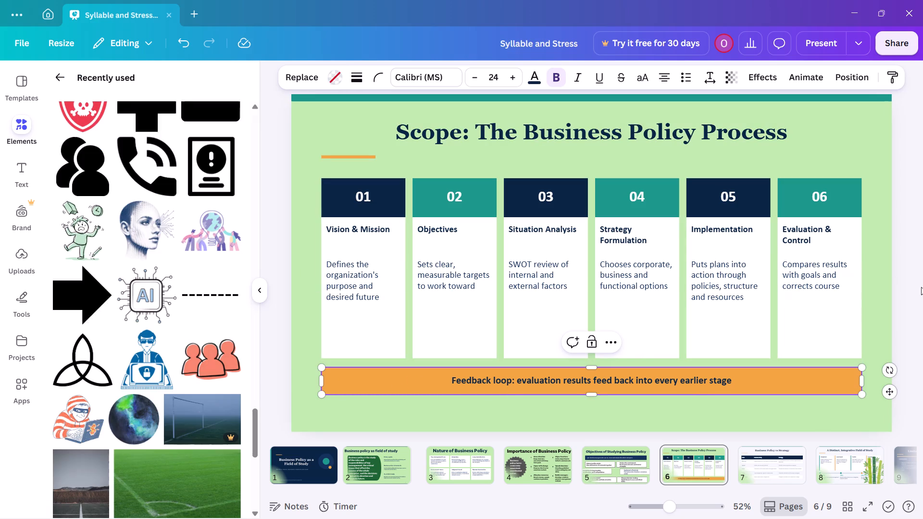
{"action": "left_click", "coordinate": [817, 384]}
{"action": "key", "text": "Insert"}
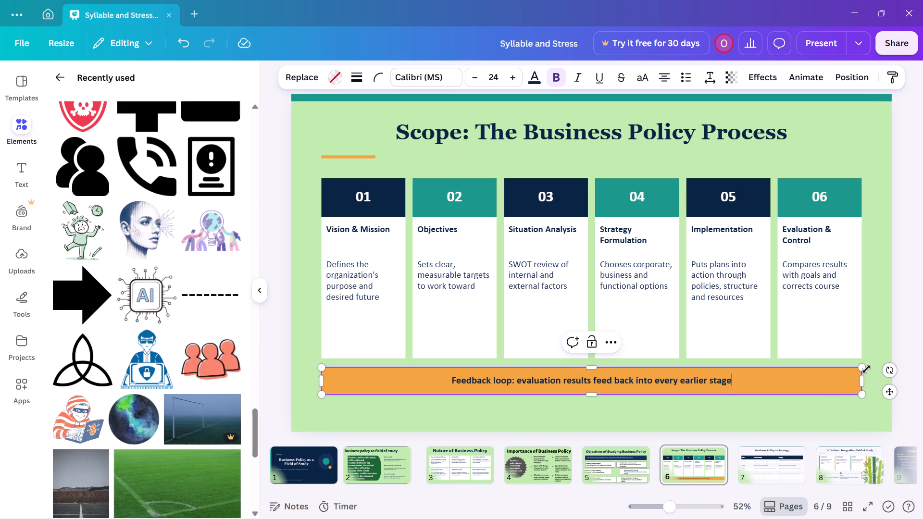
{"action": "left_click_drag", "start_coordinate": [864, 371], "coordinate": [851, 382]}
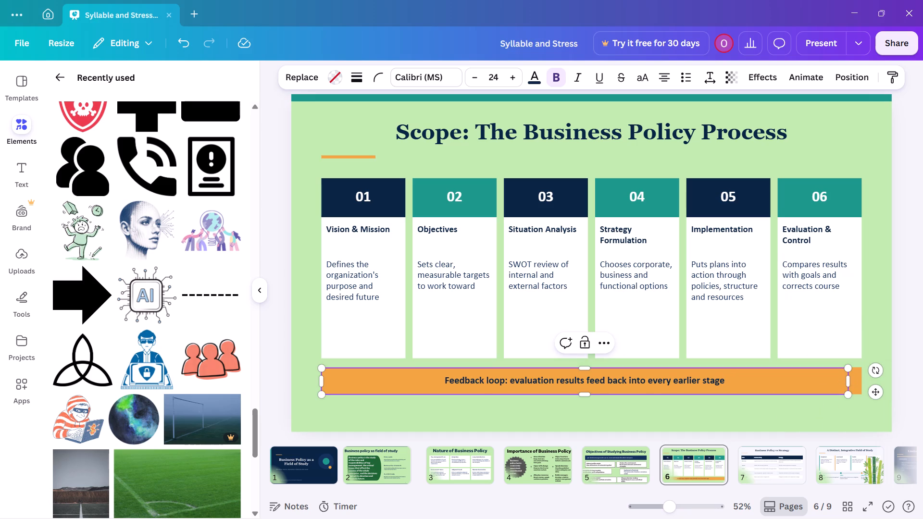
{"action": "key", "text": "Delete"}
{"action": "left_click_drag", "start_coordinate": [851, 381], "coordinate": [779, 382]}
{"action": "key", "text": "Delete"}
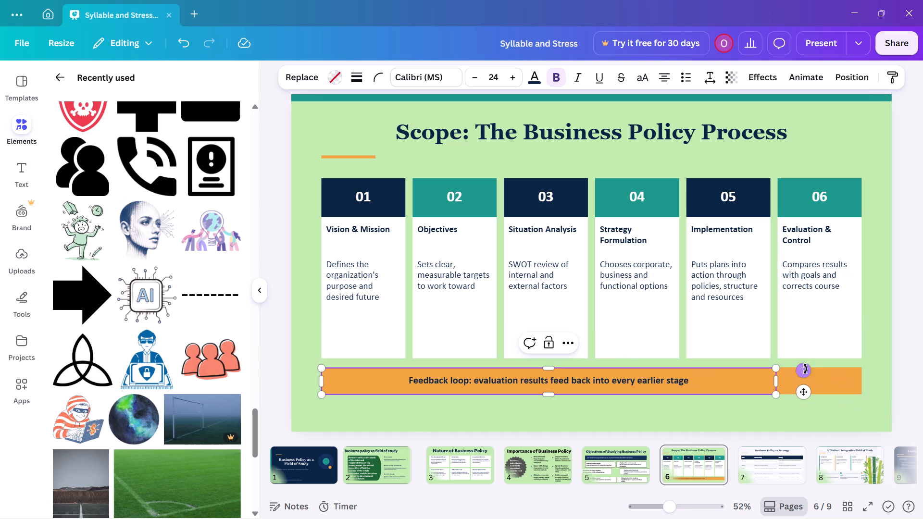
{"action": "left_click", "coordinate": [778, 366]}
{"action": "left_click", "coordinate": [909, 369]}
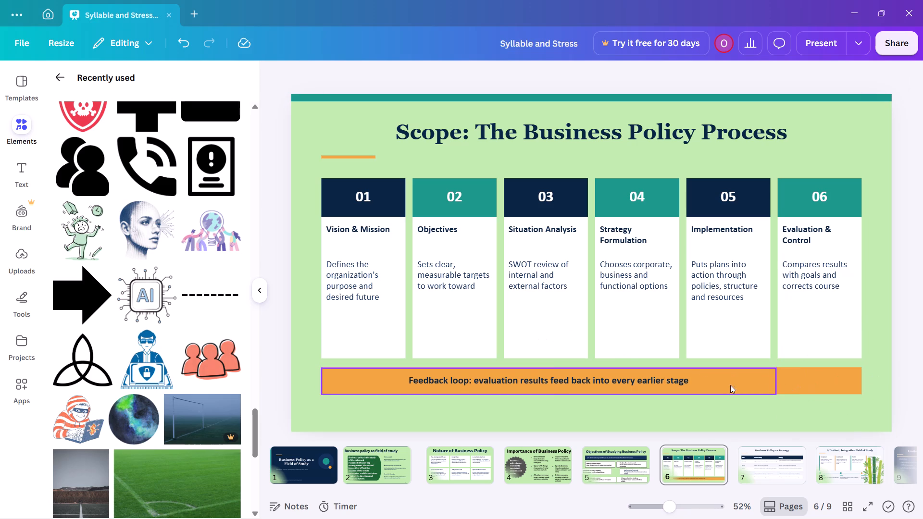
{"action": "left_click", "coordinate": [744, 383]}
{"action": "key", "text": "Delete"}
{"action": "left_click", "coordinate": [781, 385]}
{"action": "key", "text": "Delete"}
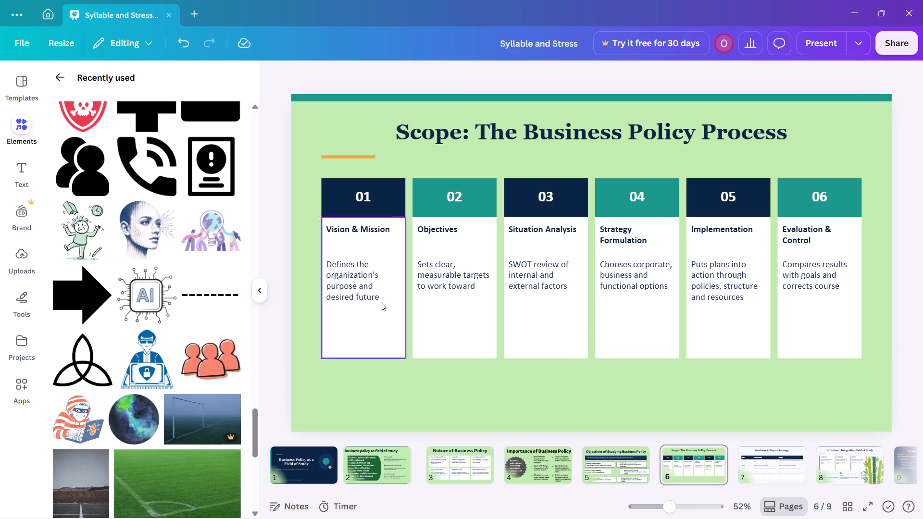
Stretch the white cards under 01, 02 and 03 downward to staggered lengths: 01 nearly to the page bottom, 02 slightly, 03 in between.
{"action": "left_click", "coordinate": [374, 354]}
{"action": "left_click_drag", "start_coordinate": [365, 360], "coordinate": [366, 391]}
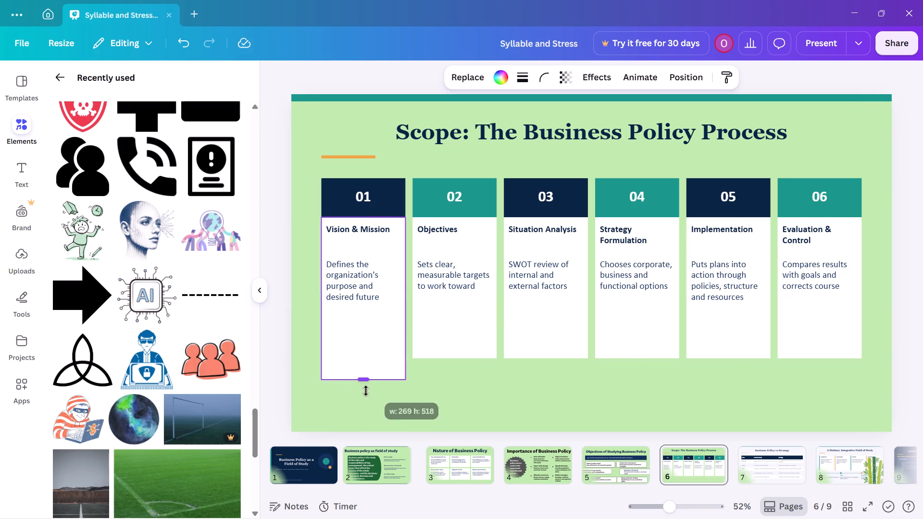
{"action": "left_click_drag", "start_coordinate": [366, 391], "coordinate": [362, 416]}
{"action": "left_click", "coordinate": [460, 347]}
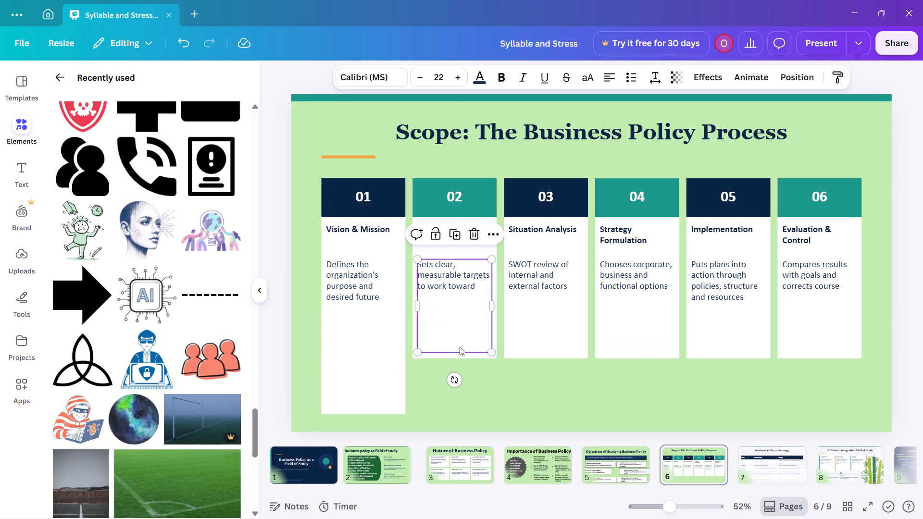
{"action": "left_click", "coordinate": [454, 359]}
{"action": "left_click", "coordinate": [454, 356]}
{"action": "left_click_drag", "start_coordinate": [454, 359], "coordinate": [453, 389]}
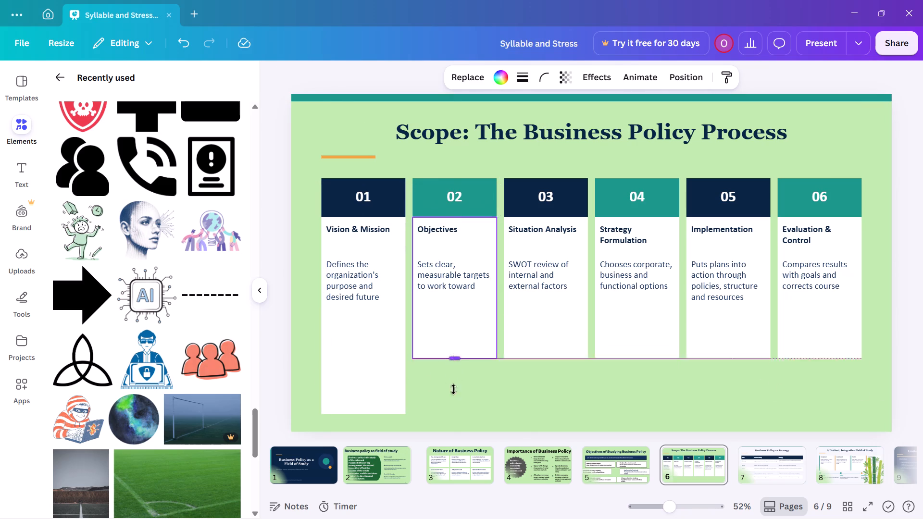
{"action": "left_click_drag", "start_coordinate": [453, 389], "coordinate": [448, 414]}
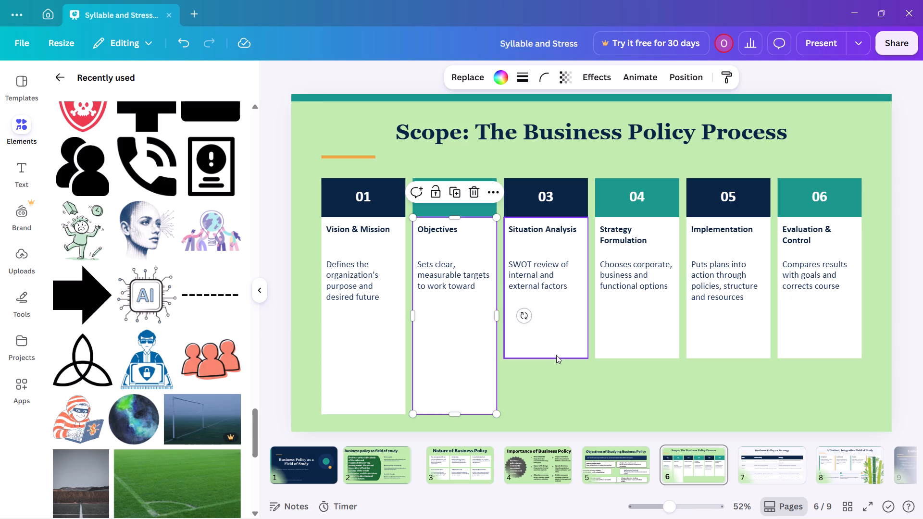
{"action": "left_click_drag", "start_coordinate": [453, 414], "coordinate": [457, 363]}
{"action": "left_click", "coordinate": [533, 351]}
{"action": "left_click", "coordinate": [539, 358]}
{"action": "left_click_drag", "start_coordinate": [540, 358], "coordinate": [542, 381]}
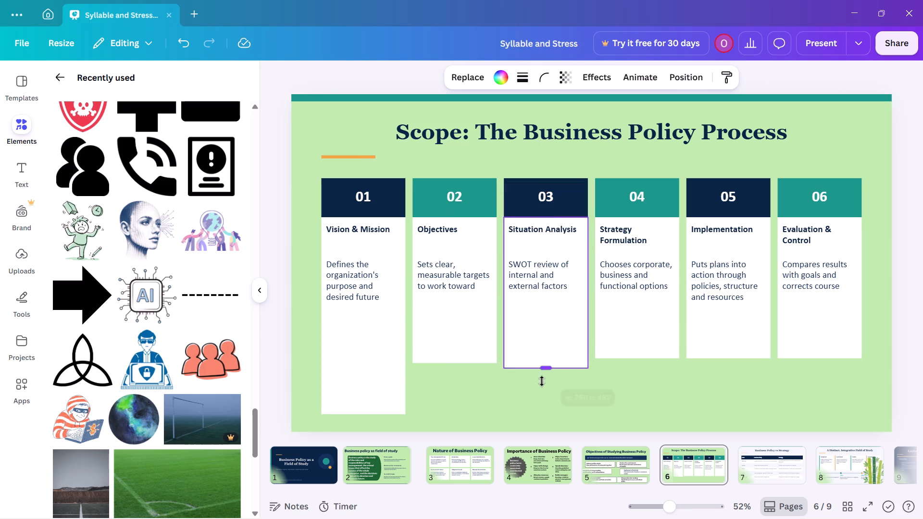
{"action": "left_click_drag", "start_coordinate": [542, 381], "coordinate": [545, 390]}
Stretch the white cards under 04 and 06 downward to the same length, nearly reaching the page's bottom edge.
{"action": "left_click", "coordinate": [629, 347]}
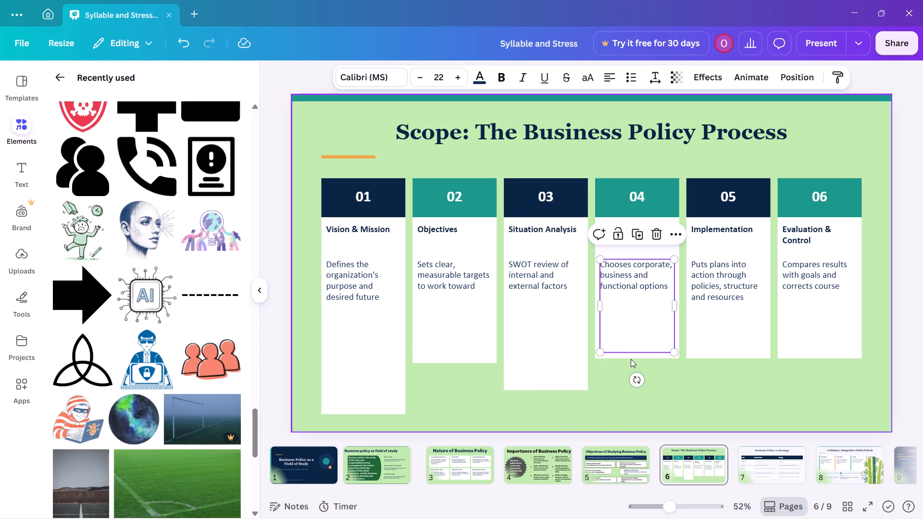
{"action": "left_click", "coordinate": [632, 358]}
{"action": "left_click_drag", "start_coordinate": [633, 358], "coordinate": [643, 418]}
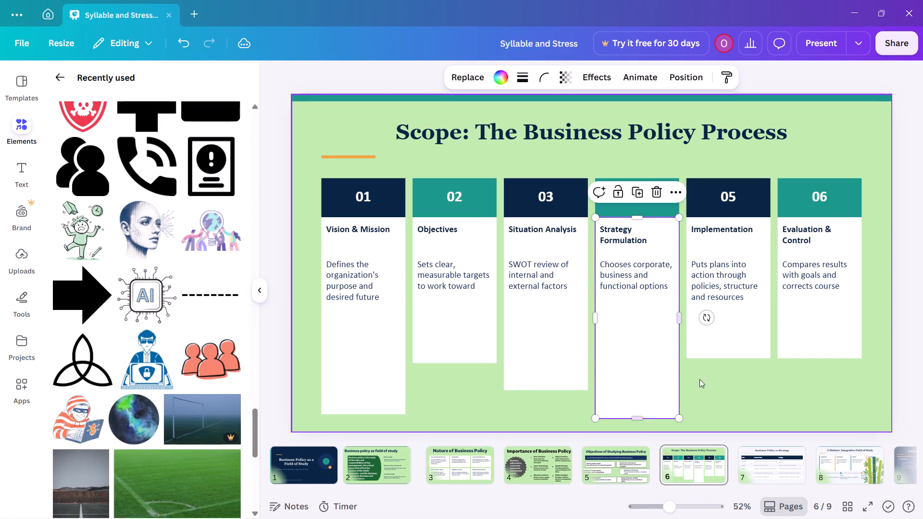
{"action": "left_click", "coordinate": [713, 350]}
{"action": "left_click", "coordinate": [730, 358]}
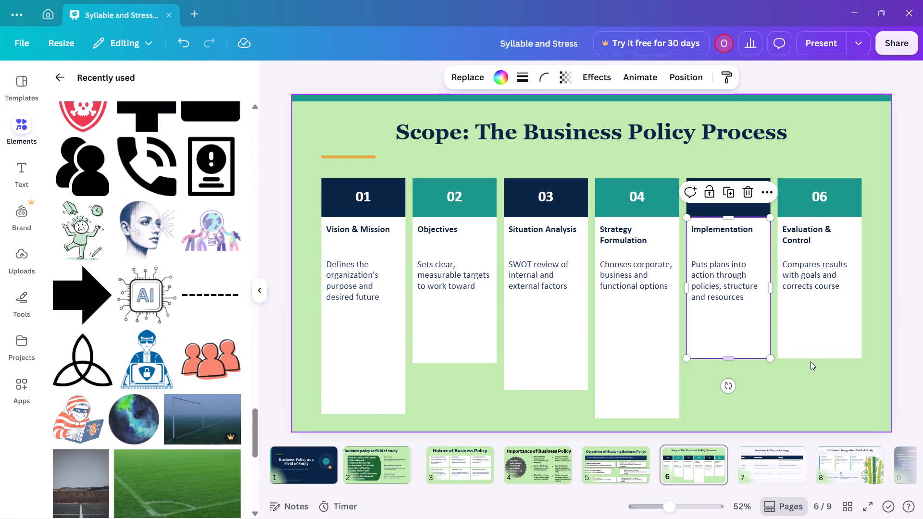
{"action": "left_click", "coordinate": [810, 355]}
{"action": "left_click_drag", "start_coordinate": [819, 357], "coordinate": [822, 404]}
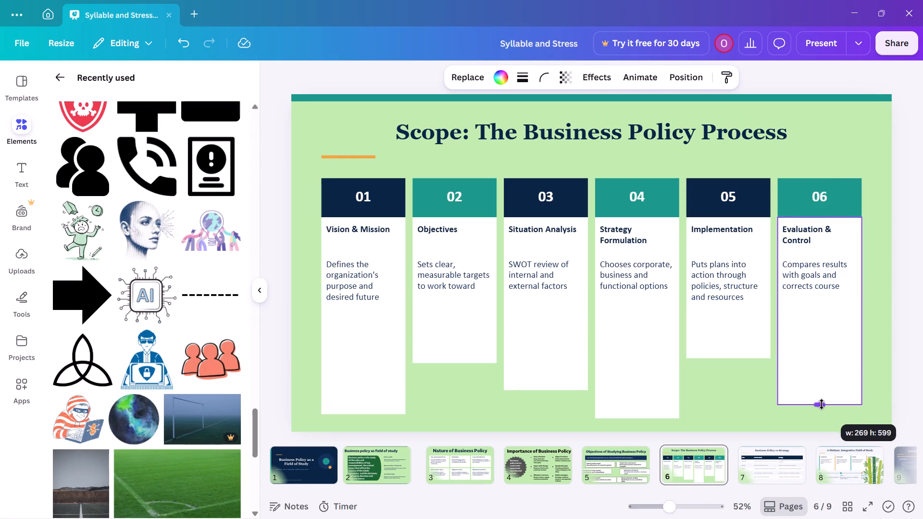
{"action": "left_click_drag", "start_coordinate": [822, 404], "coordinate": [822, 416]}
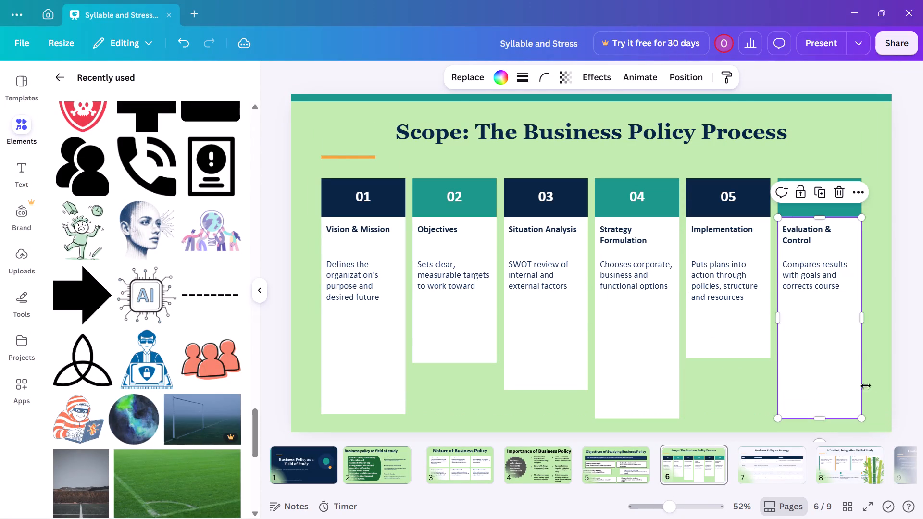
{"action": "left_click", "coordinate": [888, 369]}
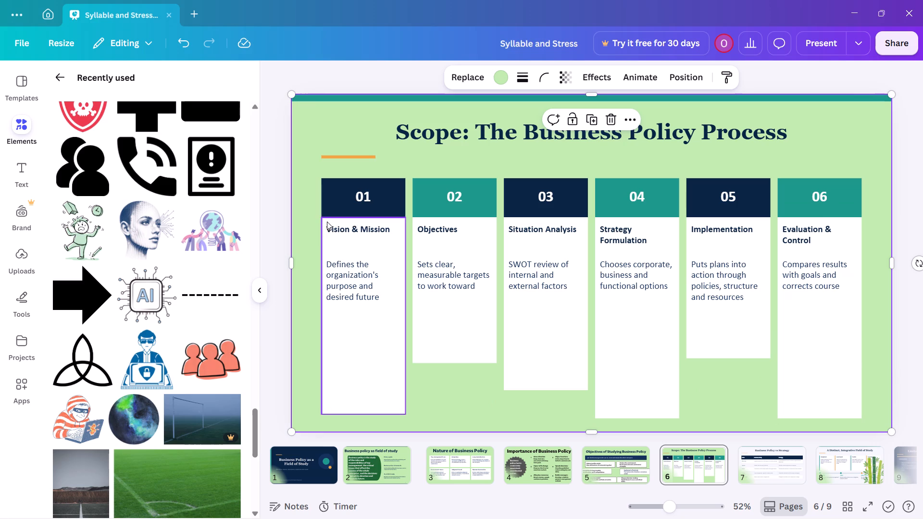
Change the font of all text on page 6 to Leksikal.
{"action": "left_click", "coordinate": [341, 298]}
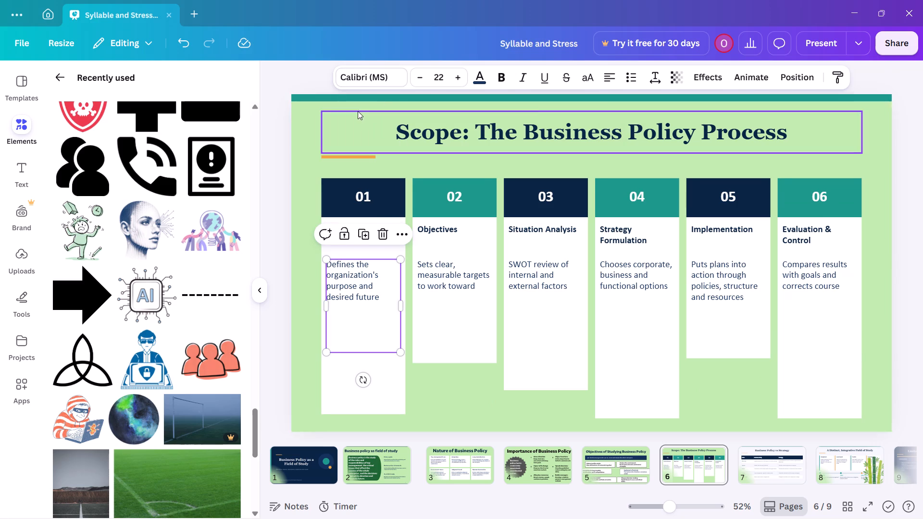
{"action": "key", "text": "ctrl+a"}
{"action": "left_click", "coordinate": [385, 75]}
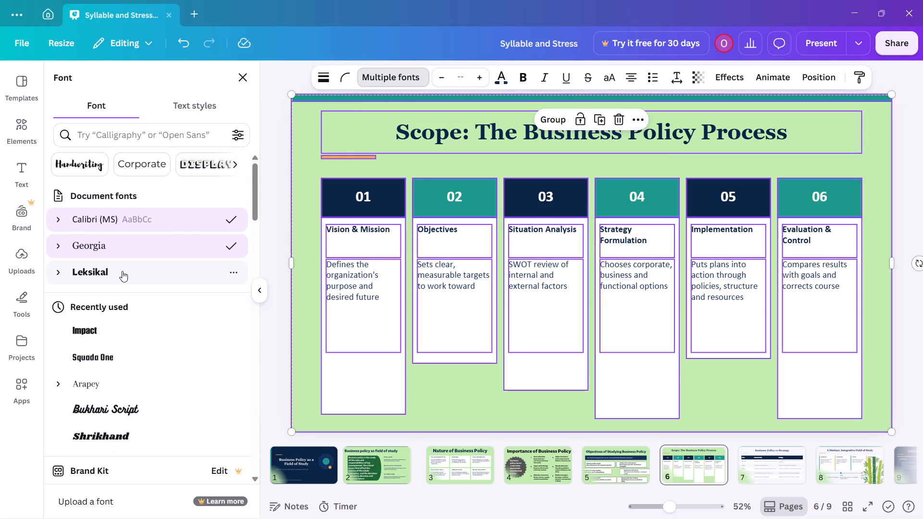
{"action": "left_click", "coordinate": [122, 271]}
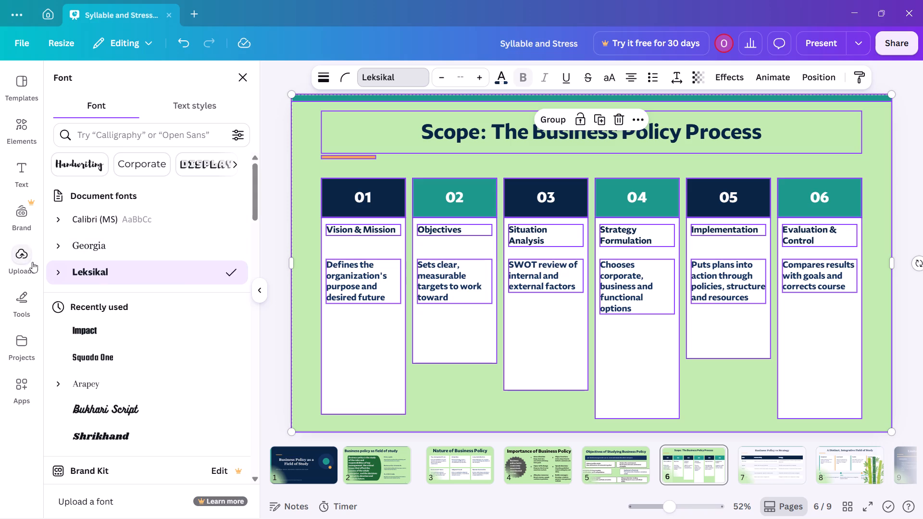
{"action": "left_click", "coordinate": [85, 271]}
{"action": "left_click", "coordinate": [269, 225]}
{"action": "left_click", "coordinate": [275, 224]}
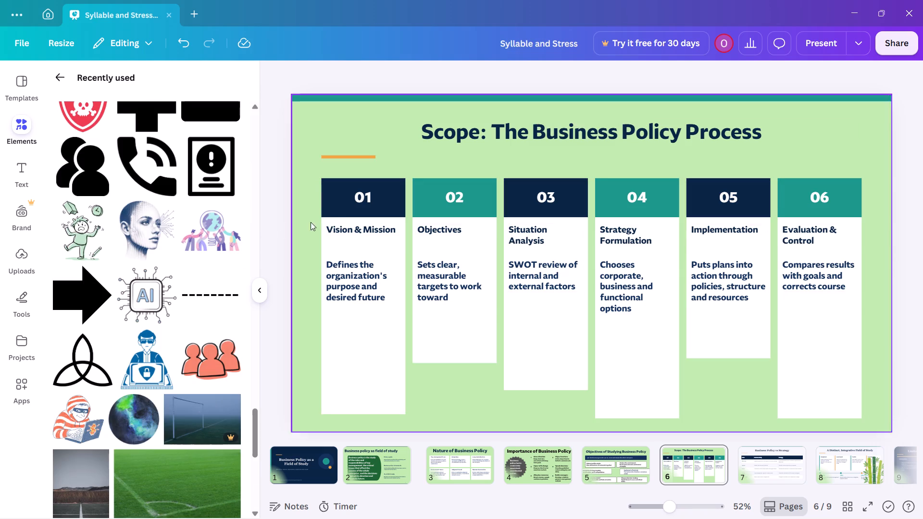
Delete the number labels 01 to 06 from the coloured header bars on page 6.
{"action": "left_click", "coordinate": [366, 195]}
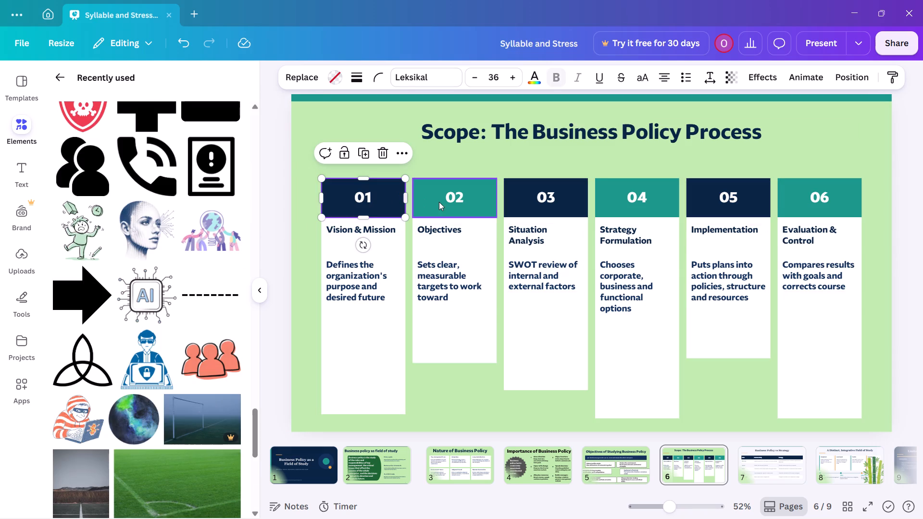
{"action": "left_click", "coordinate": [456, 205], "text": "shift"}
{"action": "left_click", "coordinate": [550, 199], "text": "shift"}
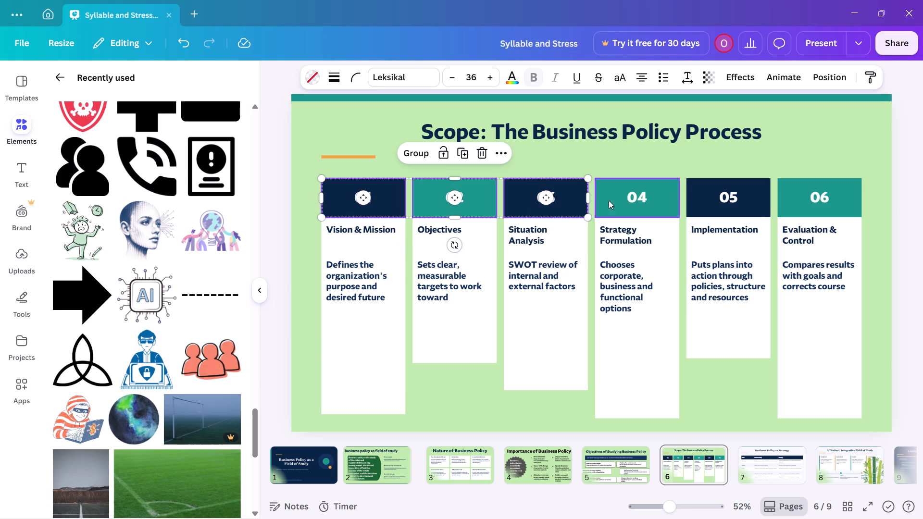
{"action": "left_click_drag", "start_coordinate": [641, 199], "coordinate": [645, 200], "text": "shift"}
{"action": "left_click", "coordinate": [734, 198], "text": "shift"}
{"action": "left_click", "coordinate": [830, 195], "text": "shift"}
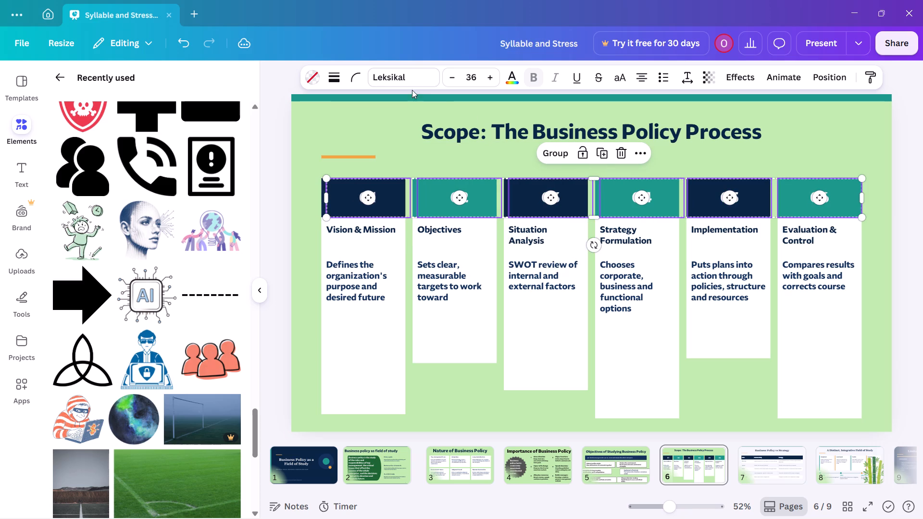
{"action": "left_click", "coordinate": [403, 81]}
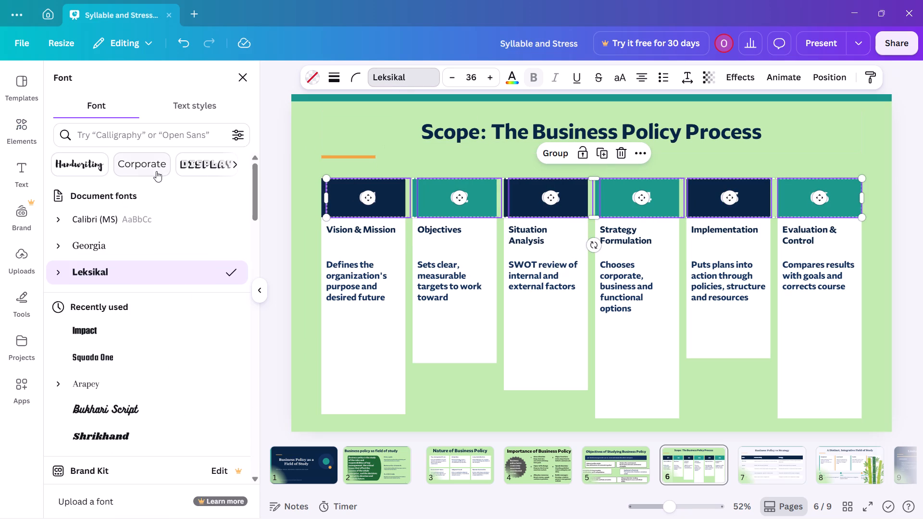
{"action": "left_click", "coordinate": [156, 167]}
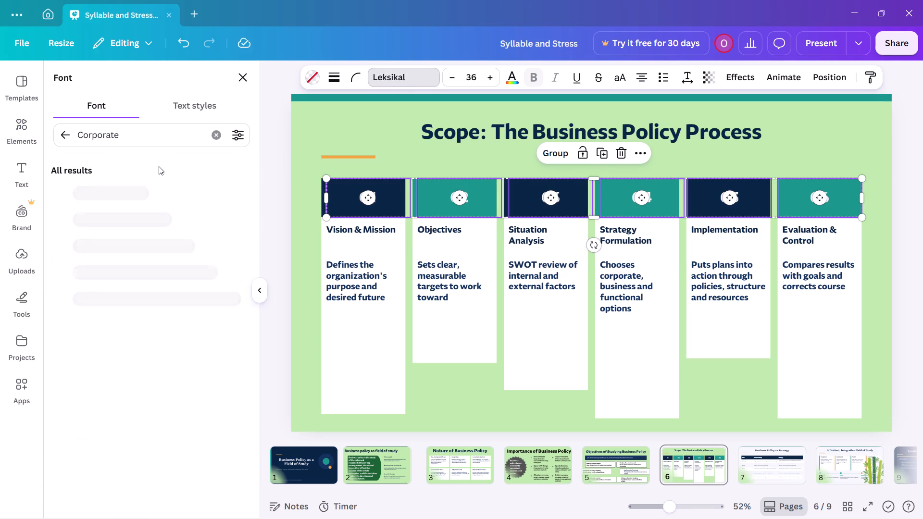
{"action": "left_click", "coordinate": [623, 150]}
{"action": "left_click", "coordinate": [921, 237]}
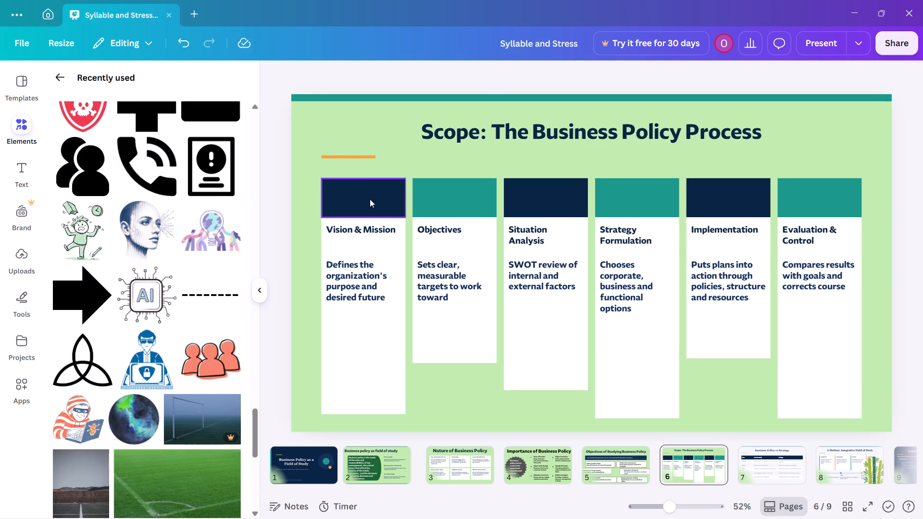
Move the six headings, from "Vision & Mission" to "Evaluation & Control", up into the coloured header bars of their cards.
{"action": "left_click", "coordinate": [353, 196]}
{"action": "left_click", "coordinate": [363, 218]}
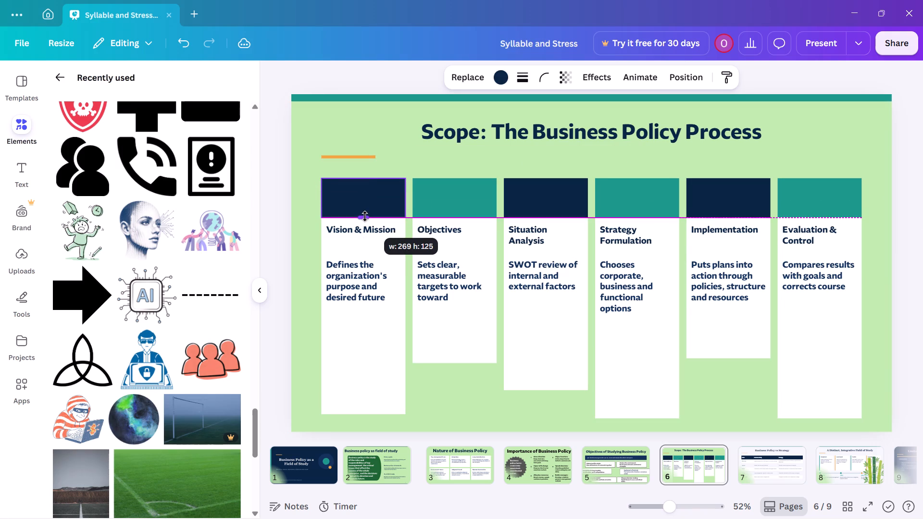
{"action": "left_click", "coordinate": [362, 232]}
{"action": "left_click_drag", "start_coordinate": [365, 227], "coordinate": [368, 211]}
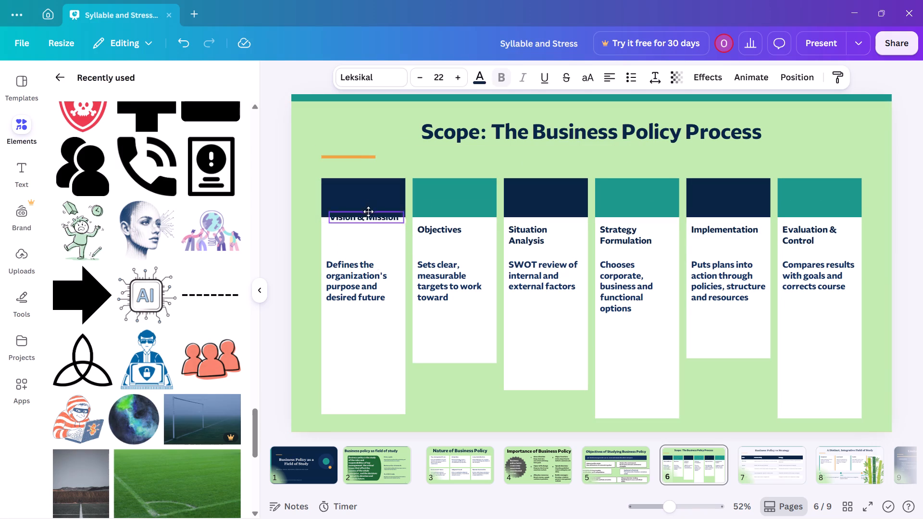
{"action": "left_click_drag", "start_coordinate": [368, 211], "coordinate": [364, 195]}
{"action": "left_click_drag", "start_coordinate": [435, 225], "coordinate": [436, 207]}
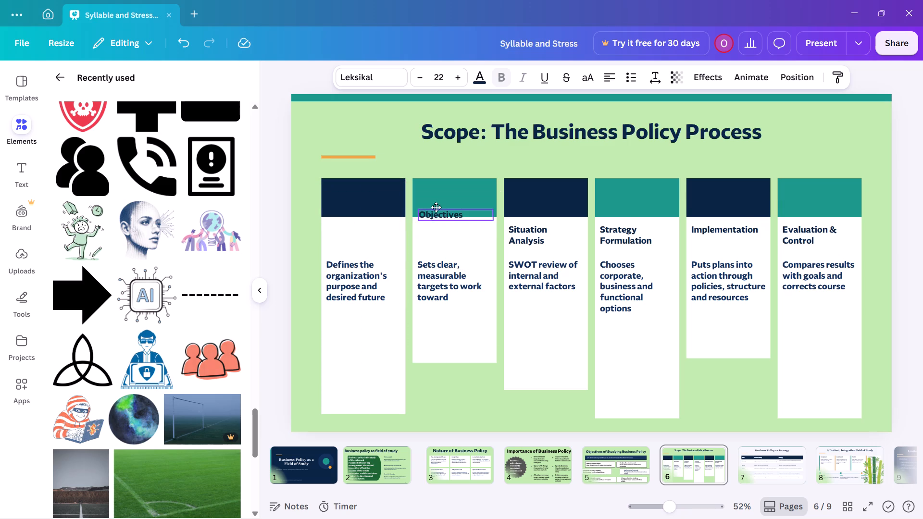
{"action": "left_click_drag", "start_coordinate": [436, 207], "coordinate": [437, 194]}
{"action": "left_click_drag", "start_coordinate": [534, 236], "coordinate": [534, 202]}
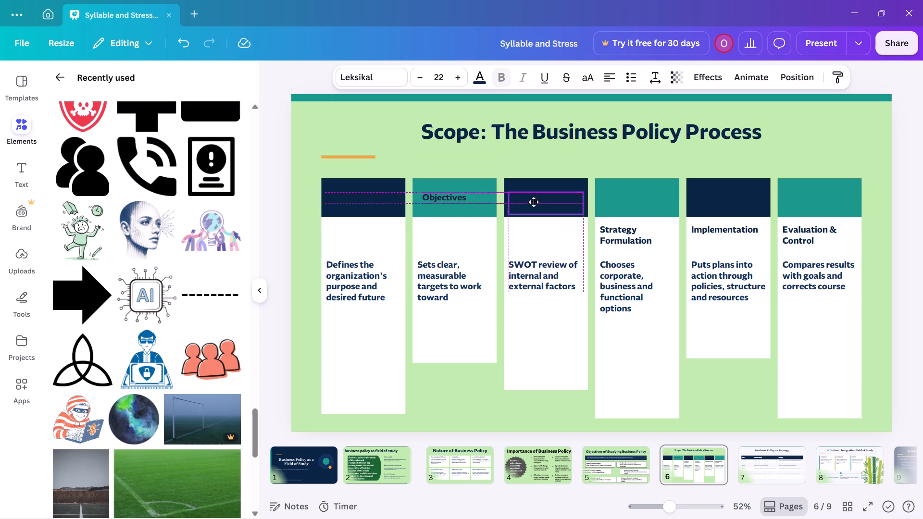
{"action": "left_click_drag", "start_coordinate": [534, 202], "coordinate": [535, 199]}
{"action": "left_click_drag", "start_coordinate": [611, 242], "coordinate": [611, 208]}
{"action": "left_click_drag", "start_coordinate": [711, 227], "coordinate": [712, 201]}
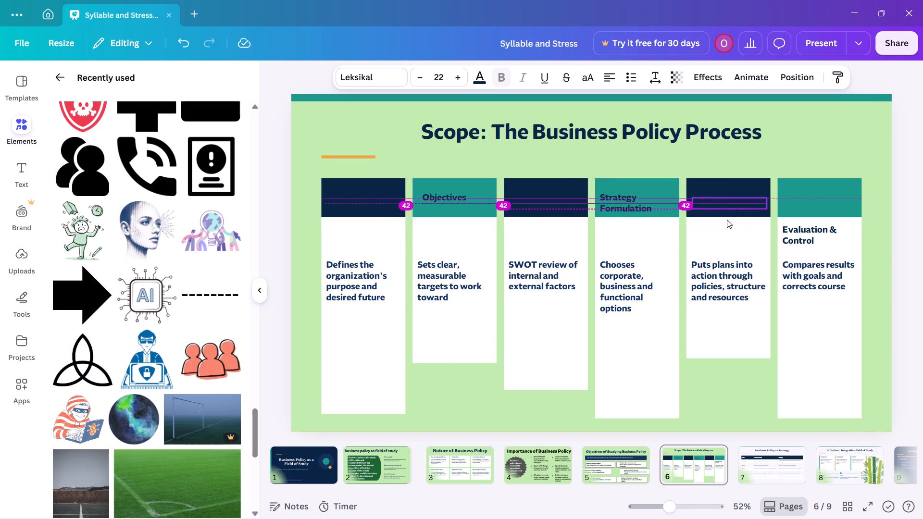
{"action": "left_click_drag", "start_coordinate": [794, 233], "coordinate": [795, 198]}
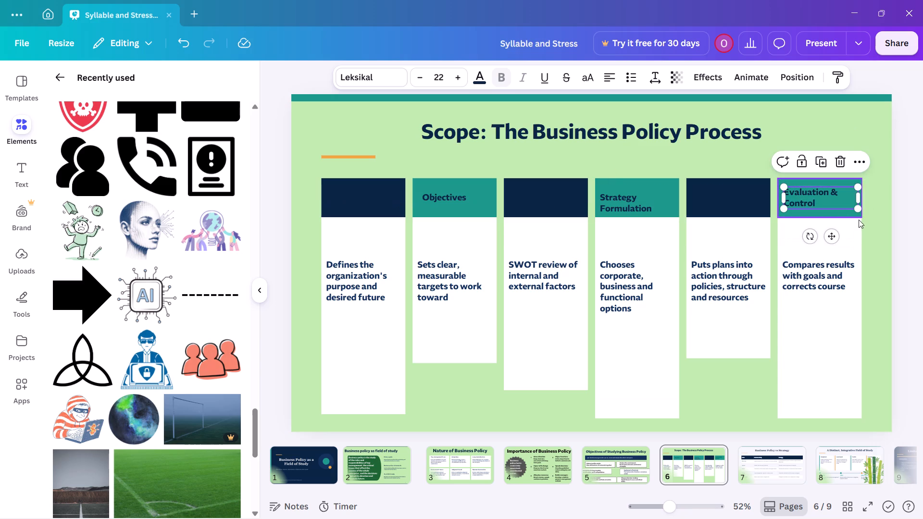
{"action": "left_click", "coordinate": [922, 225]}
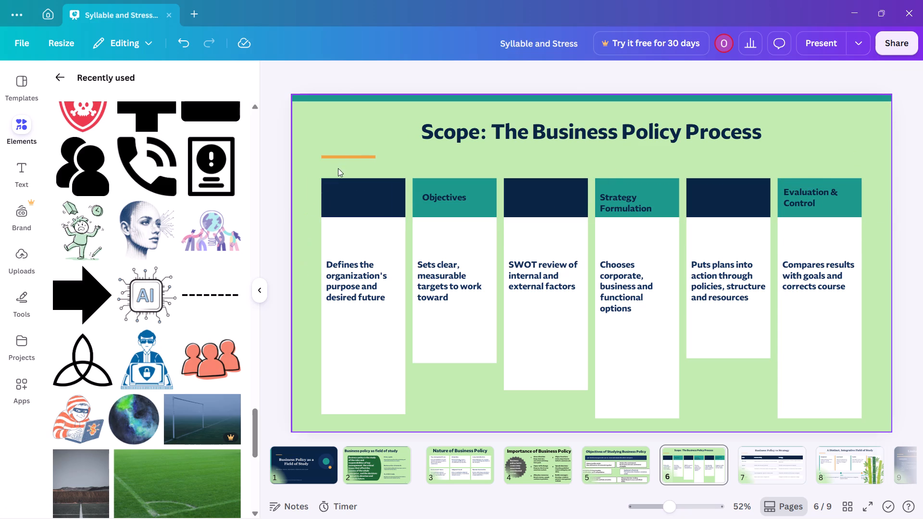
Delete the short orange line under the title on page 6.
{"action": "left_click", "coordinate": [352, 158]}
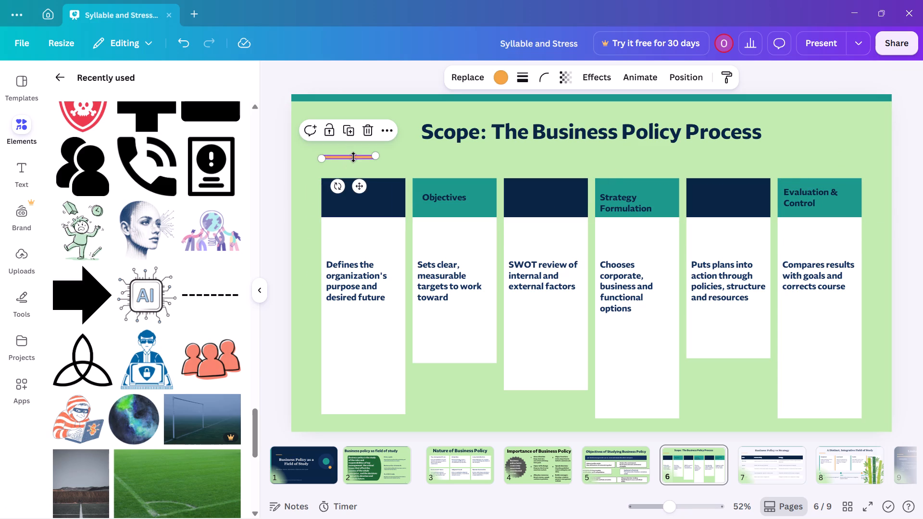
{"action": "key", "text": "Delete"}
Enlarge the first card's "Defines the organization's purpose" text to size 31, widen its box to the card's edge and move it up.
{"action": "left_click", "coordinate": [357, 196]}
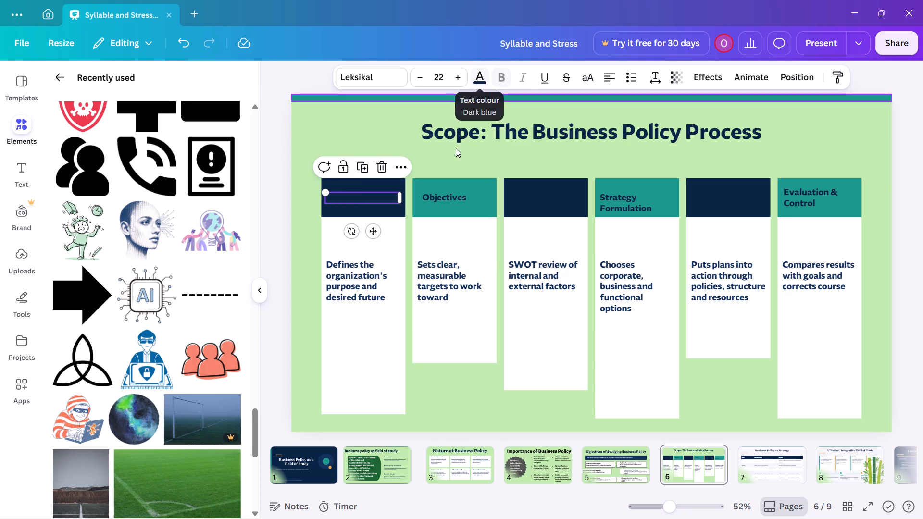
{"action": "left_click", "coordinate": [354, 292]}
{"action": "left_click_drag", "start_coordinate": [404, 284], "coordinate": [373, 290]}
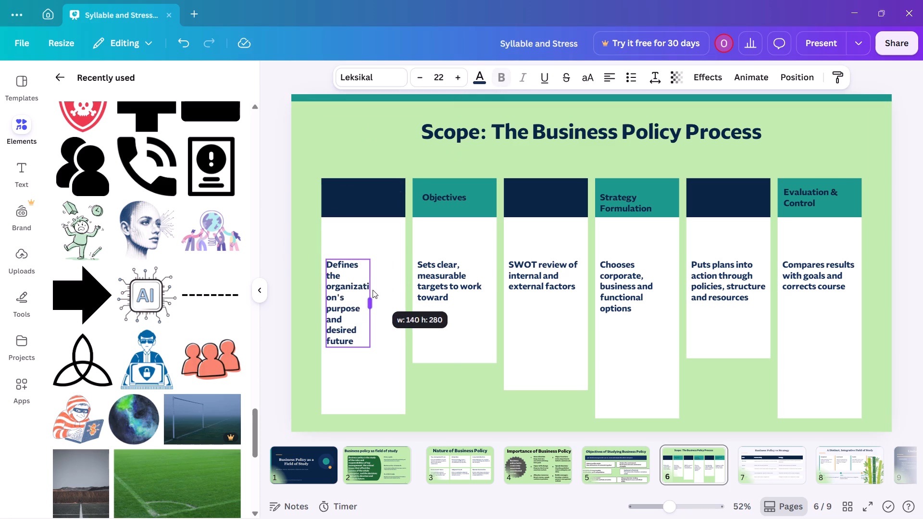
{"action": "left_click_drag", "start_coordinate": [373, 290], "coordinate": [395, 309]}
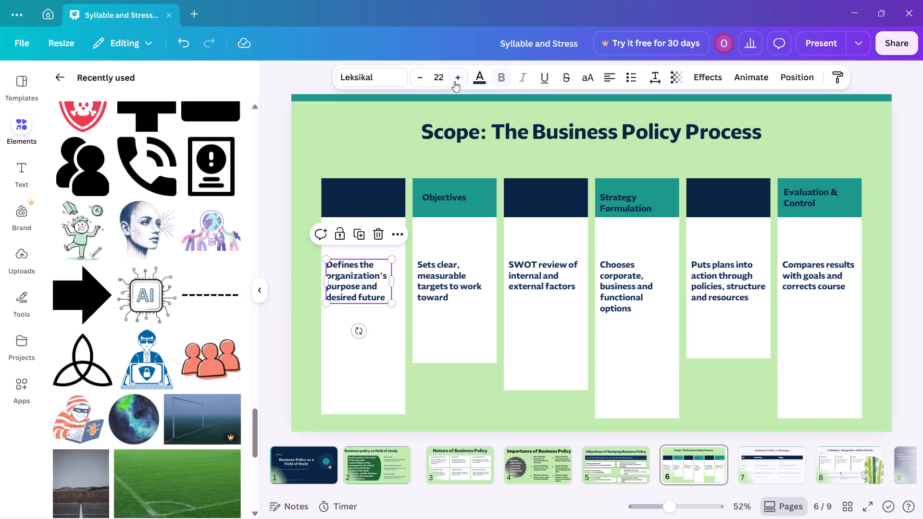
{"action": "triple_click", "coordinate": [455, 78]}
{"action": "triple_click", "coordinate": [455, 78]}
{"action": "triple_click", "coordinate": [455, 78]}
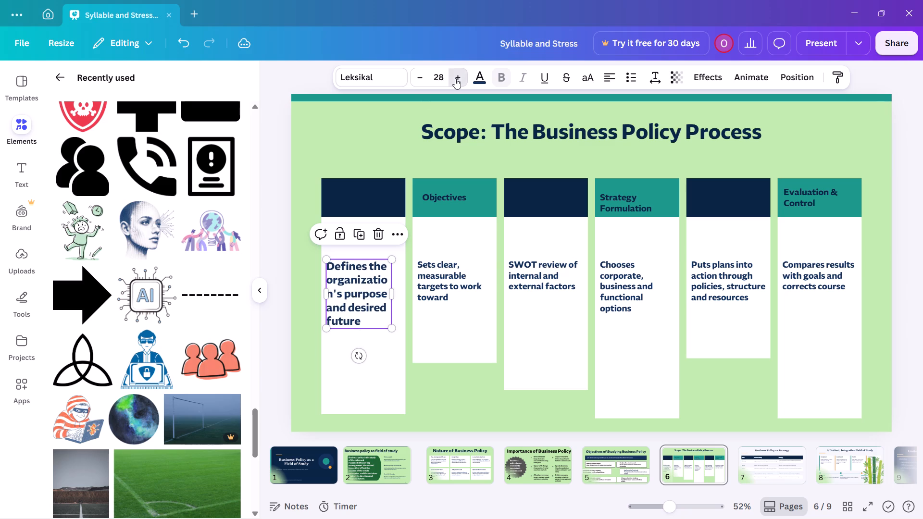
{"action": "left_click_drag", "start_coordinate": [393, 320], "coordinate": [401, 320]}
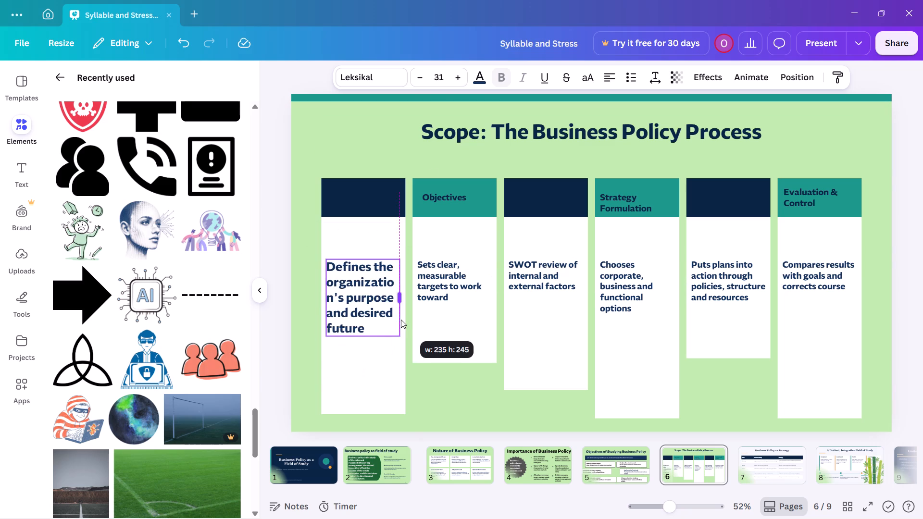
{"action": "left_click_drag", "start_coordinate": [401, 320], "coordinate": [407, 320]}
{"action": "left_click_drag", "start_coordinate": [386, 320], "coordinate": [386, 297]}
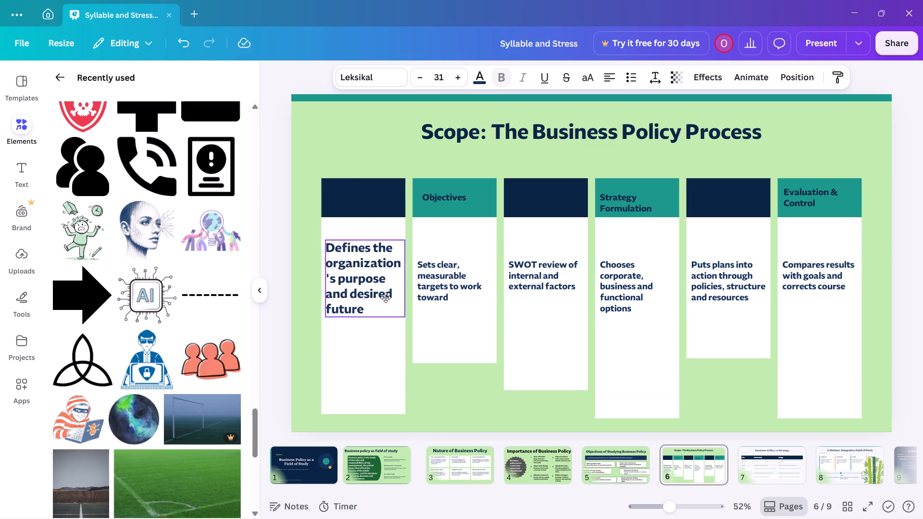
{"action": "left_click_drag", "start_coordinate": [386, 297], "coordinate": [387, 292]}
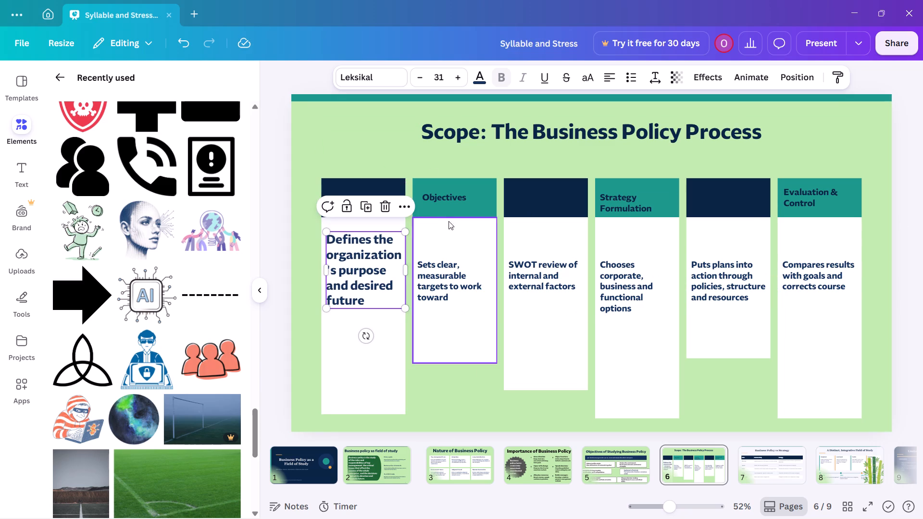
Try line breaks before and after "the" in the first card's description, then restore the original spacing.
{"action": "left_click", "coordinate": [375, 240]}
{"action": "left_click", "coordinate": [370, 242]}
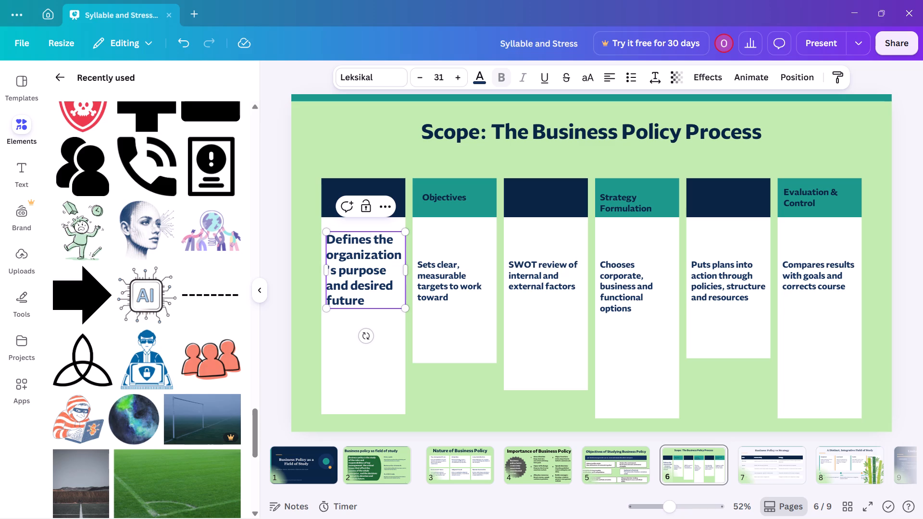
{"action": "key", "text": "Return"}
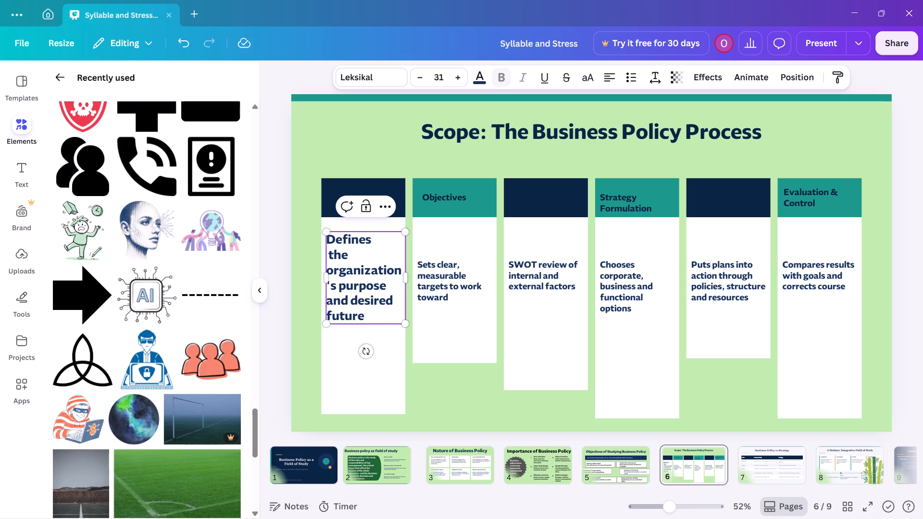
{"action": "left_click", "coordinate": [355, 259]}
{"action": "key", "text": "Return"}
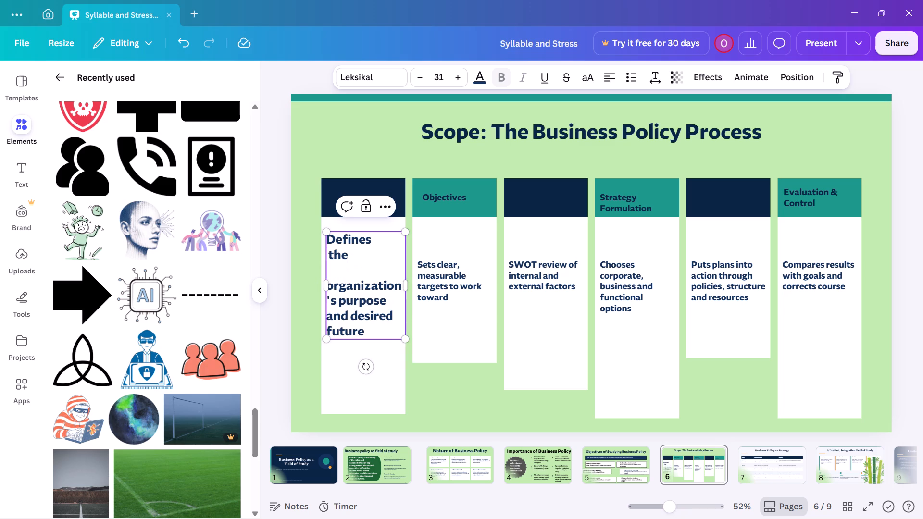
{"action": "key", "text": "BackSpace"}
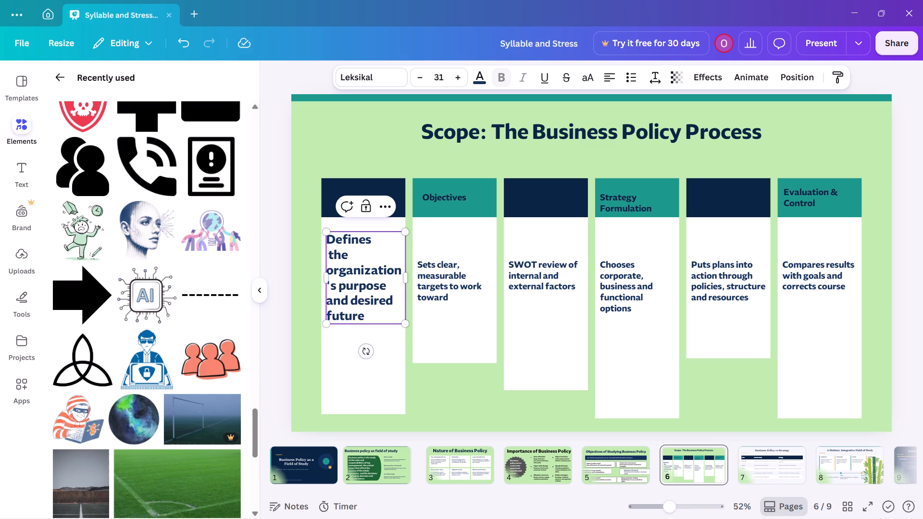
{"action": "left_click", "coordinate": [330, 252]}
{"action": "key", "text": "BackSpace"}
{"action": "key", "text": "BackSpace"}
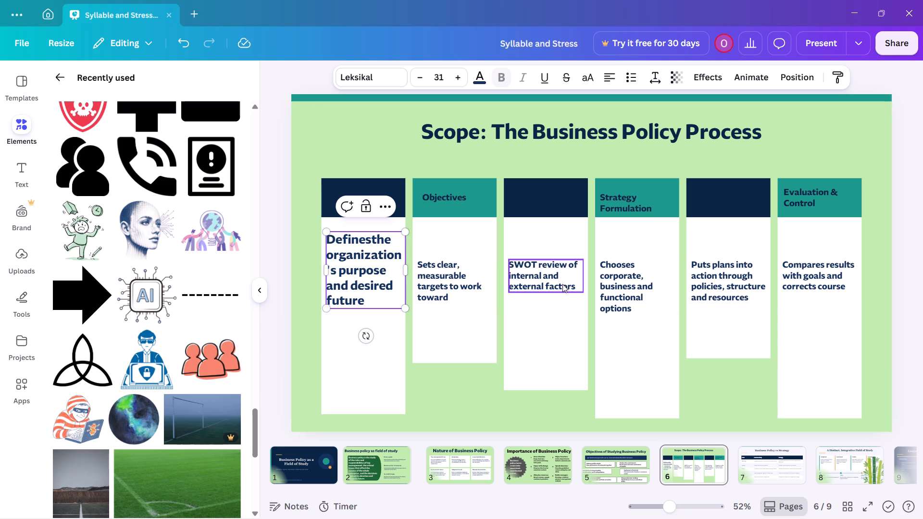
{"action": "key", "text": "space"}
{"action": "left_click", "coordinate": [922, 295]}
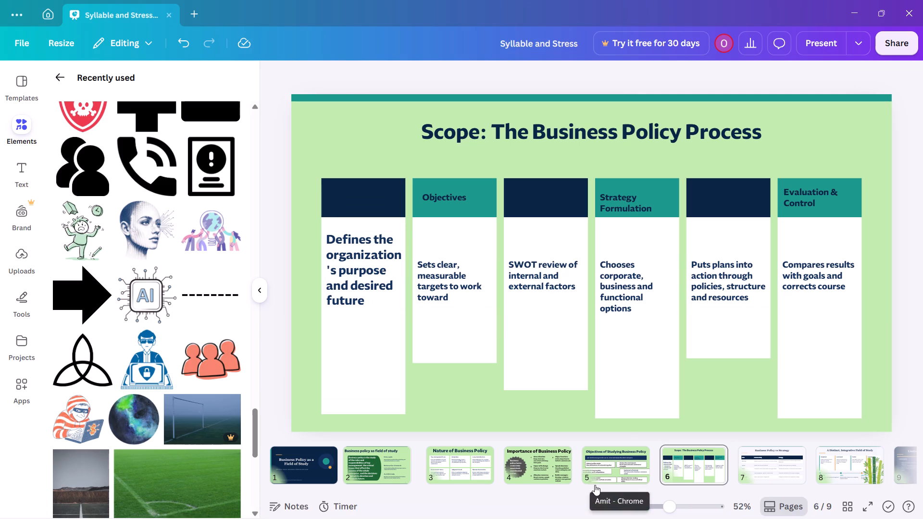
Copy the white card rectangle behind "Judgment-based" on page 3 and paste it onto page 4.
{"action": "left_click", "coordinate": [365, 471]}
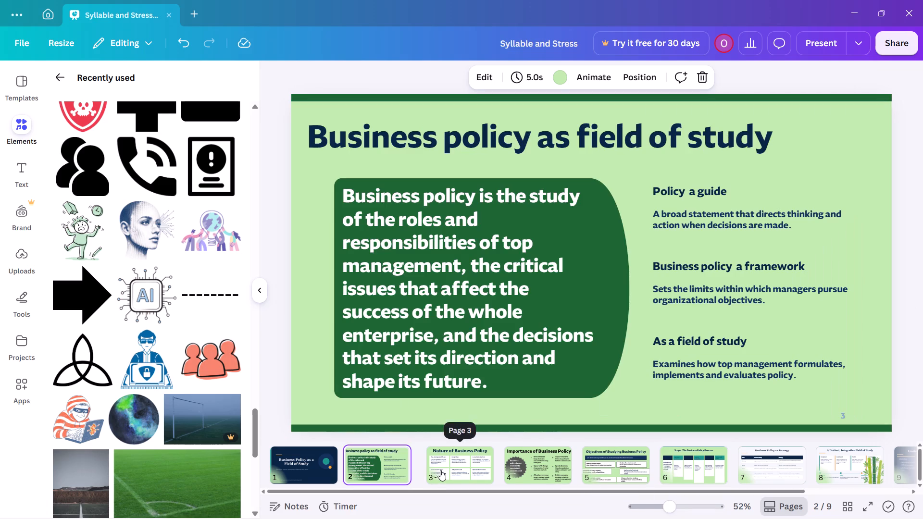
{"action": "left_click", "coordinate": [441, 470]}
{"action": "left_click", "coordinate": [505, 468]}
{"action": "left_click", "coordinate": [567, 473]}
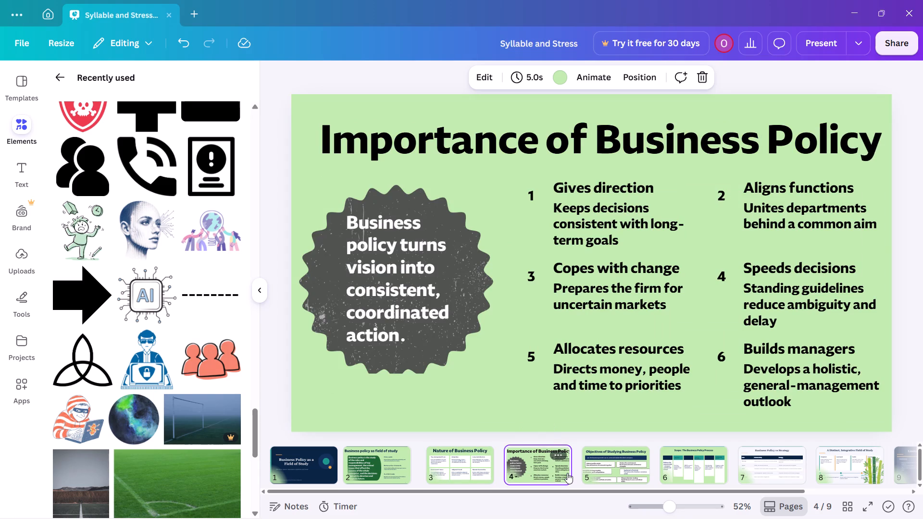
{"action": "left_click", "coordinate": [459, 476]}
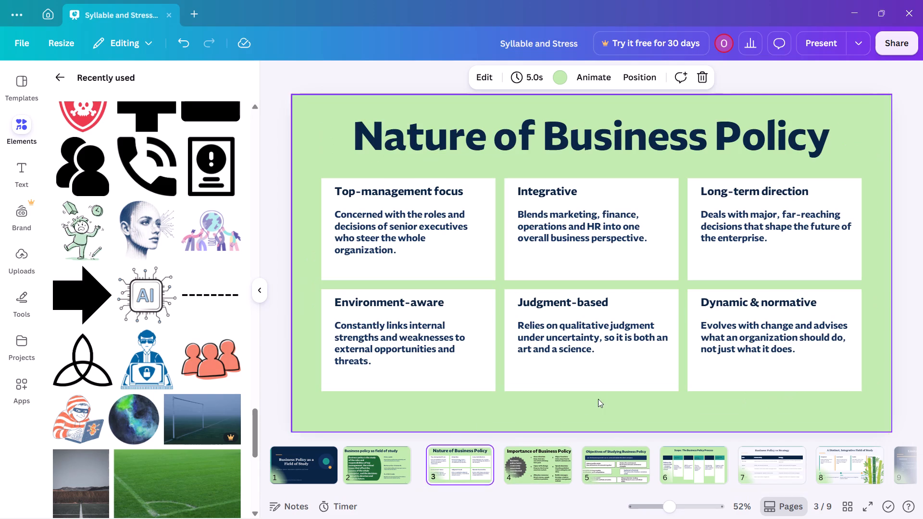
{"action": "left_click", "coordinate": [615, 379]}
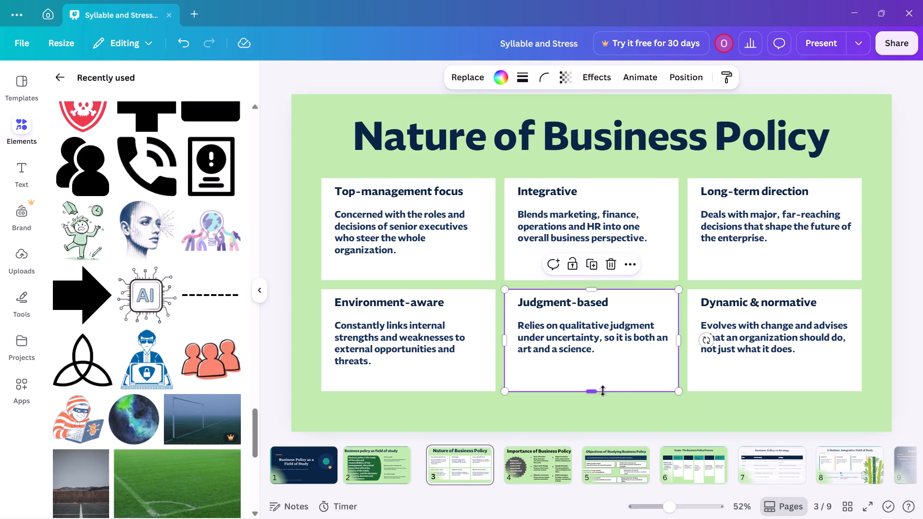
{"action": "key", "text": "ctrl+c"}
{"action": "left_click", "coordinate": [540, 464]}
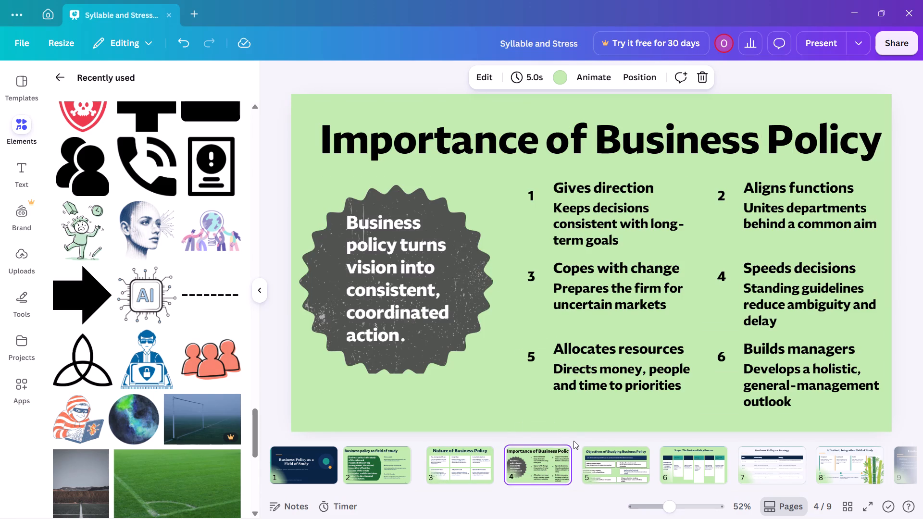
{"action": "key", "text": "ctrl+v"}
Move the pasted white card over item 1, "Gives direction", and shorten it to fit between the title and item 3.
{"action": "left_click_drag", "start_coordinate": [584, 340], "coordinate": [607, 262]}
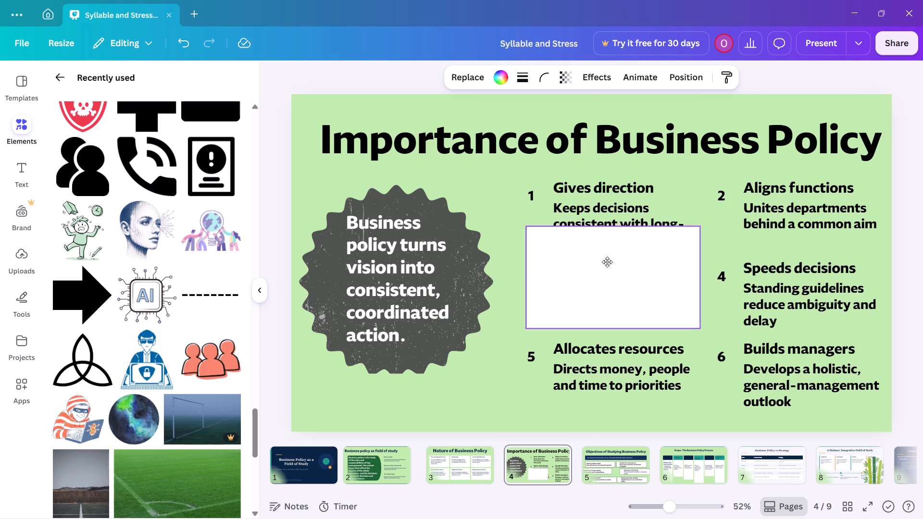
{"action": "left_click_drag", "start_coordinate": [607, 262], "coordinate": [599, 211]}
{"action": "left_click_drag", "start_coordinate": [609, 261], "coordinate": [611, 244]}
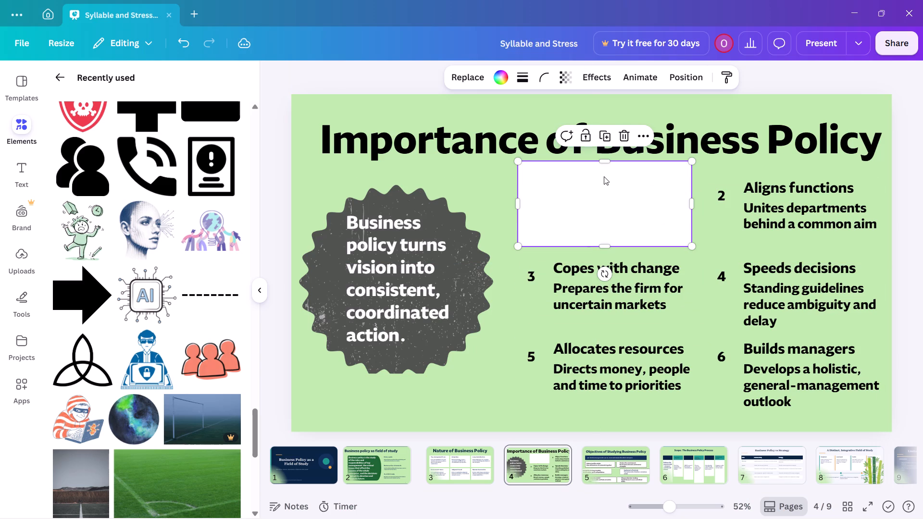
{"action": "left_click_drag", "start_coordinate": [605, 161], "coordinate": [610, 176]}
Duplicate the white card down the first column so items 3 and 5 are also covered, with equal spacing.
{"action": "key", "text": "ctrl+d"}
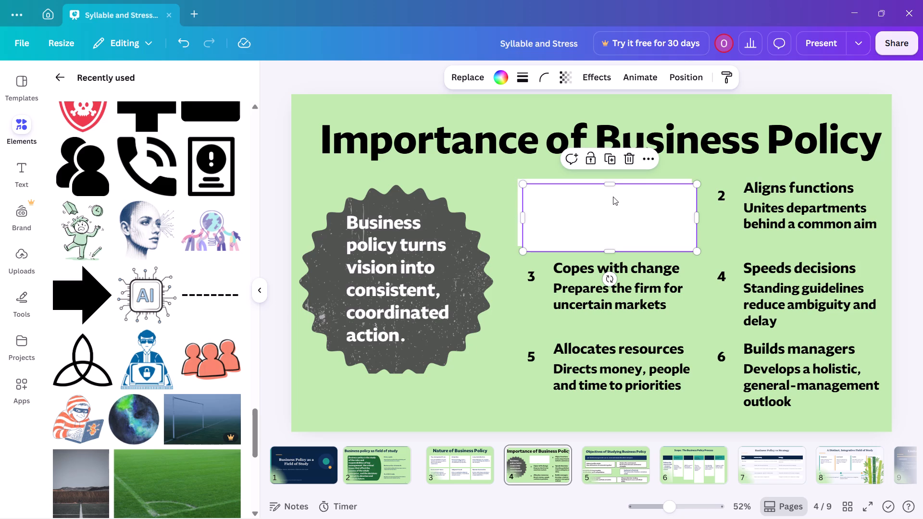
{"action": "left_click_drag", "start_coordinate": [621, 220], "coordinate": [622, 289]}
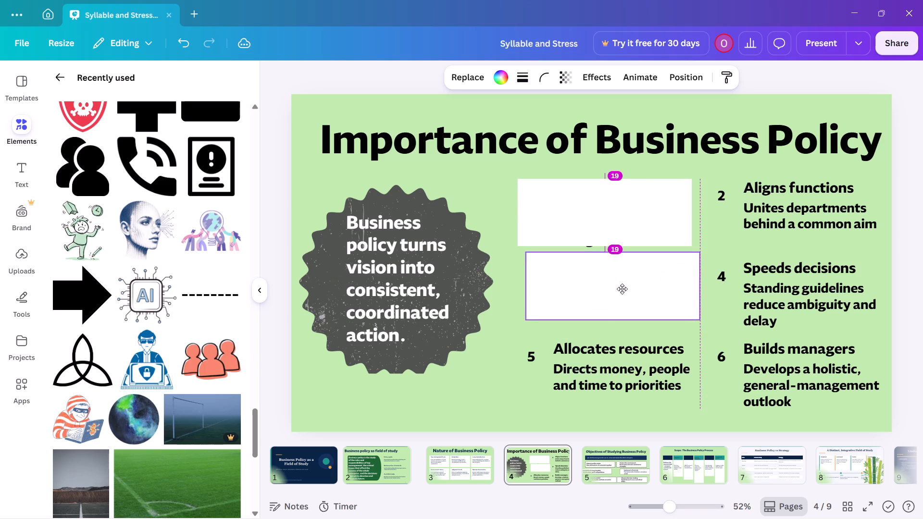
{"action": "left_click_drag", "start_coordinate": [622, 289], "coordinate": [618, 289]}
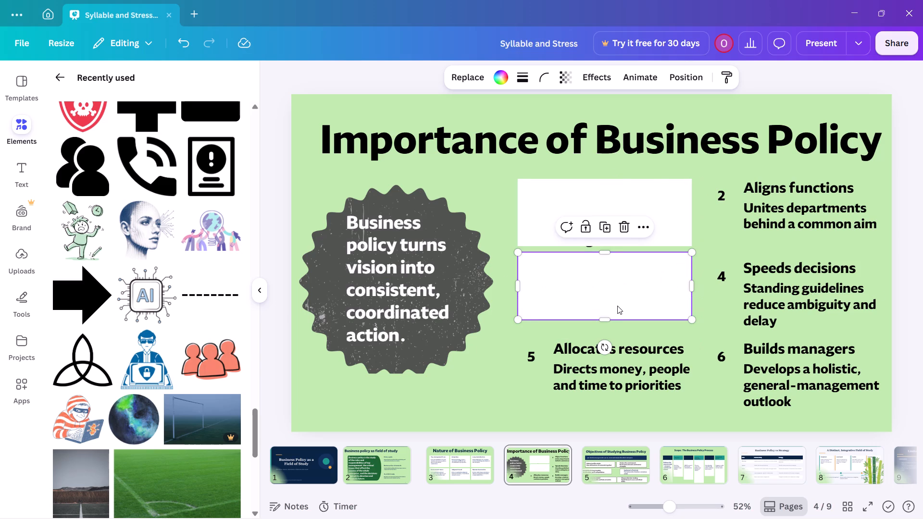
{"action": "key", "text": "ctrl+d"}
Add matching white cards over items 2, 4 and 6 in the second column, extending the last one down past "outlook".
{"action": "key", "text": "ctrl+d"}
{"action": "left_click_drag", "start_coordinate": [606, 419], "coordinate": [673, 384]}
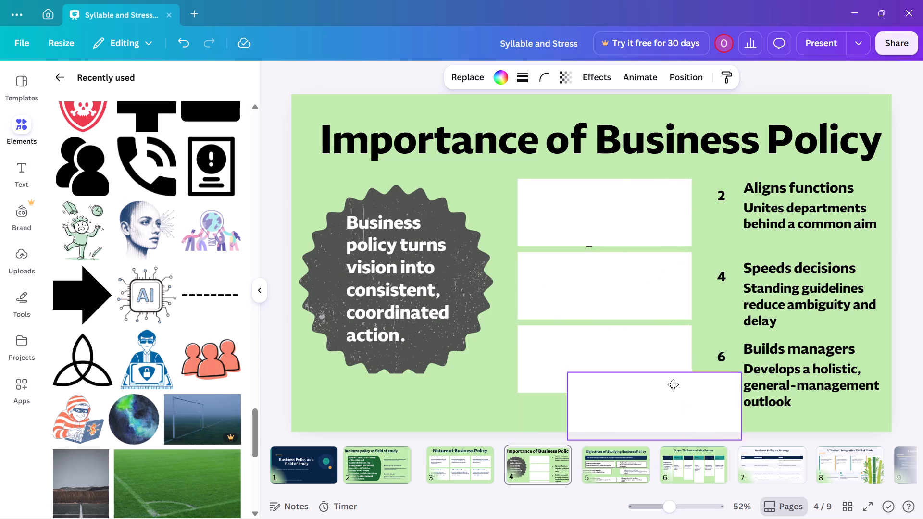
{"action": "left_click_drag", "start_coordinate": [673, 384], "coordinate": [803, 199]}
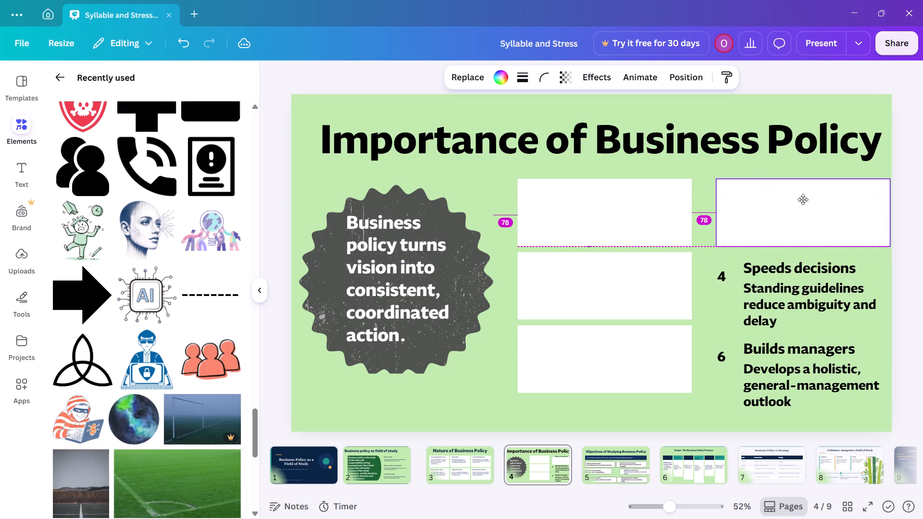
{"action": "left_click_drag", "start_coordinate": [803, 199], "coordinate": [797, 198]}
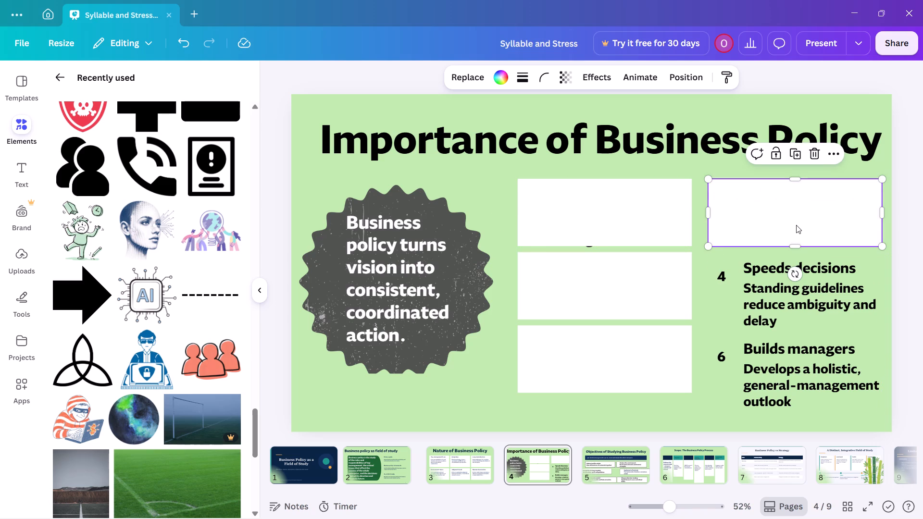
{"action": "key", "text": "ctrl+d"}
{"action": "left_click_drag", "start_coordinate": [794, 219], "coordinate": [798, 291]}
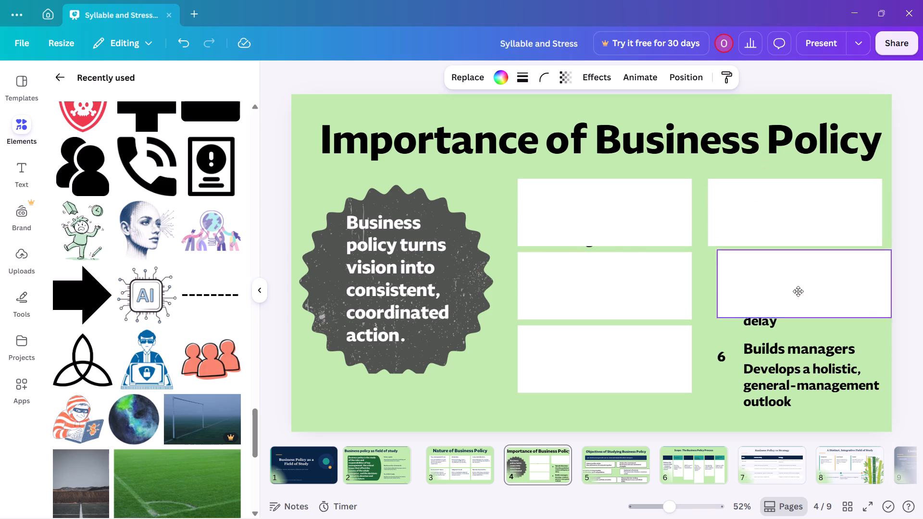
{"action": "left_click_drag", "start_coordinate": [798, 291], "coordinate": [793, 289]}
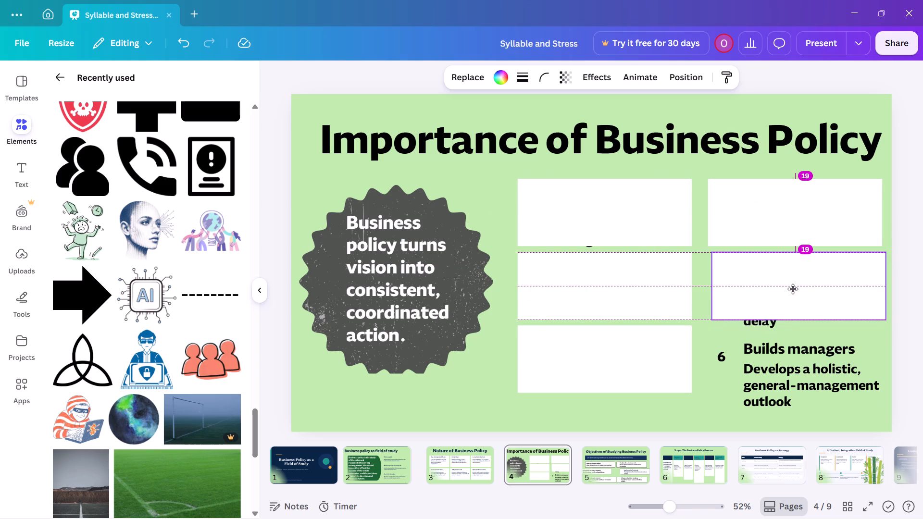
{"action": "left_click_drag", "start_coordinate": [793, 289], "coordinate": [791, 290]}
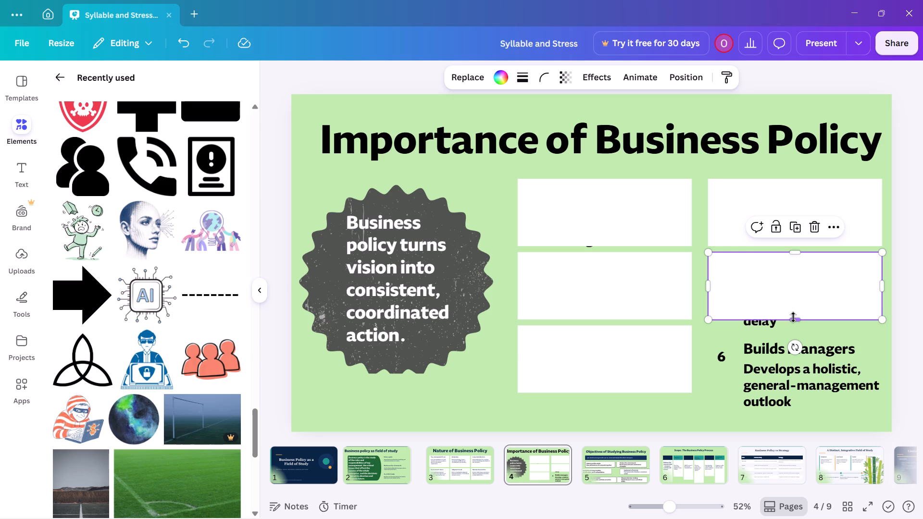
{"action": "key", "text": "ctrl+d"}
{"action": "left_click", "coordinate": [791, 351]}
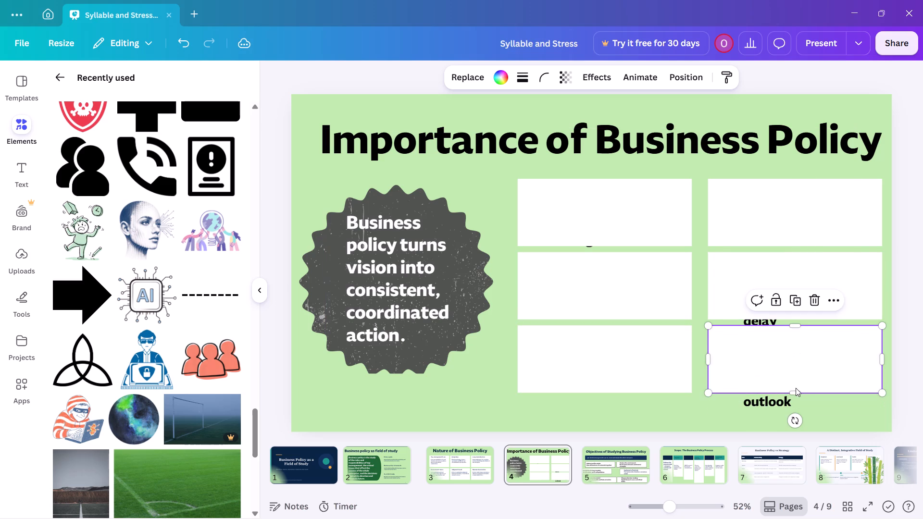
{"action": "left_click_drag", "start_coordinate": [794, 389], "coordinate": [792, 405]}
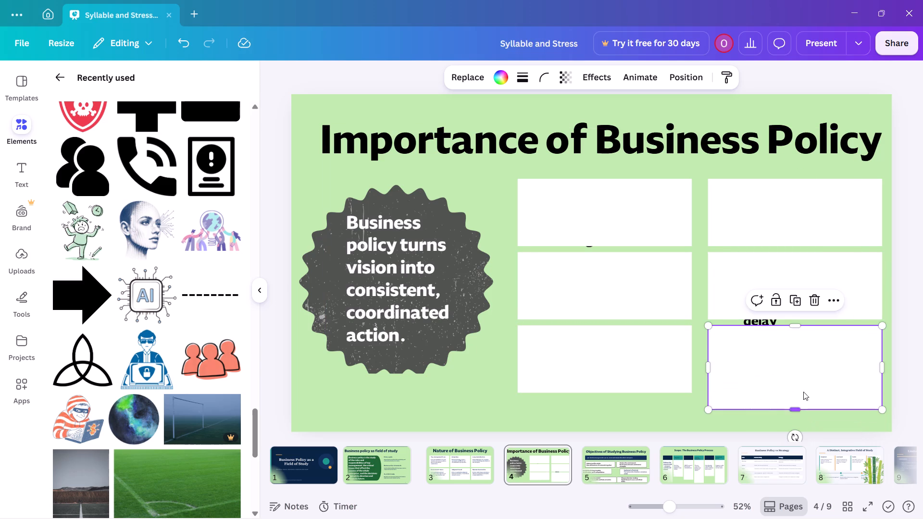
Select all six white cards and reorder them behind the numbered text but above the green background.
{"action": "left_click", "coordinate": [888, 309]}
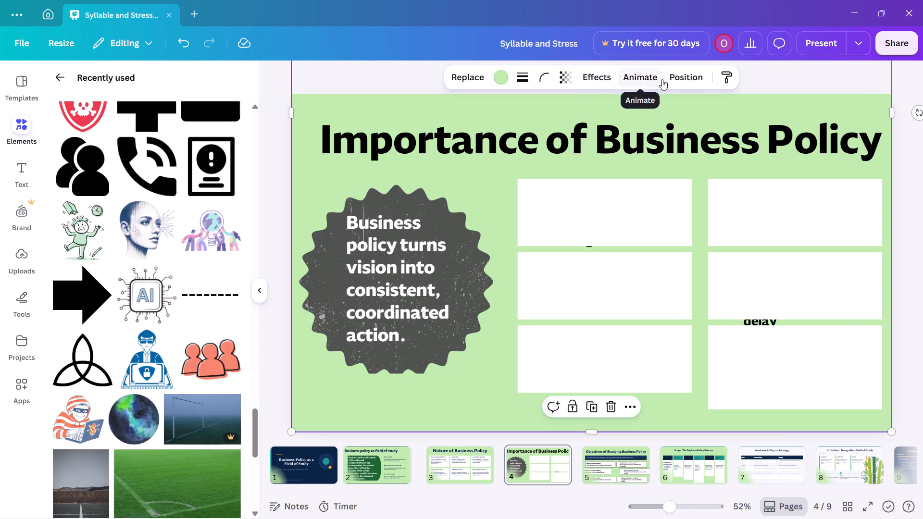
{"action": "left_click", "coordinate": [676, 78]}
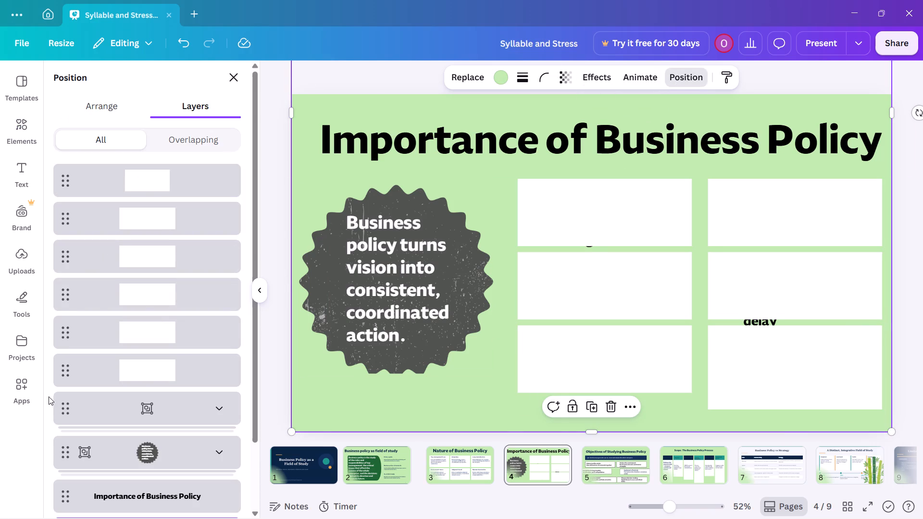
{"action": "left_click", "coordinate": [66, 401], "text": "shift"}
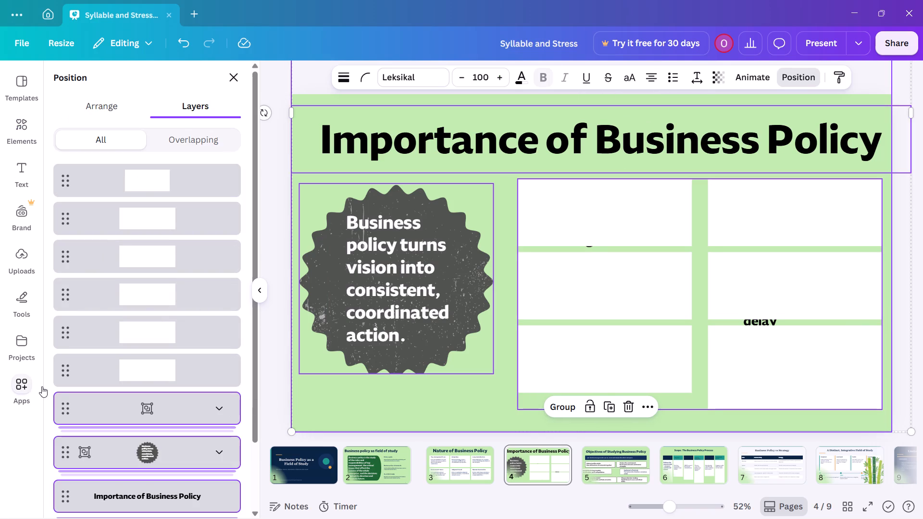
{"action": "left_click", "coordinate": [42, 386]}
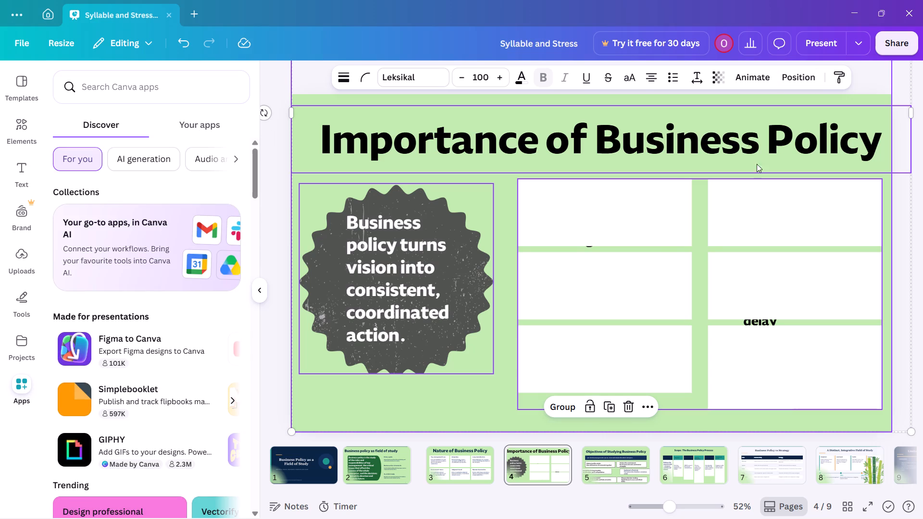
{"action": "left_click", "coordinate": [648, 218]}
{"action": "left_click", "coordinate": [682, 74]}
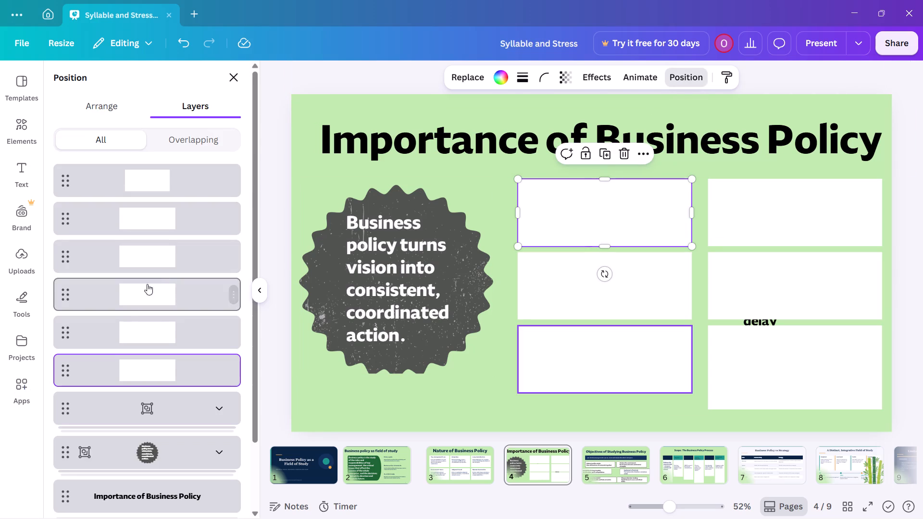
{"action": "left_click", "coordinate": [162, 182], "text": "shift"}
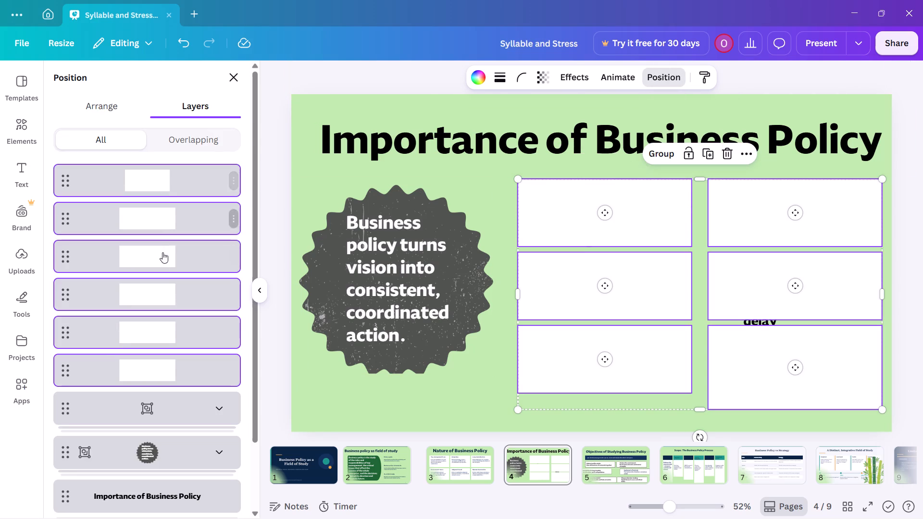
{"action": "left_click_drag", "start_coordinate": [150, 279], "coordinate": [158, 483]}
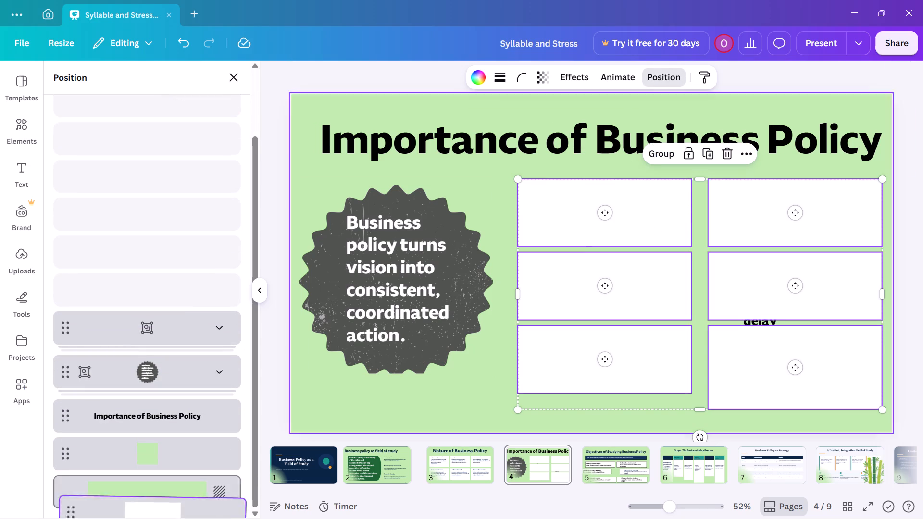
{"action": "left_click_drag", "start_coordinate": [158, 483], "coordinate": [178, 420]}
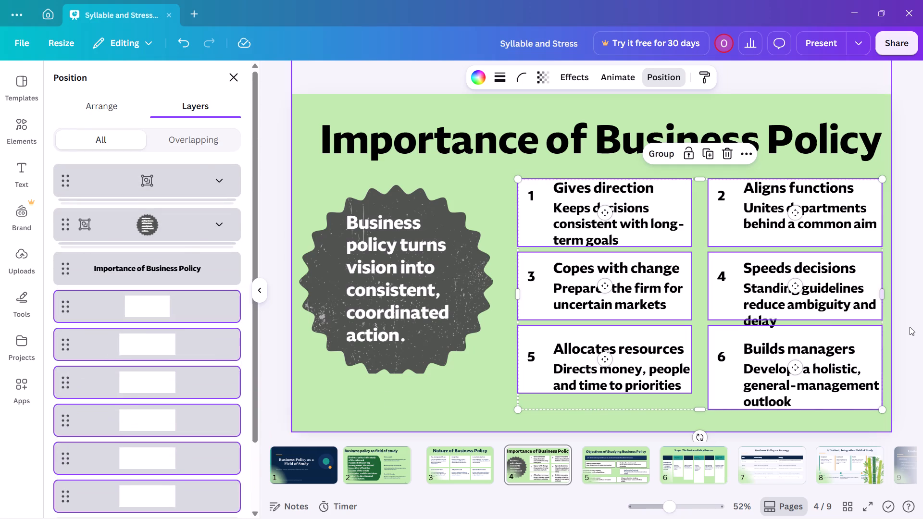
{"action": "left_click", "coordinate": [910, 327]}
Move item 4's heading and description slightly up inside the card and reduce the description to size 28.7.
{"action": "left_click", "coordinate": [748, 298]}
{"action": "left_click", "coordinate": [757, 296]}
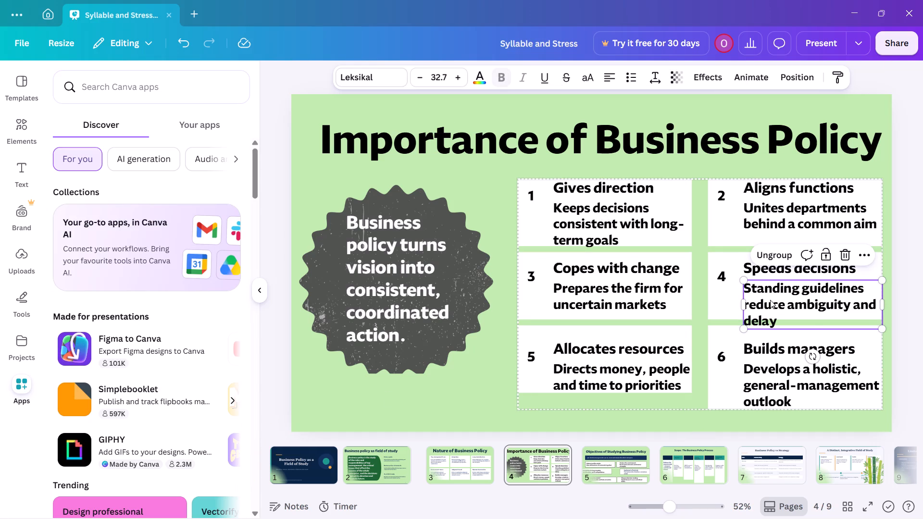
{"action": "left_click", "coordinate": [819, 309]}
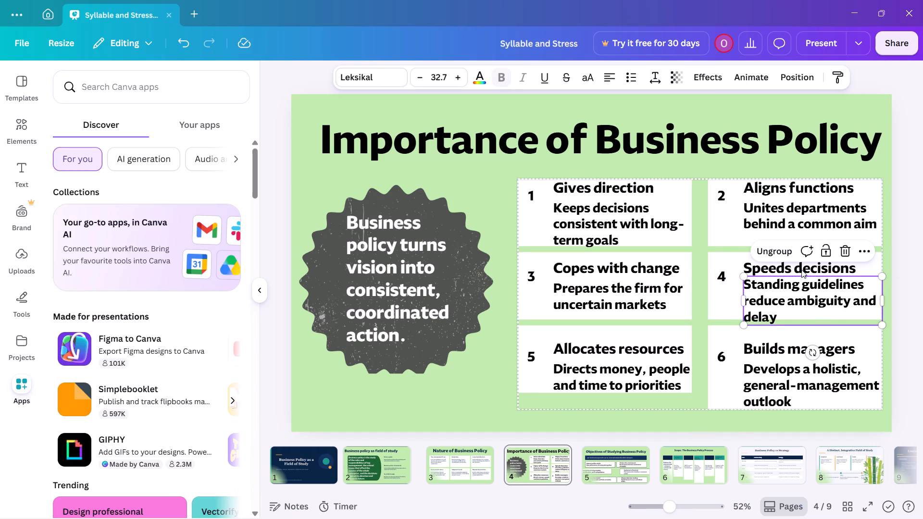
{"action": "double_click", "coordinate": [801, 269]}
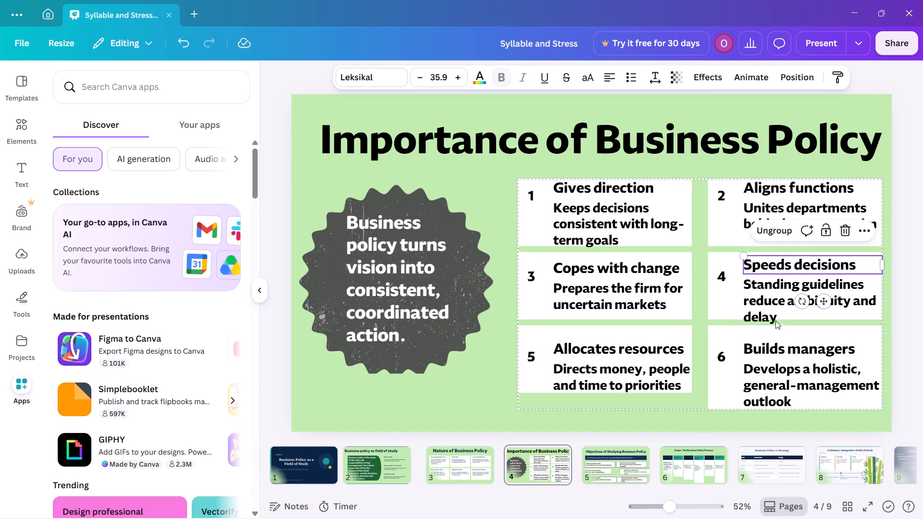
{"action": "left_click", "coordinate": [774, 300]}
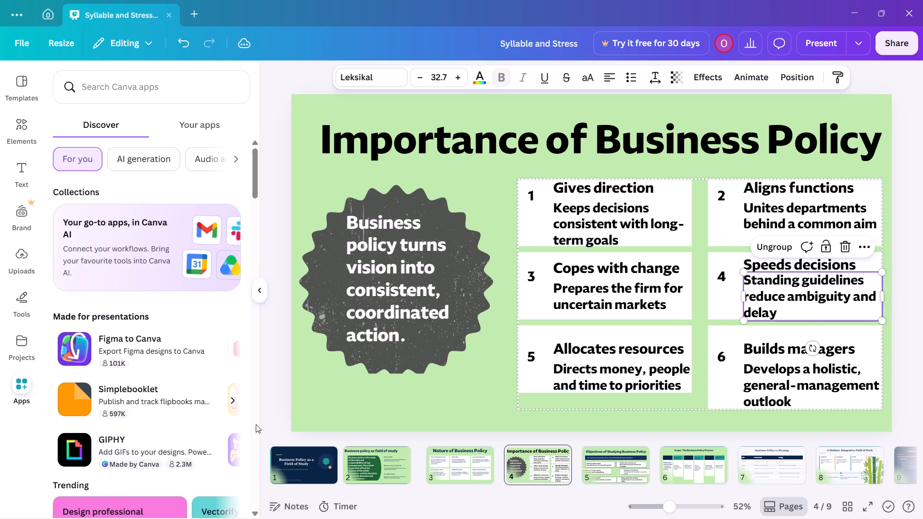
{"action": "triple_click", "coordinate": [419, 77]}
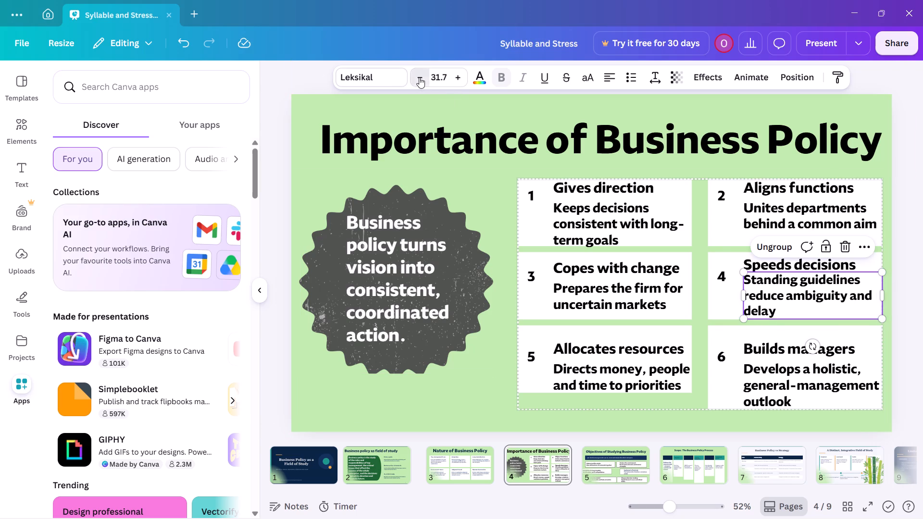
{"action": "left_click", "coordinate": [419, 77]}
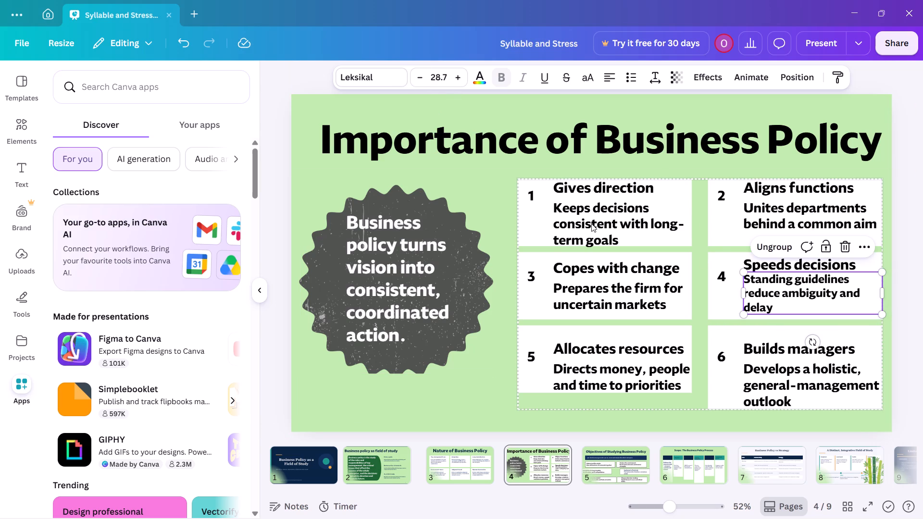
Reduce item 1's "Keeps decisions consistent" description to size 27.7 and shift it slightly down and left within its card.
{"action": "left_click", "coordinate": [591, 223]}
{"action": "triple_click", "coordinate": [420, 76]}
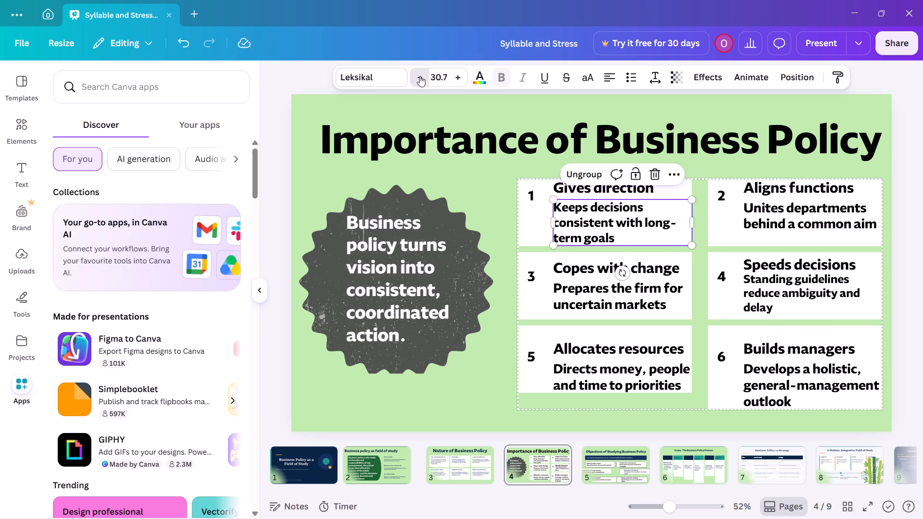
{"action": "double_click", "coordinate": [420, 76]}
{"action": "left_click", "coordinate": [783, 295]}
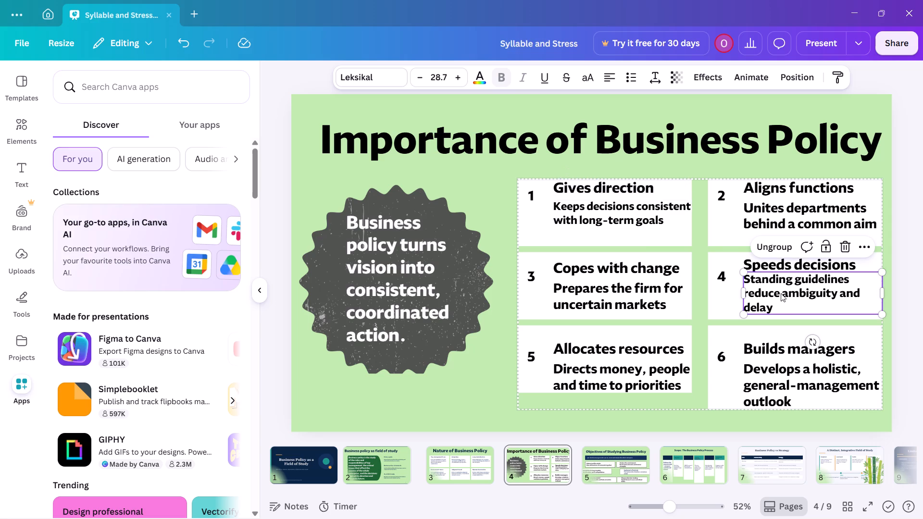
{"action": "left_click_drag", "start_coordinate": [615, 209], "coordinate": [607, 215]}
{"action": "left_click", "coordinate": [601, 186]}
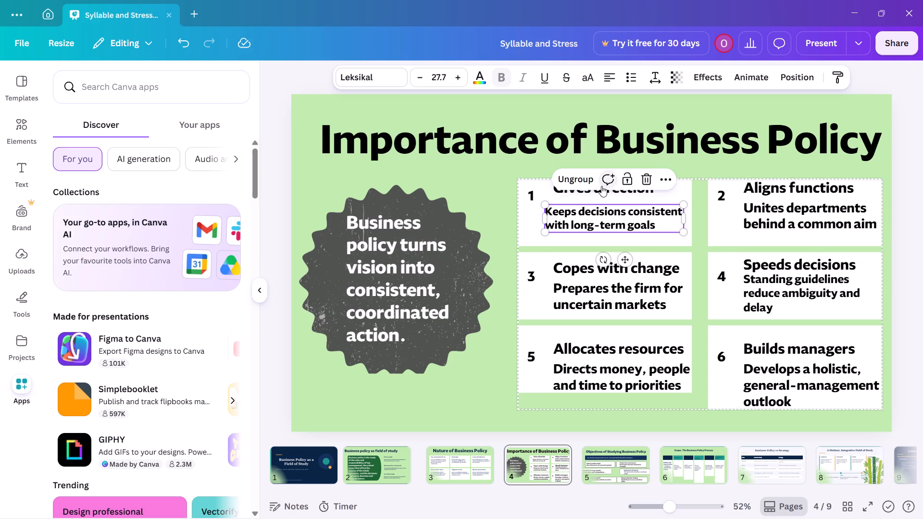
Shift item 1's "Gives direction" heading slightly down and left, and reduce its description to size 25.7.
{"action": "key", "text": "ctrl+z"}
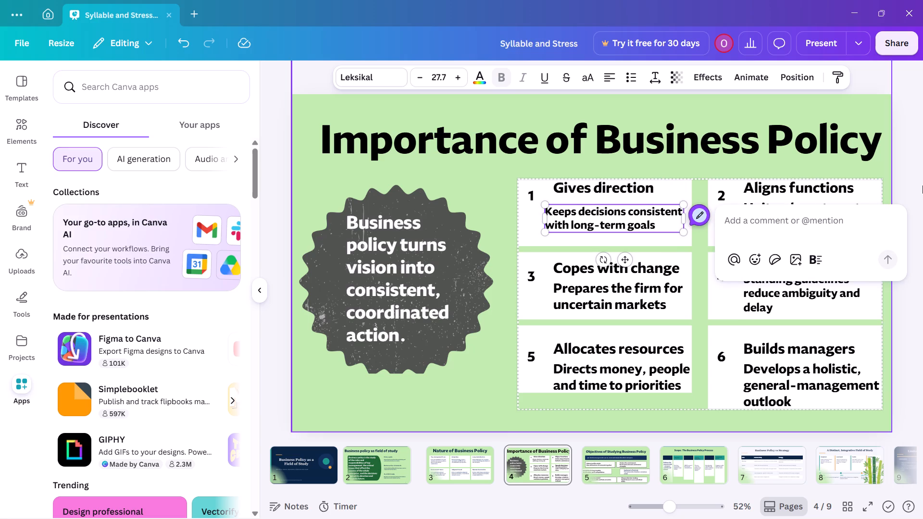
{"action": "left_click", "coordinate": [922, 180]}
{"action": "left_click", "coordinate": [597, 188]}
{"action": "left_click", "coordinate": [599, 186]}
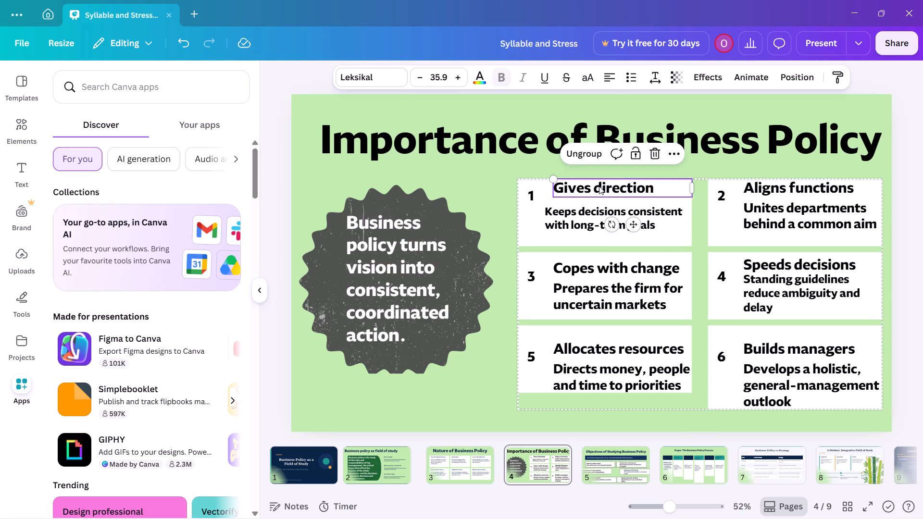
{"action": "left_click_drag", "start_coordinate": [609, 189], "coordinate": [605, 196]}
{"action": "left_click", "coordinate": [571, 215]}
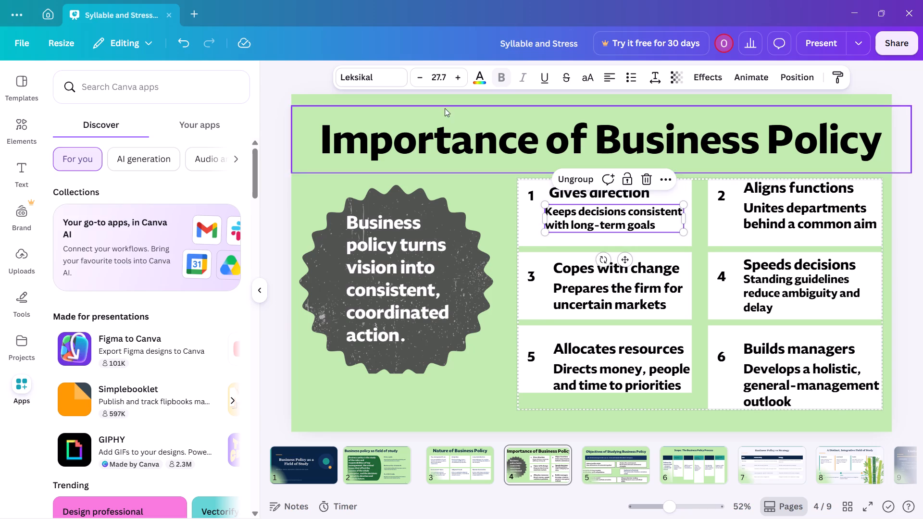
{"action": "left_click", "coordinate": [418, 76]}
{"action": "left_click", "coordinate": [418, 76]}
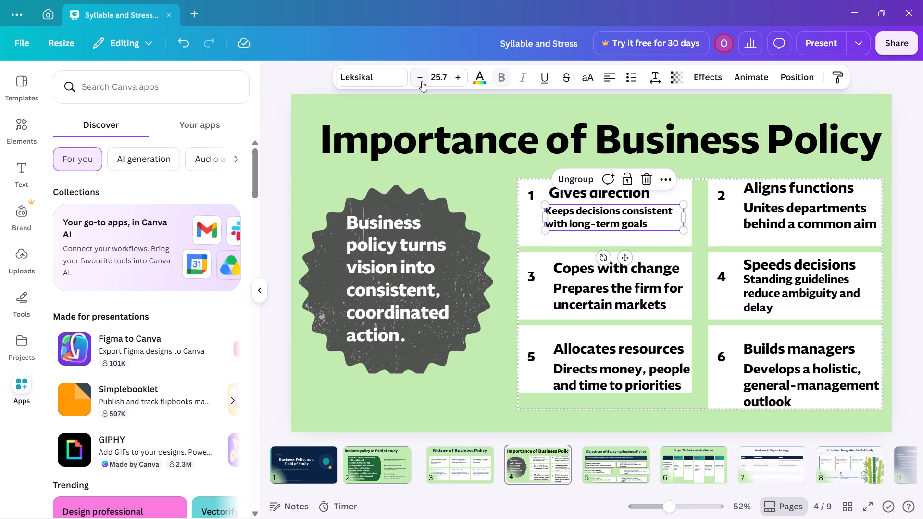
Reduce item 2's "Unites departments" description to size 25.7 and shift it slightly down and left within its card.
{"action": "left_click", "coordinate": [766, 222]}
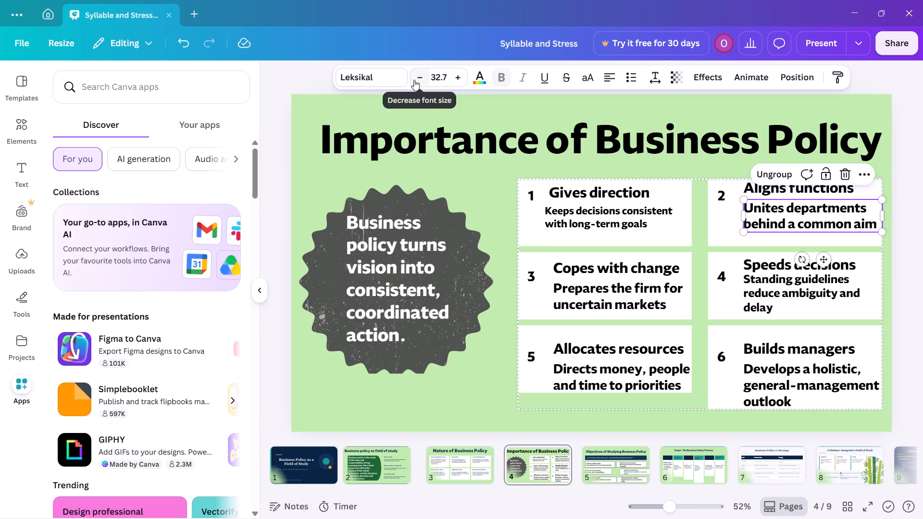
{"action": "triple_click", "coordinate": [414, 80]}
{"action": "triple_click", "coordinate": [414, 80]}
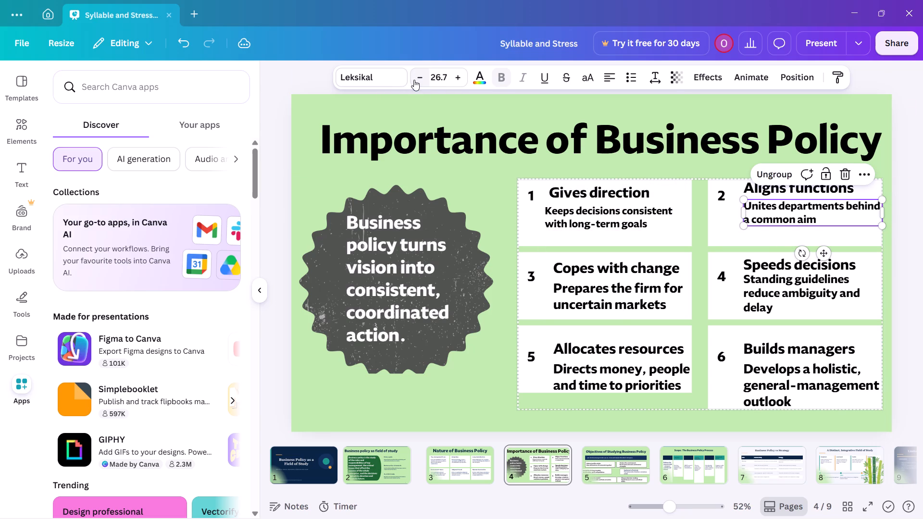
{"action": "left_click", "coordinate": [414, 80]}
{"action": "left_click", "coordinate": [414, 80]}
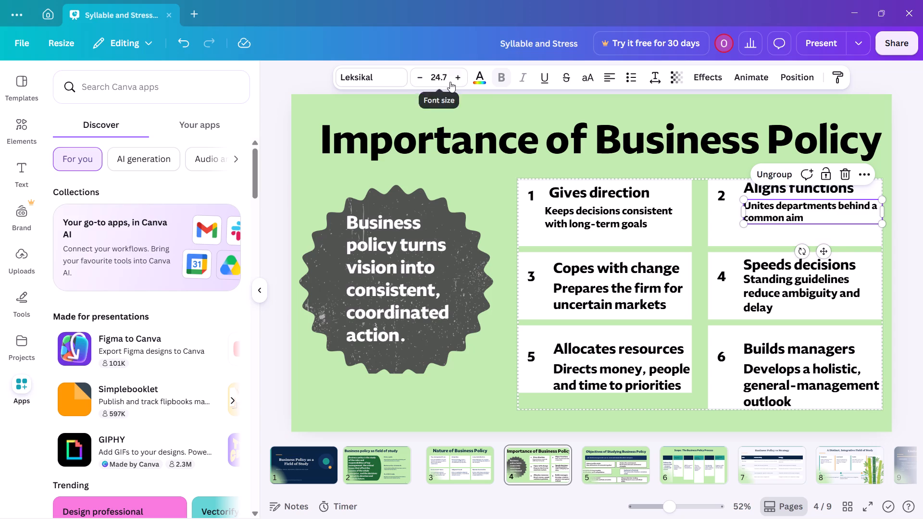
{"action": "left_click", "coordinate": [456, 80]}
{"action": "left_click_drag", "start_coordinate": [788, 211], "coordinate": [784, 222]}
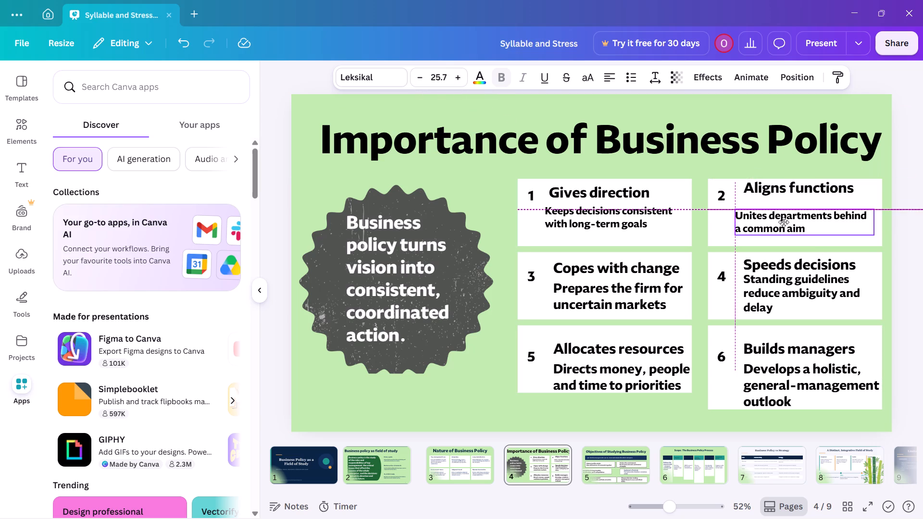
{"action": "left_click_drag", "start_coordinate": [784, 222], "coordinate": [784, 222]}
Reduce item 3's "Prepares the firm for uncertain markets" description to match the text size of items 1 and 2.
{"action": "left_click", "coordinate": [624, 304]}
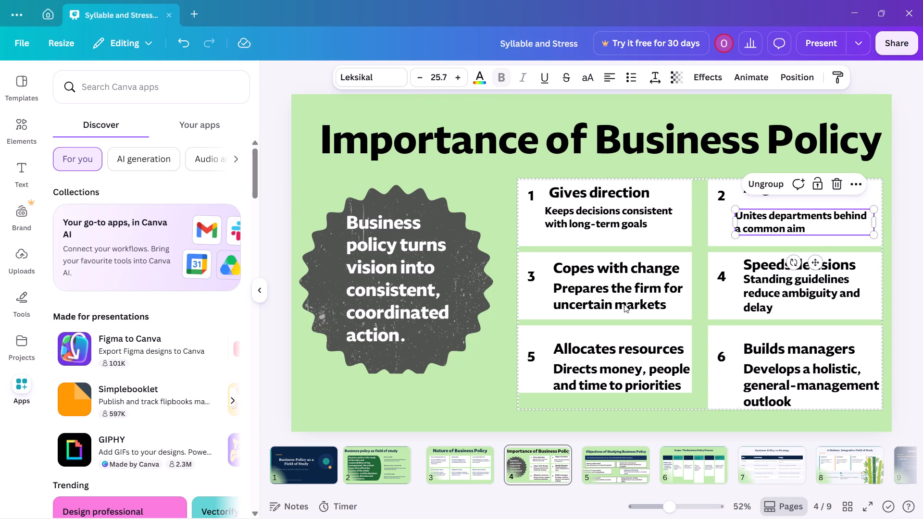
{"action": "triple_click", "coordinate": [420, 74]}
{"action": "triple_click", "coordinate": [420, 74]}
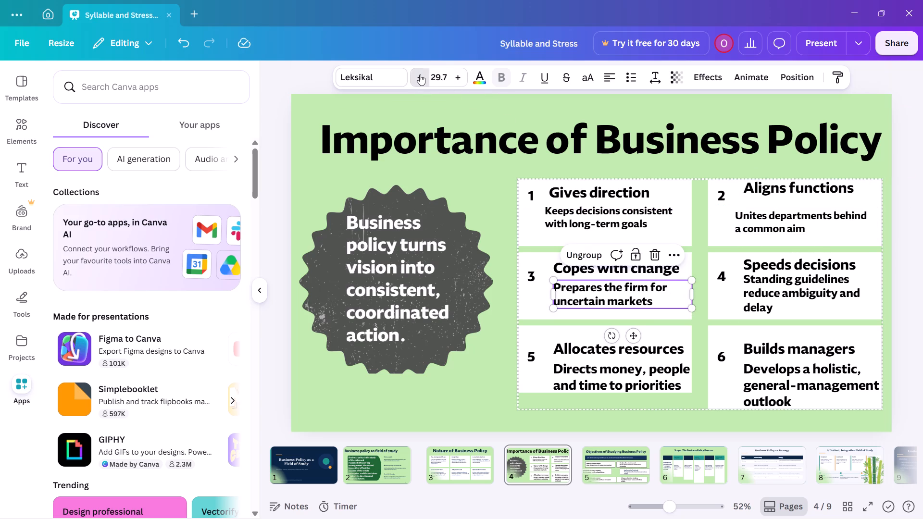
{"action": "left_click", "coordinate": [420, 74]}
Reduce item 4's "Standing guidelines" description to size 25.7 and move both it and the "Speeds decisions" heading slightly down.
{"action": "left_click", "coordinate": [780, 293]}
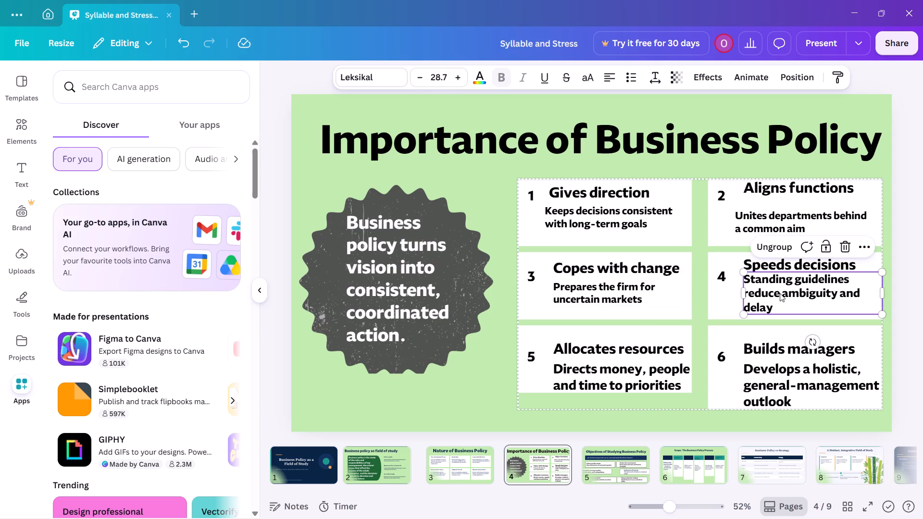
{"action": "triple_click", "coordinate": [415, 79]}
{"action": "left_click", "coordinate": [415, 79]}
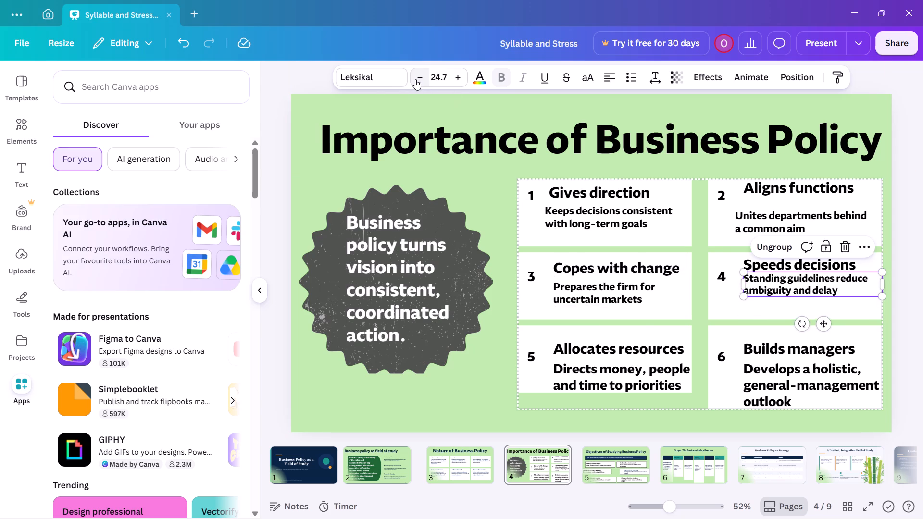
{"action": "left_click", "coordinate": [460, 77]}
{"action": "left_click_drag", "start_coordinate": [786, 294], "coordinate": [786, 296]}
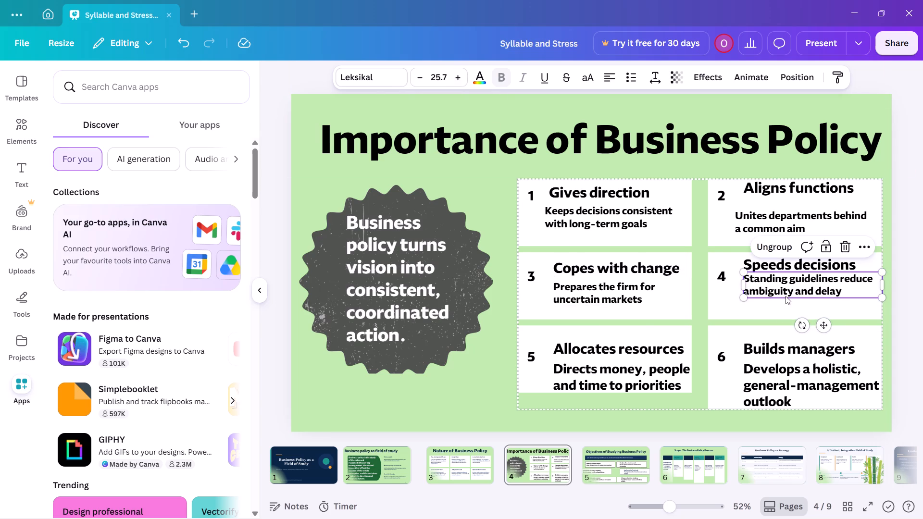
{"action": "left_click_drag", "start_coordinate": [786, 296], "coordinate": [785, 303]}
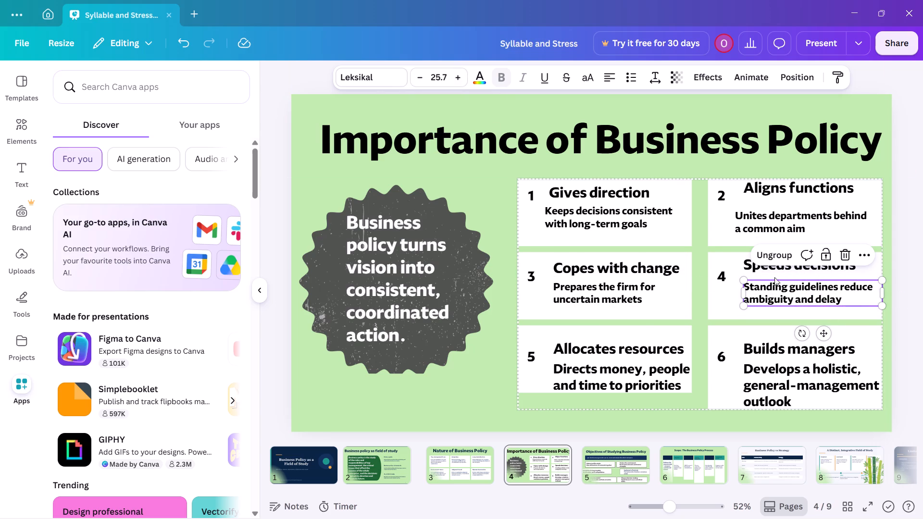
{"action": "left_click", "coordinate": [775, 265]}
{"action": "left_click", "coordinate": [748, 266]}
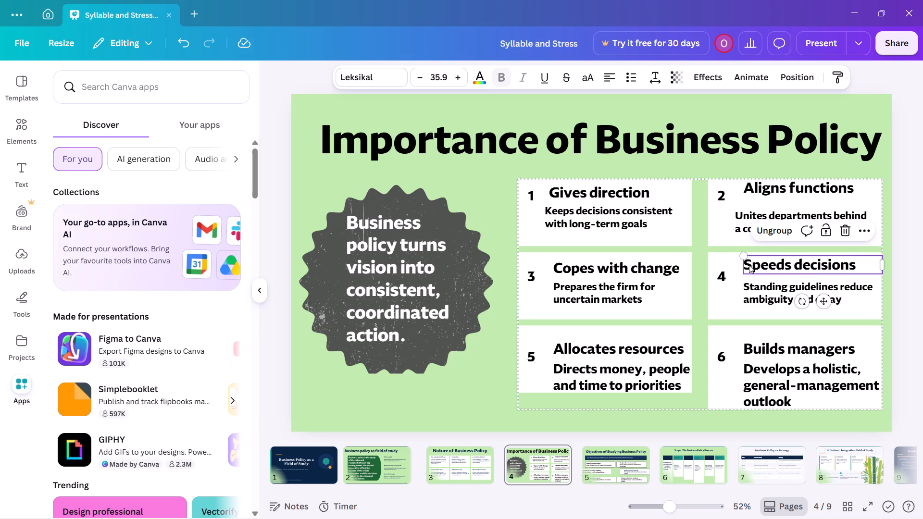
{"action": "left_click_drag", "start_coordinate": [750, 264], "coordinate": [750, 269]}
Reduce item 5's "Directs money, people and time" description to match the other resized descriptions.
{"action": "left_click", "coordinate": [760, 384]}
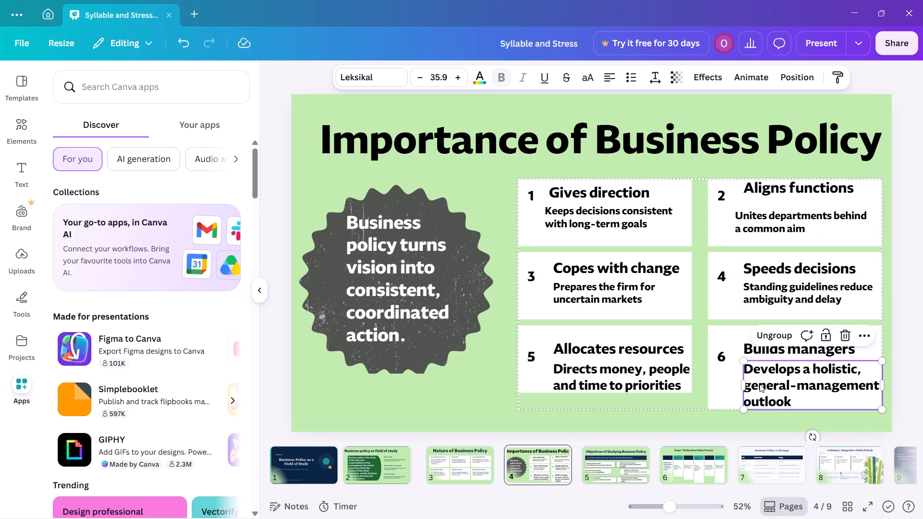
{"action": "left_click", "coordinate": [615, 349]}
{"action": "left_click", "coordinate": [574, 384]}
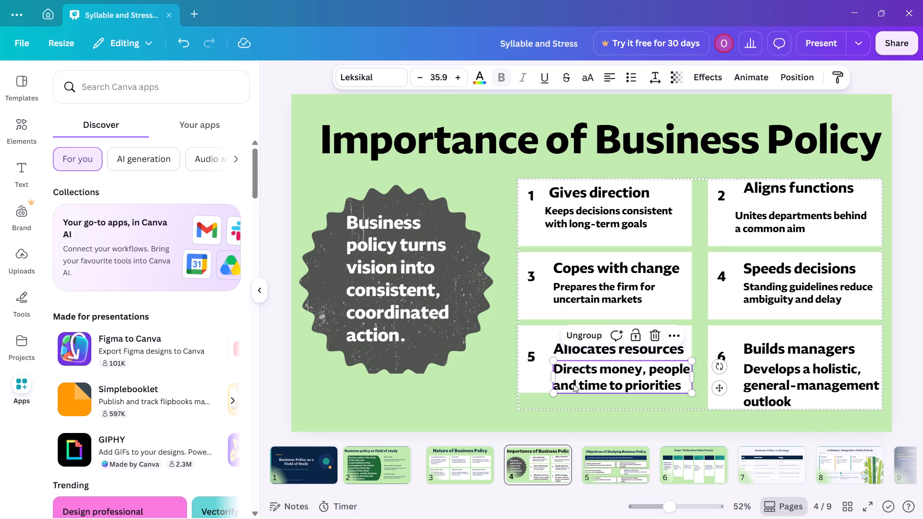
{"action": "triple_click", "coordinate": [416, 80]}
{"action": "triple_click", "coordinate": [416, 80]}
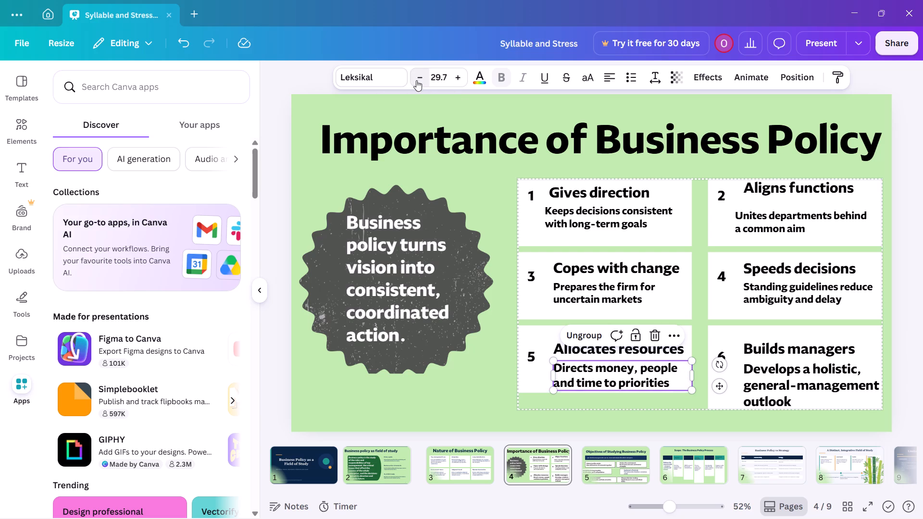
{"action": "left_click", "coordinate": [416, 80]}
{"action": "left_click", "coordinate": [320, 75]}
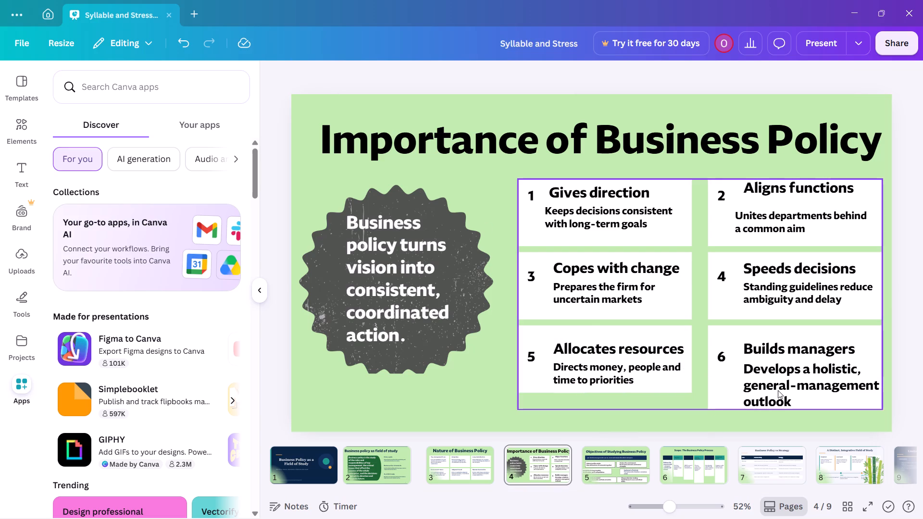
Reduce item 6's "Develops a holistic, general-management outlook" description to size 25.7.
{"action": "left_click", "coordinate": [767, 350]}
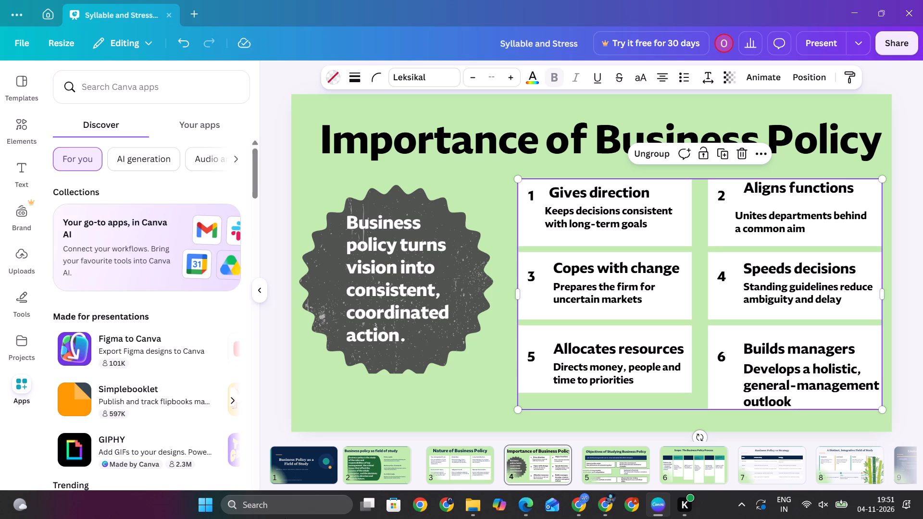
{"action": "left_click", "coordinate": [792, 372]}
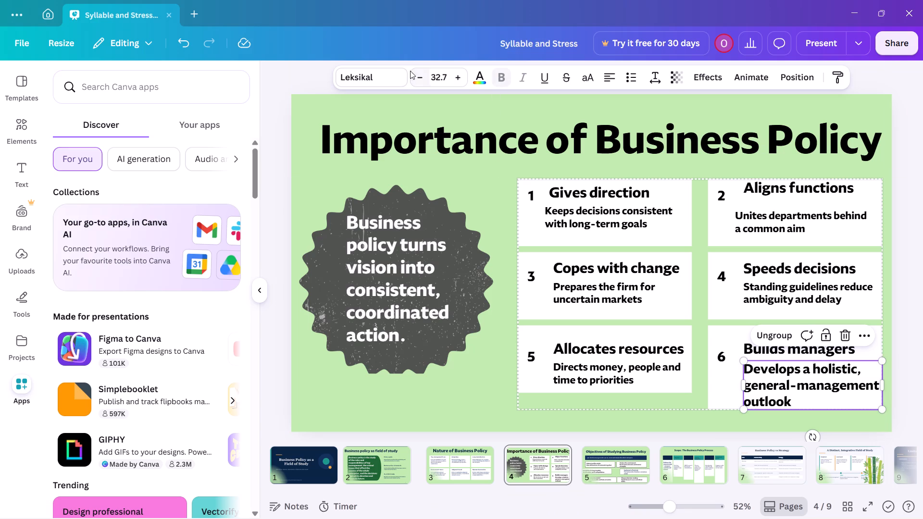
{"action": "left_click", "coordinate": [413, 73]}
{"action": "double_click", "coordinate": [413, 73]}
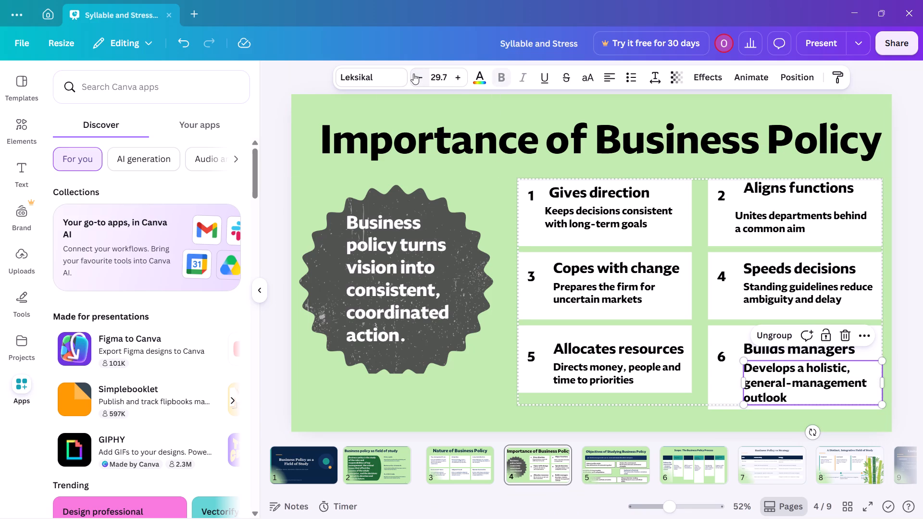
{"action": "left_click", "coordinate": [413, 74]}
{"action": "triple_click", "coordinate": [413, 74]}
{"action": "left_click", "coordinate": [413, 74]}
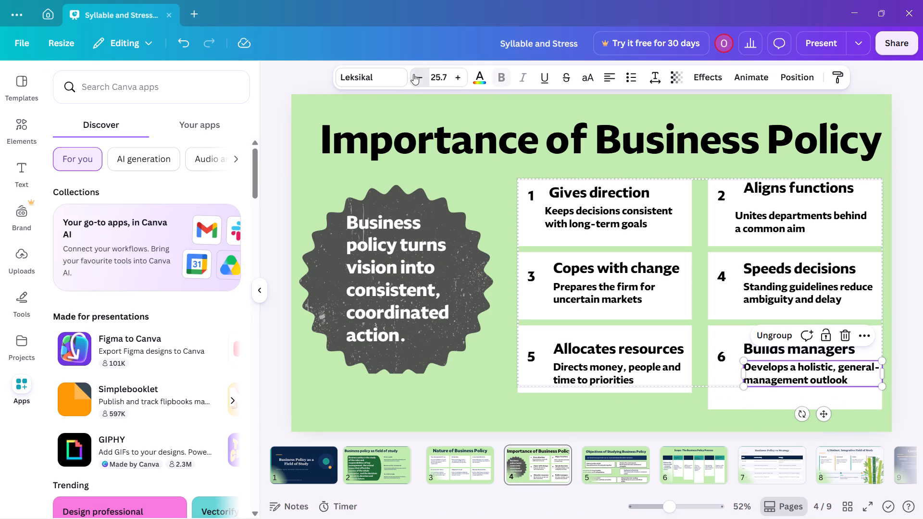
{"action": "left_click", "coordinate": [452, 77]}
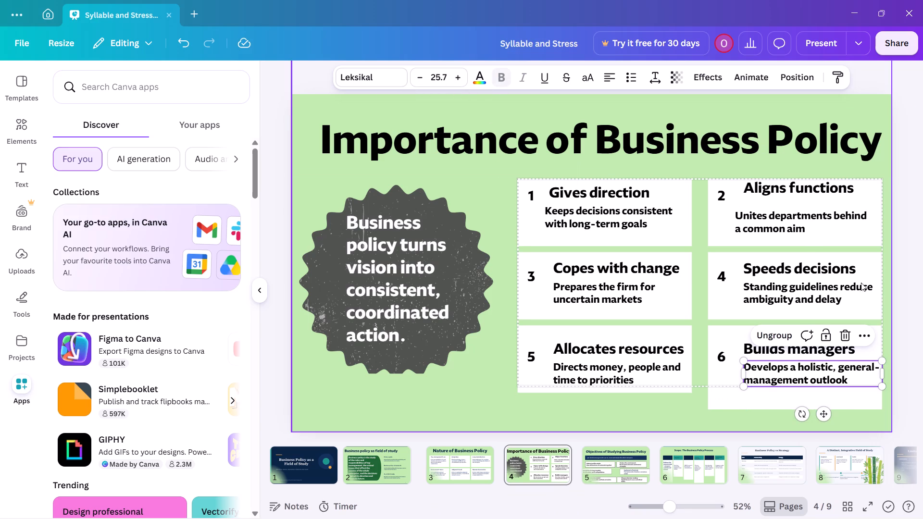
{"action": "left_click", "coordinate": [917, 306]}
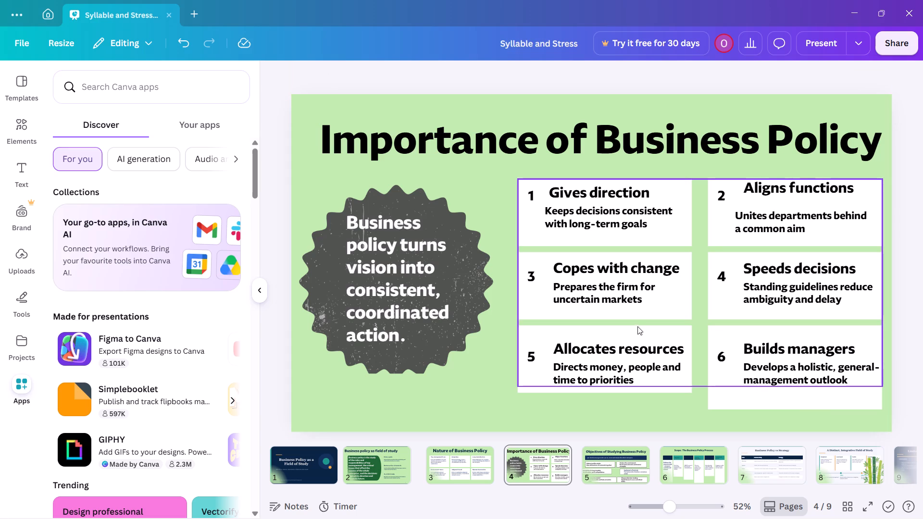
{"action": "left_click", "coordinate": [922, 358]}
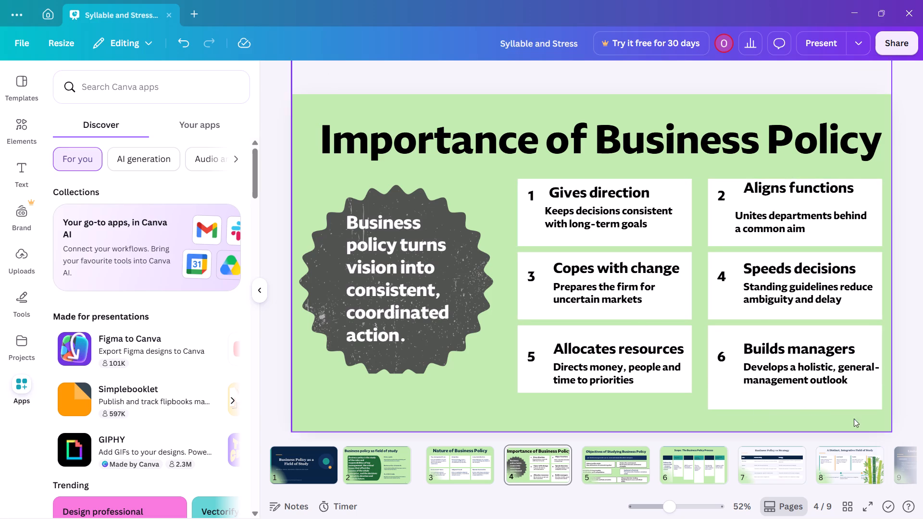
Delete the numbers 1 to 6 from beside the headings in all six cards.
{"action": "left_click", "coordinate": [721, 356]}
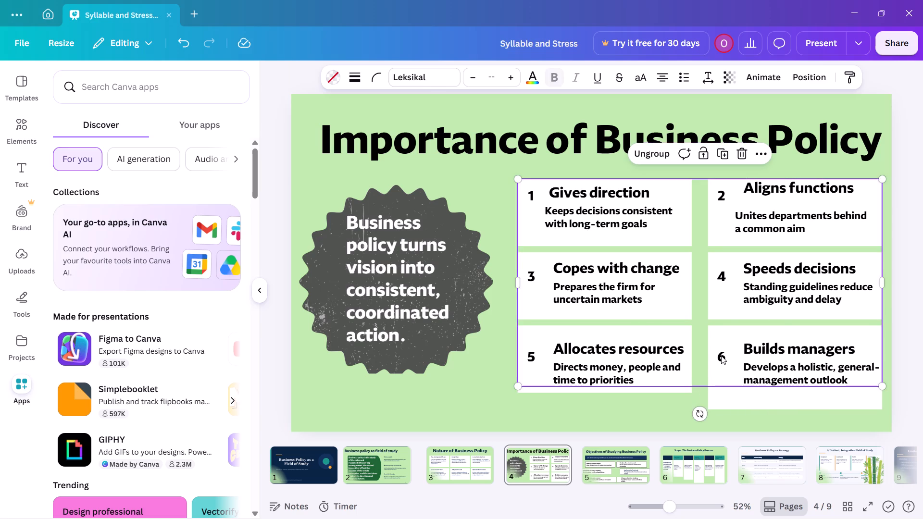
{"action": "left_click", "coordinate": [721, 356]}
{"action": "key", "text": "Delete"}
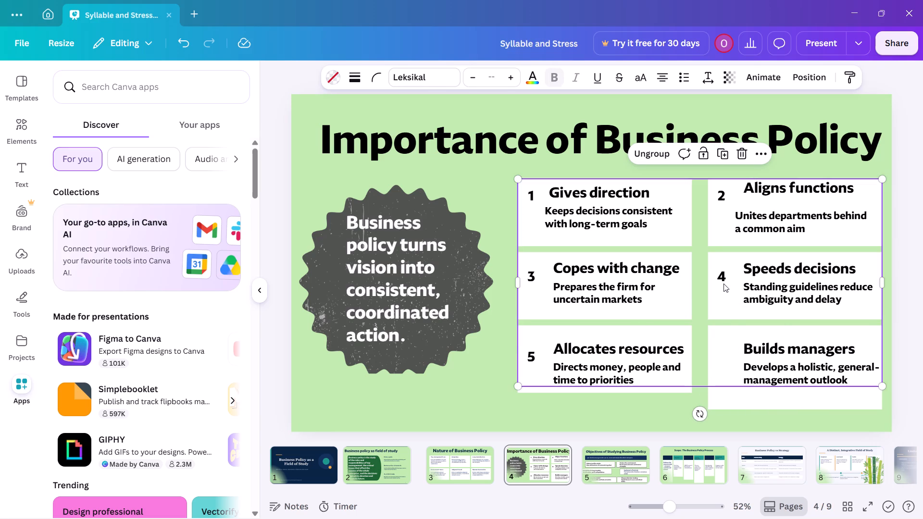
{"action": "double_click", "coordinate": [723, 284]}
{"action": "key", "text": "Delete"}
{"action": "key", "text": "Delete"}
{"action": "key", "text": "BackSpace"}
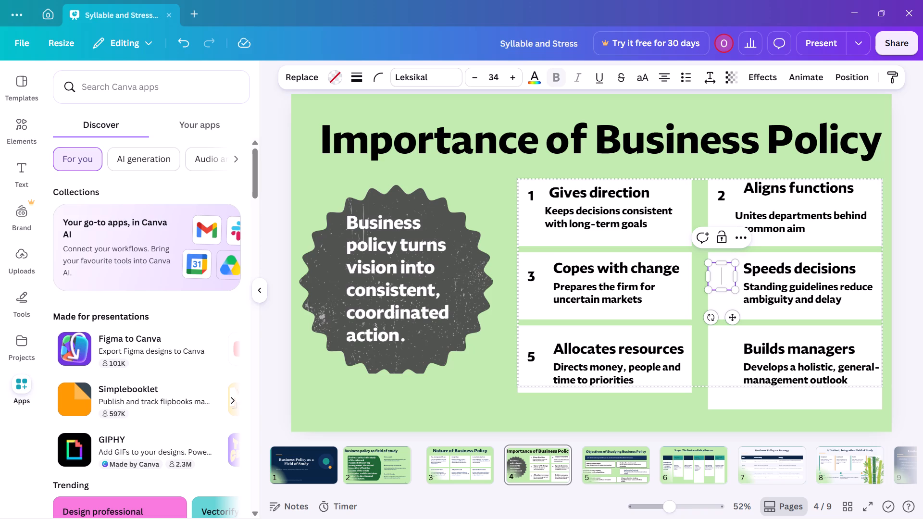
{"action": "left_click", "coordinate": [721, 197]}
{"action": "key", "text": "BackSpace"}
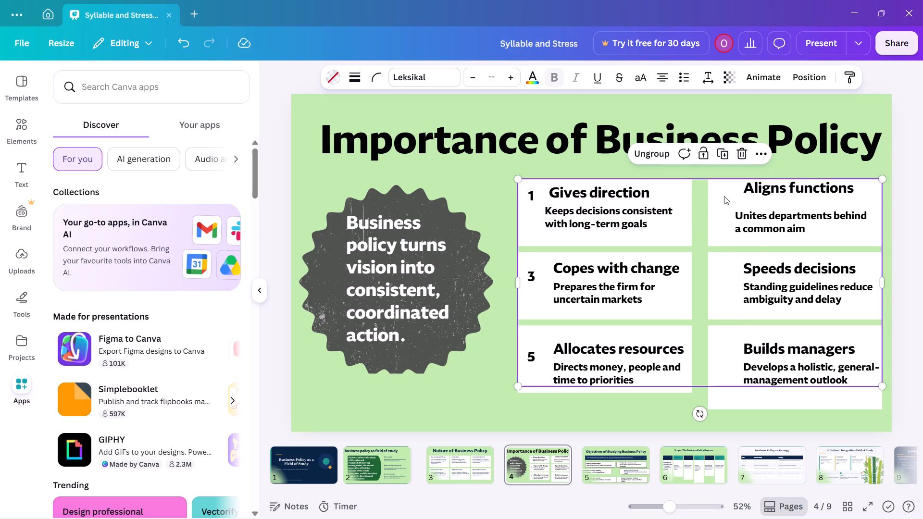
{"action": "left_click", "coordinate": [533, 194]}
{"action": "key", "text": "BackSpace"}
{"action": "left_click", "coordinate": [531, 279]}
{"action": "key", "text": "BackSpace"}
{"action": "left_click", "coordinate": [535, 358]}
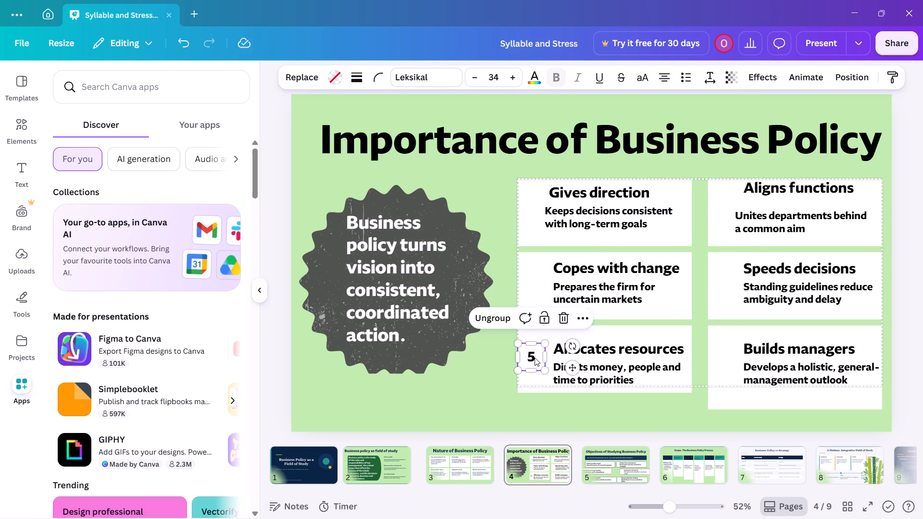
{"action": "key", "text": "BackSpace"}
{"action": "left_click", "coordinate": [922, 346]}
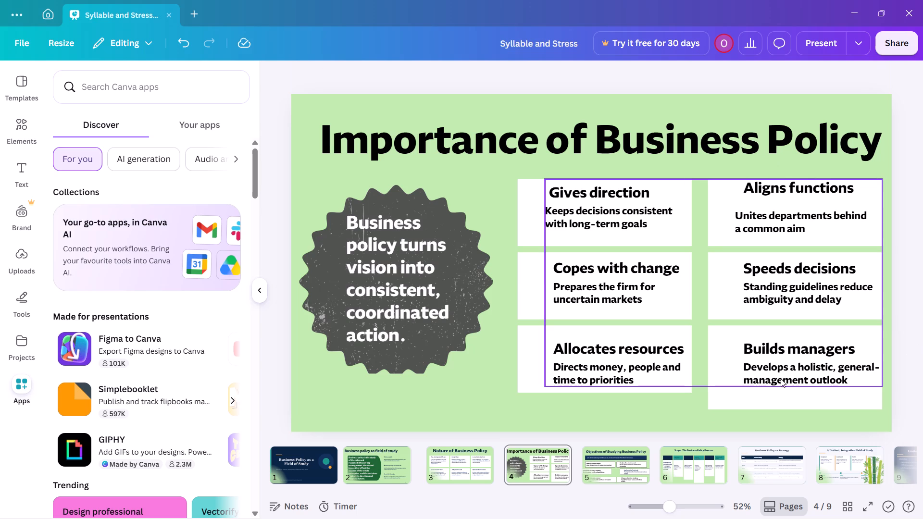
Shorten the white card behind "Builds managers" to height 215, aligning its bottom edge with the "Allocates resources" card.
{"action": "left_click", "coordinate": [768, 406]}
{"action": "left_click_drag", "start_coordinate": [792, 410], "coordinate": [795, 394]}
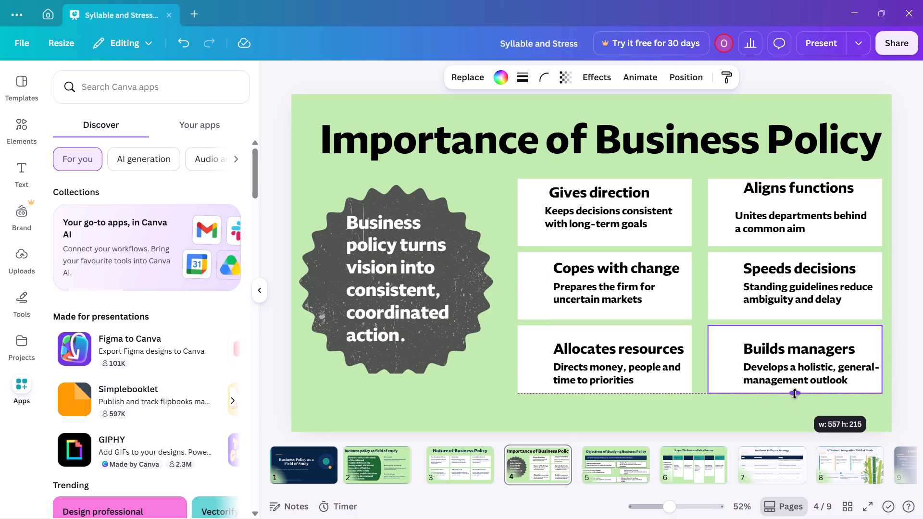
{"action": "left_click_drag", "start_coordinate": [795, 394], "coordinate": [795, 393]}
Move the "Gives direction" heading left within its white card, leaving a small margin from the card's left edge.
{"action": "left_click", "coordinate": [793, 350]}
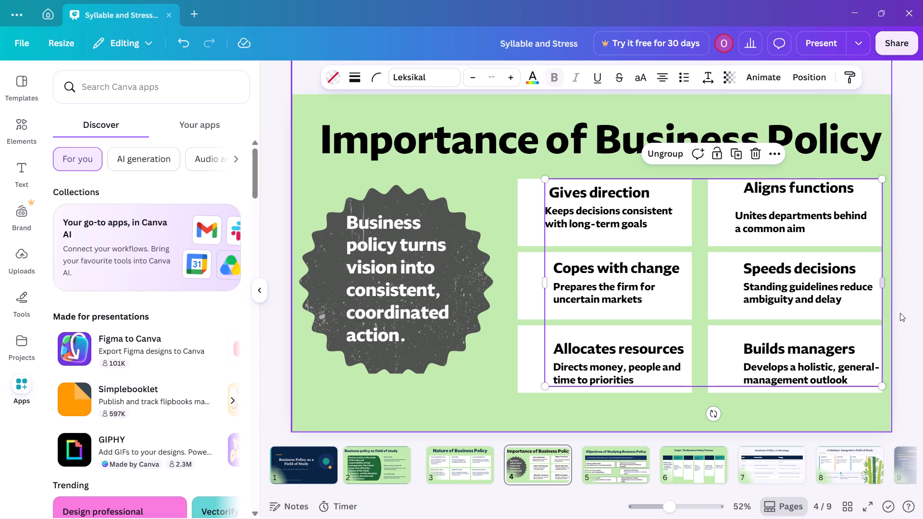
{"action": "left_click", "coordinate": [905, 312]}
{"action": "left_click", "coordinate": [620, 190]}
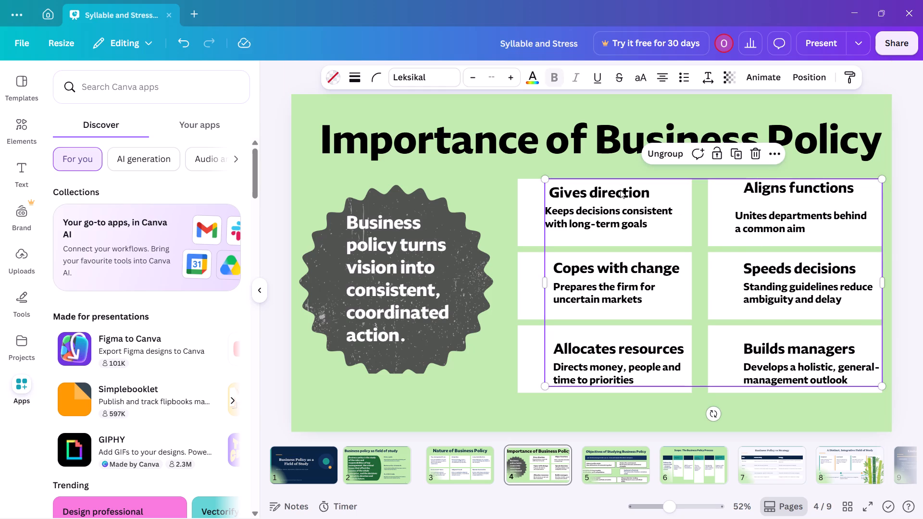
{"action": "left_click", "coordinate": [606, 194]}
{"action": "left_click_drag", "start_coordinate": [607, 193], "coordinate": [589, 193]}
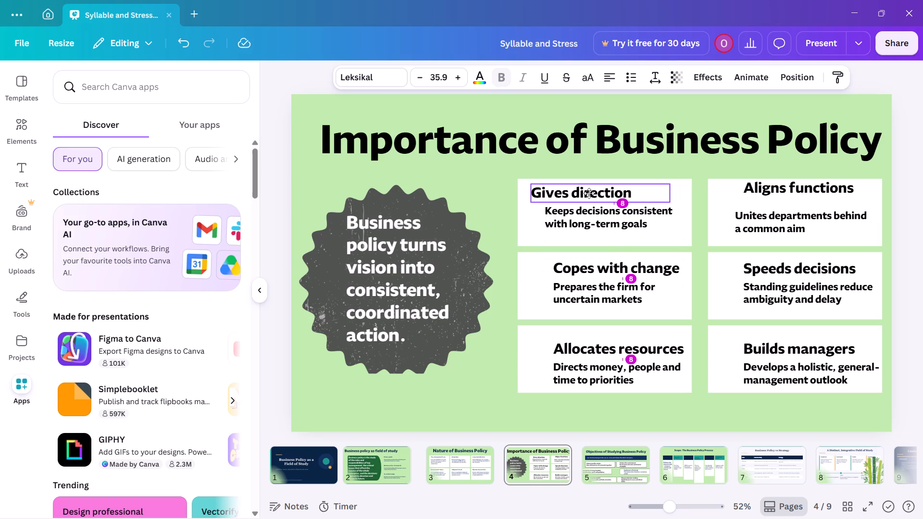
{"action": "left_click_drag", "start_coordinate": [589, 193], "coordinate": [586, 192]}
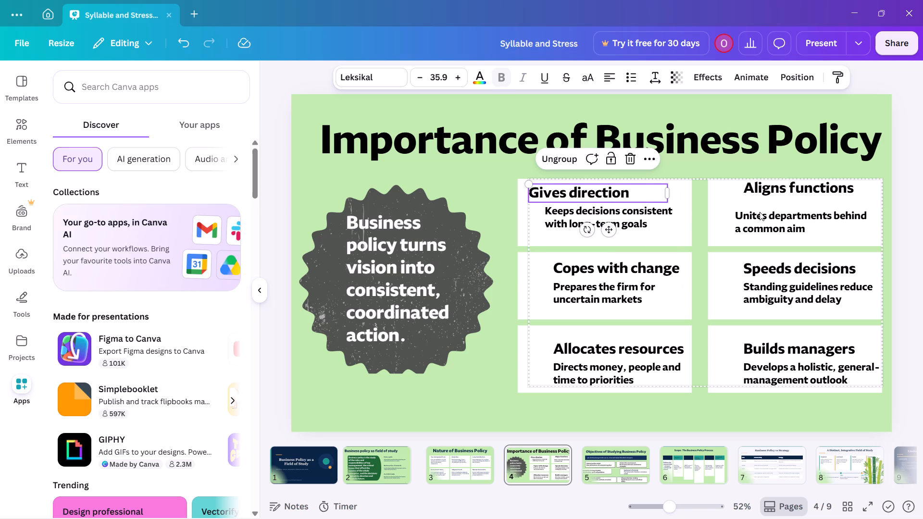
Move the "Aligns functions" heading left and slightly down in its card, level with the "Gives direction" heading.
{"action": "left_click", "coordinate": [771, 200]}
{"action": "left_click", "coordinate": [773, 190]}
{"action": "left_click", "coordinate": [773, 190]}
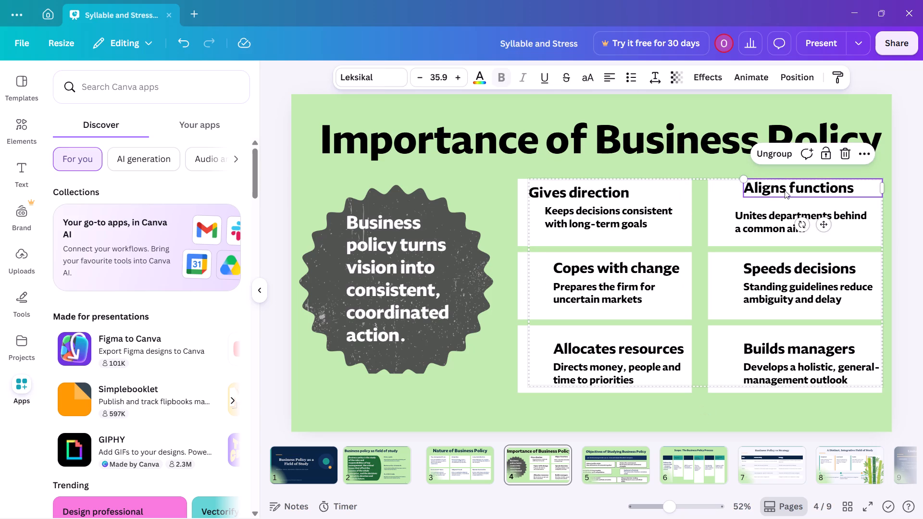
{"action": "left_click_drag", "start_coordinate": [783, 190], "coordinate": [757, 194]}
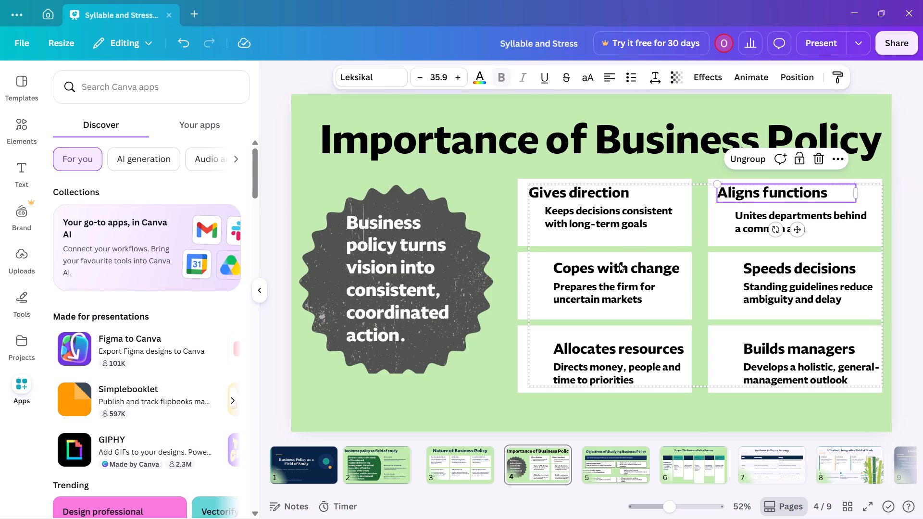
Move the "Copes with change" heading left so that it lines up with the "Gives direction" heading above it.
{"action": "left_click", "coordinate": [616, 267]}
{"action": "left_click_drag", "start_coordinate": [616, 267], "coordinate": [589, 267]}
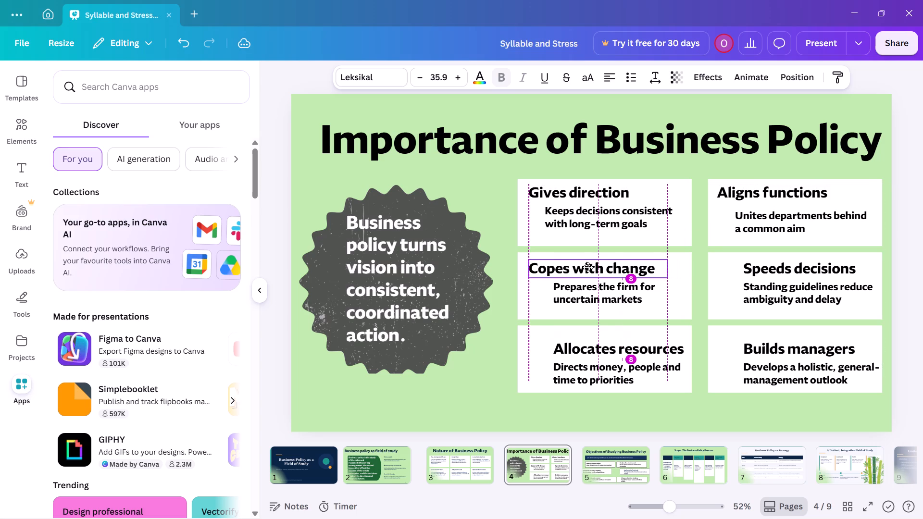
Move the "Allocates resources" heading left in its card to line up with the headings above it.
{"action": "left_click", "coordinate": [596, 329]}
{"action": "left_click", "coordinate": [598, 346]}
{"action": "left_click", "coordinate": [599, 351]}
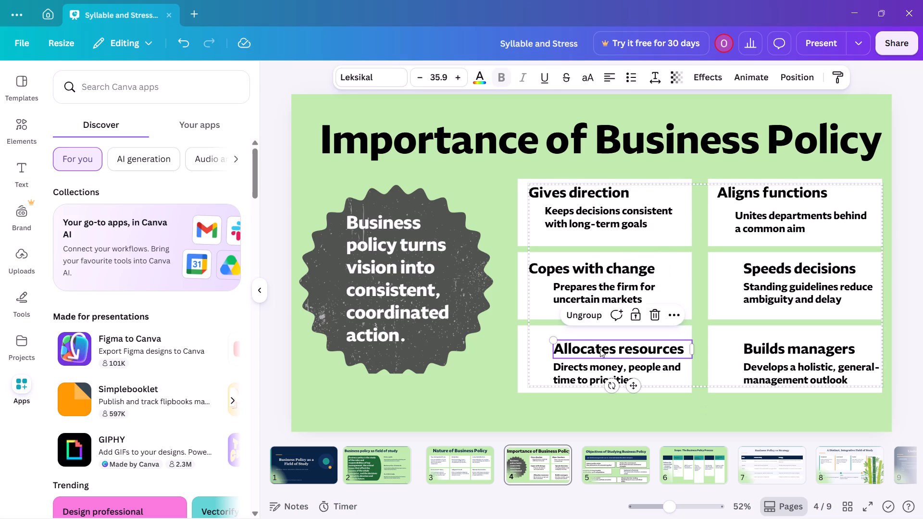
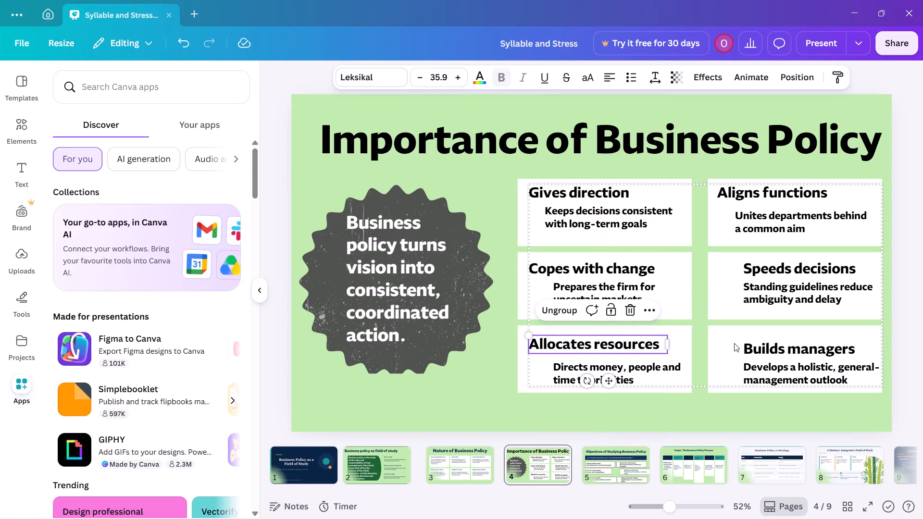
Shift the "Builds managers" and "Speeds decisions" headings leftward in their boxes, roughly in line with the "Aligns functions" heading.
{"action": "left_click", "coordinate": [753, 346]}
{"action": "left_click_drag", "start_coordinate": [761, 346], "coordinate": [738, 343]}
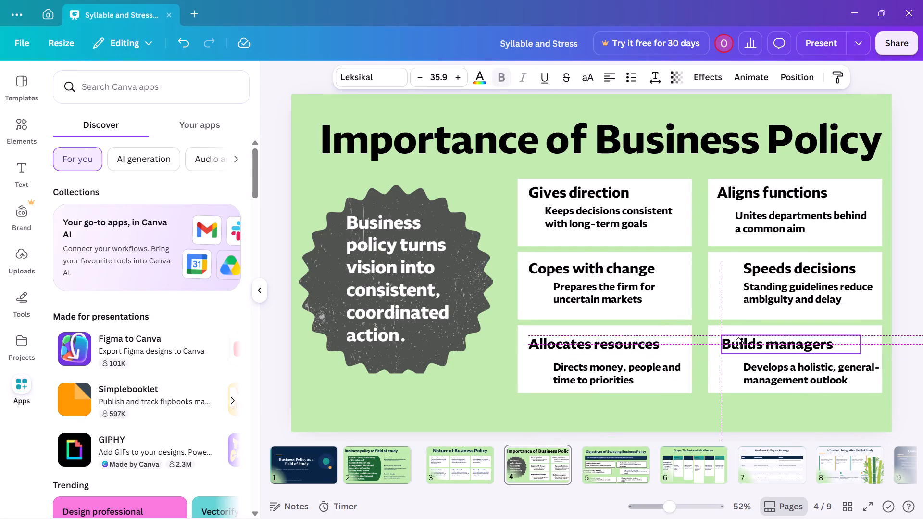
{"action": "left_click_drag", "start_coordinate": [738, 343], "coordinate": [738, 341]}
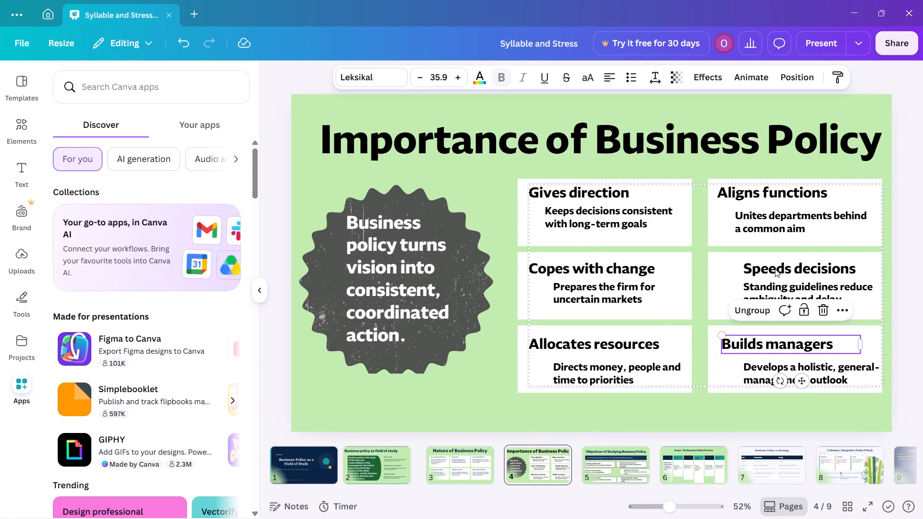
{"action": "left_click", "coordinate": [775, 269]}
{"action": "left_click_drag", "start_coordinate": [776, 268], "coordinate": [753, 269]}
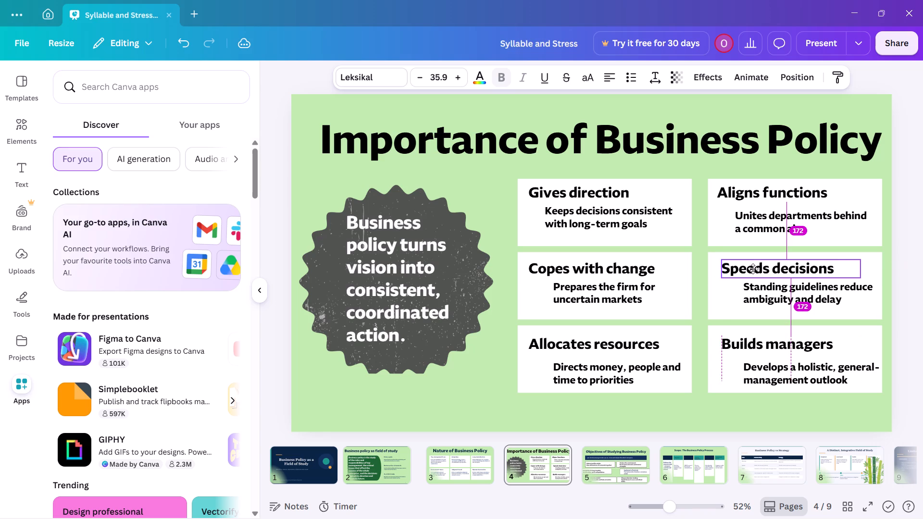
{"action": "left_click_drag", "start_coordinate": [753, 269], "coordinate": [750, 269]}
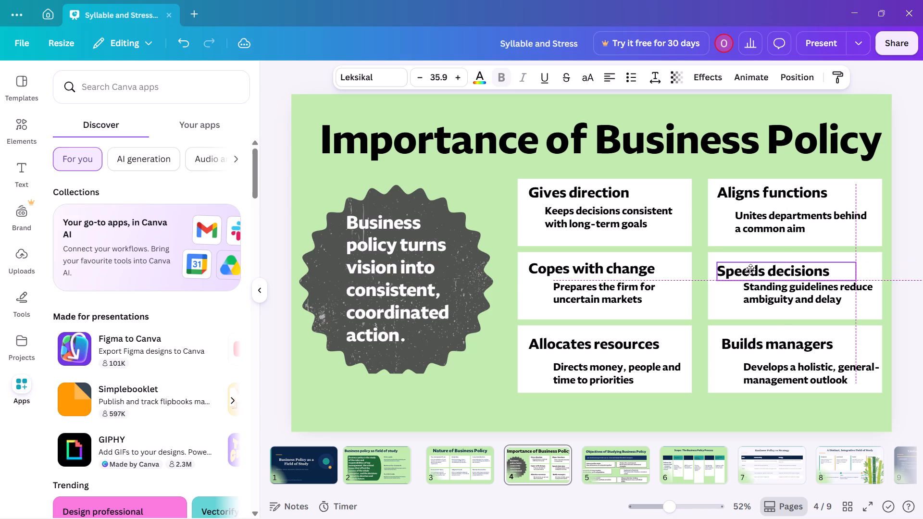
{"action": "left_click_drag", "start_coordinate": [750, 269], "coordinate": [748, 264]}
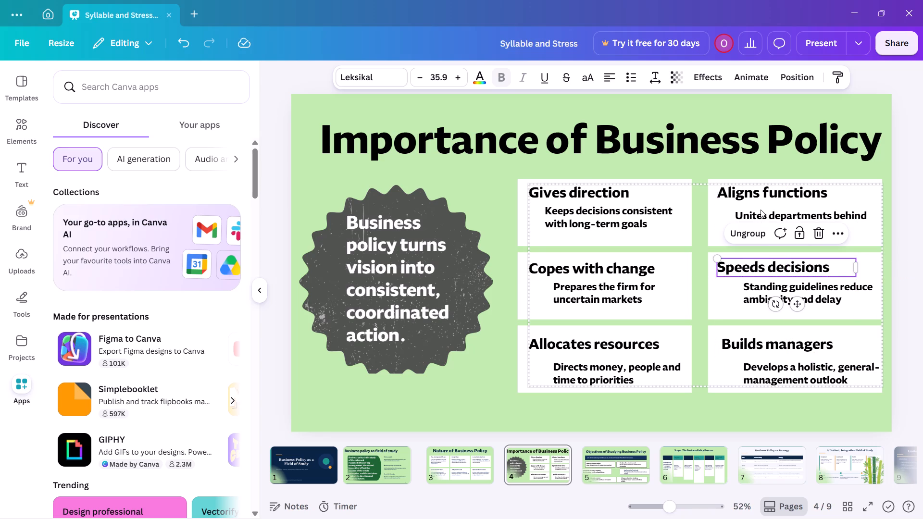
{"action": "left_click", "coordinate": [768, 195]}
{"action": "left_click", "coordinate": [769, 194]}
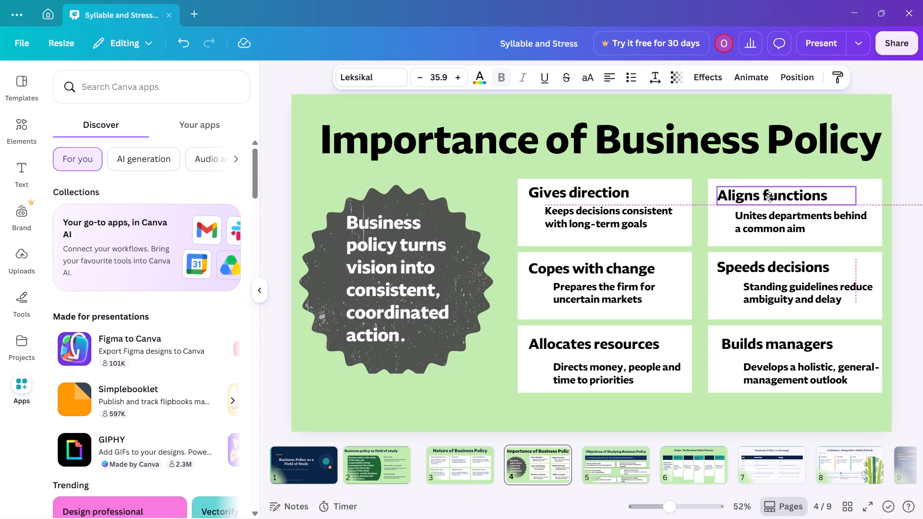
{"action": "left_click", "coordinate": [904, 271]}
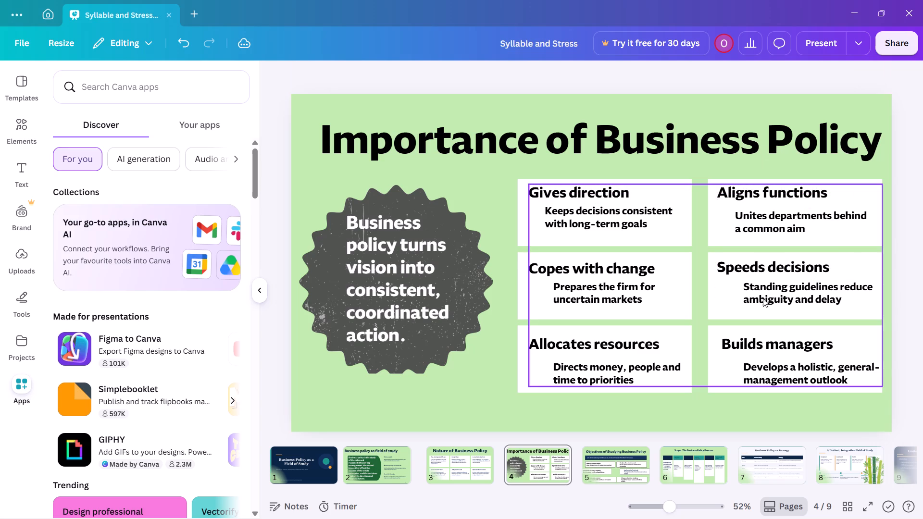
Align the descriptions under "Speeds decisions", "Aligns functions" and "Builds managers" with the left edges of their headings.
{"action": "left_click", "coordinate": [775, 286]}
{"action": "left_click", "coordinate": [779, 291]}
{"action": "left_click_drag", "start_coordinate": [780, 291], "coordinate": [760, 291]}
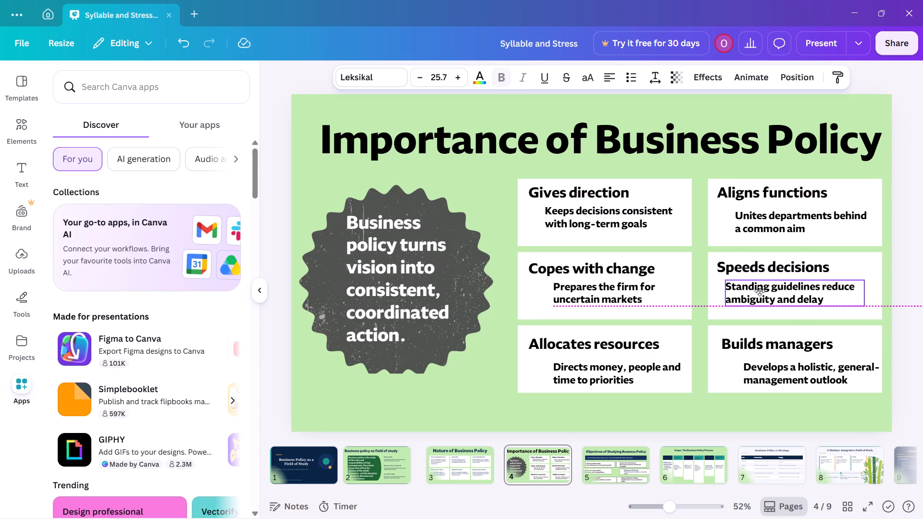
{"action": "left_click_drag", "start_coordinate": [760, 291], "coordinate": [755, 290]}
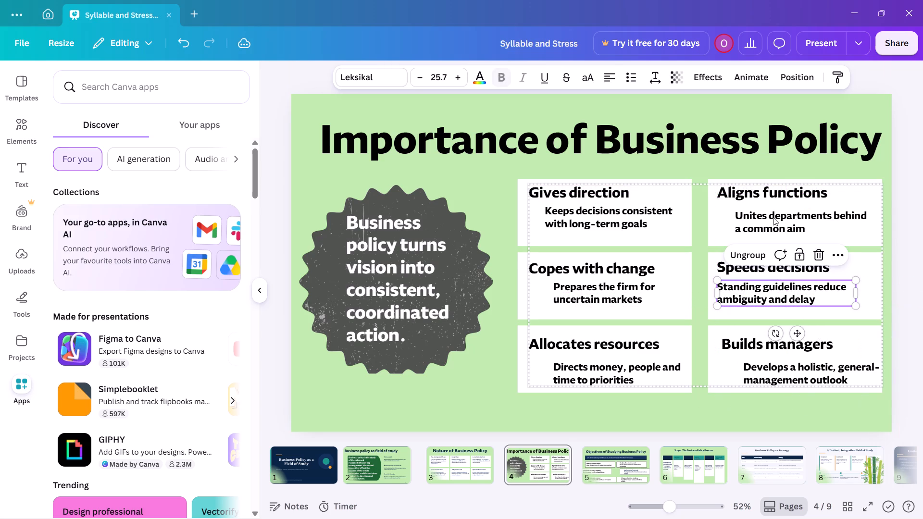
{"action": "left_click", "coordinate": [773, 217]}
{"action": "left_click_drag", "start_coordinate": [776, 216], "coordinate": [755, 214]}
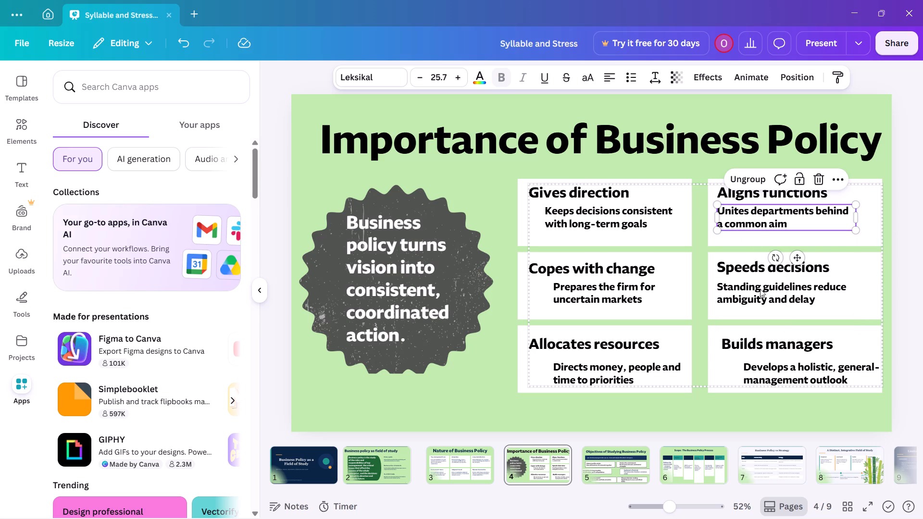
{"action": "left_click", "coordinate": [777, 371]}
{"action": "left_click_drag", "start_coordinate": [789, 379], "coordinate": [770, 374]}
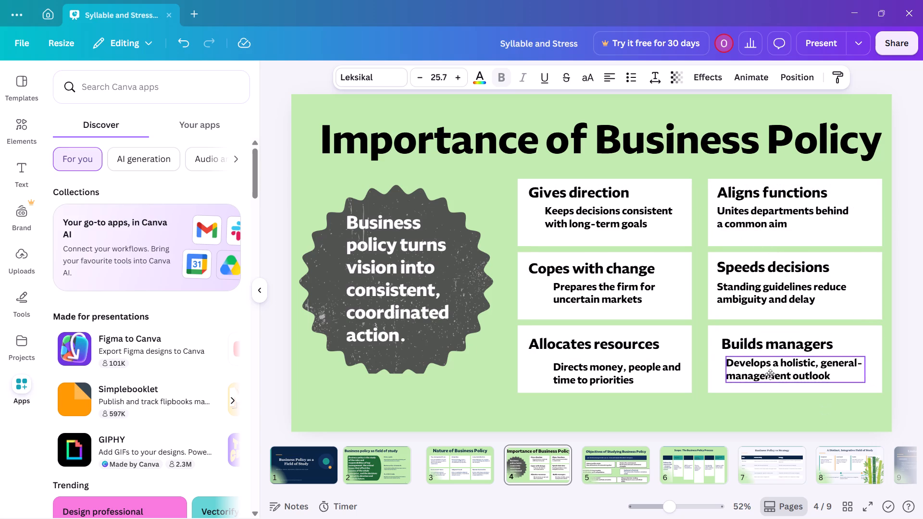
{"action": "left_click_drag", "start_coordinate": [770, 374], "coordinate": [768, 374]}
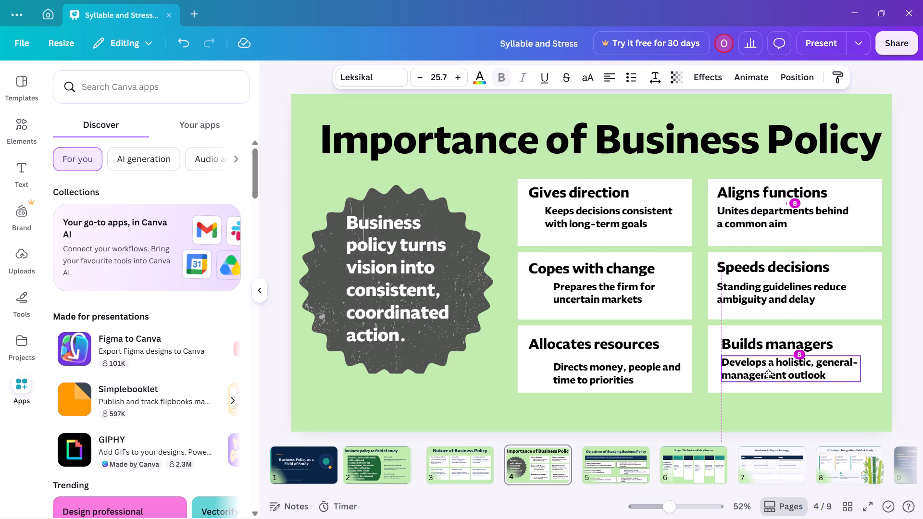
{"action": "left_click_drag", "start_coordinate": [768, 374], "coordinate": [768, 374]}
Move the descriptions under "Allocates resources", "Copes with change" and "Gives direction" leftward to line up with their headings.
{"action": "left_click", "coordinate": [605, 373]}
{"action": "left_click_drag", "start_coordinate": [607, 371], "coordinate": [592, 365]}
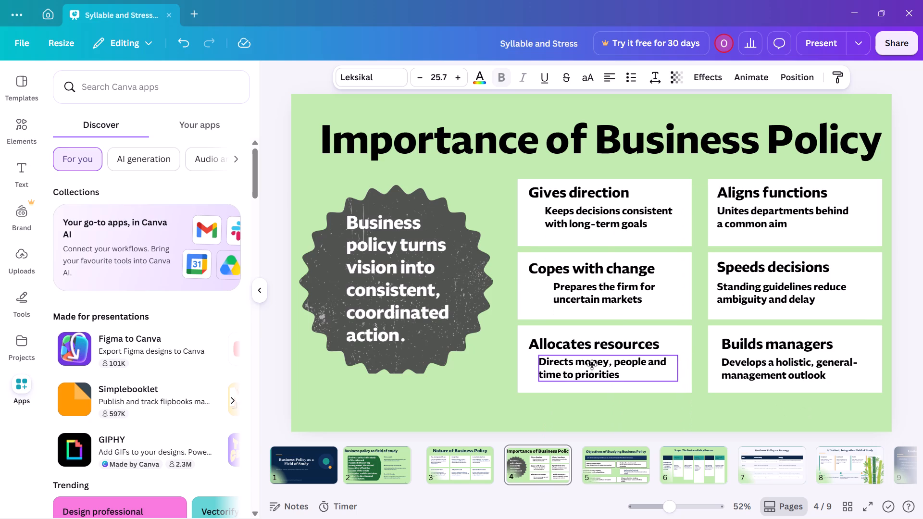
{"action": "left_click_drag", "start_coordinate": [592, 365], "coordinate": [584, 365]}
{"action": "left_click", "coordinate": [595, 292]}
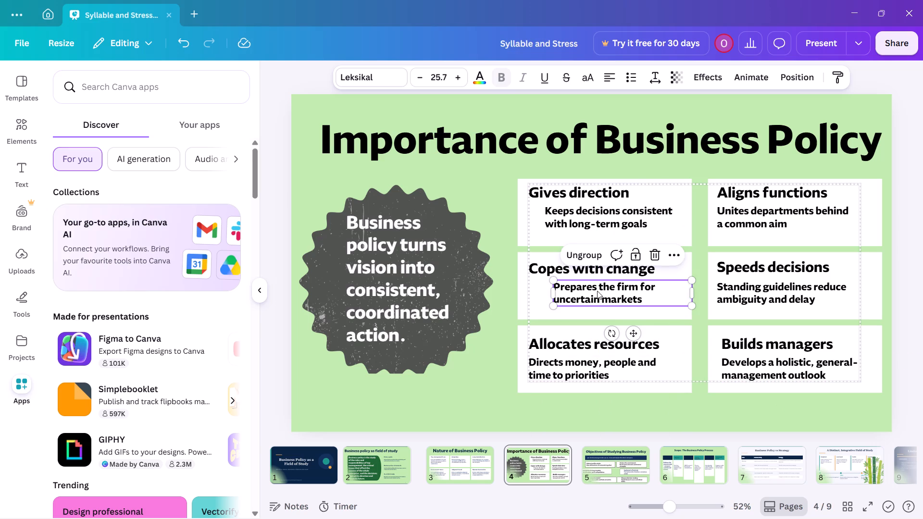
{"action": "left_click_drag", "start_coordinate": [597, 291], "coordinate": [576, 295]}
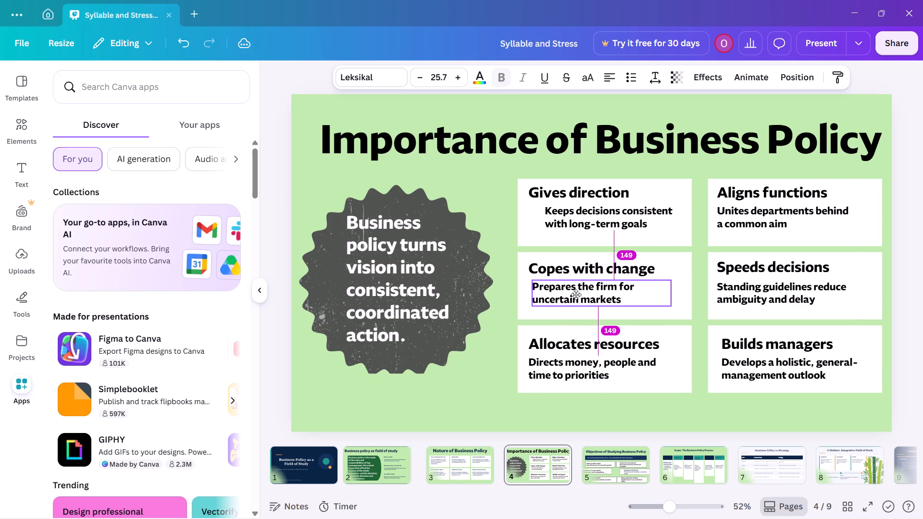
{"action": "left_click_drag", "start_coordinate": [576, 295], "coordinate": [576, 294]}
{"action": "left_click", "coordinate": [585, 222]}
{"action": "left_click_drag", "start_coordinate": [586, 218], "coordinate": [576, 220]}
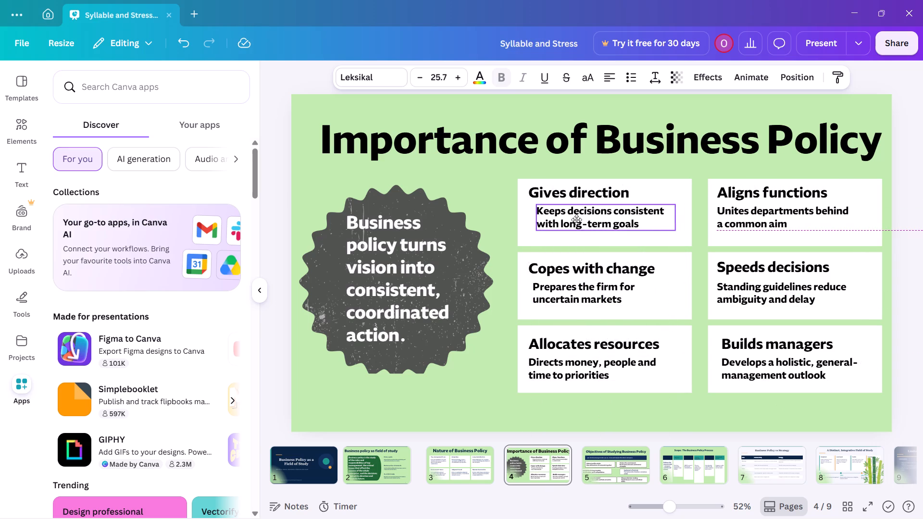
{"action": "left_click_drag", "start_coordinate": [576, 220], "coordinate": [573, 221]}
{"action": "left_click", "coordinate": [900, 295]}
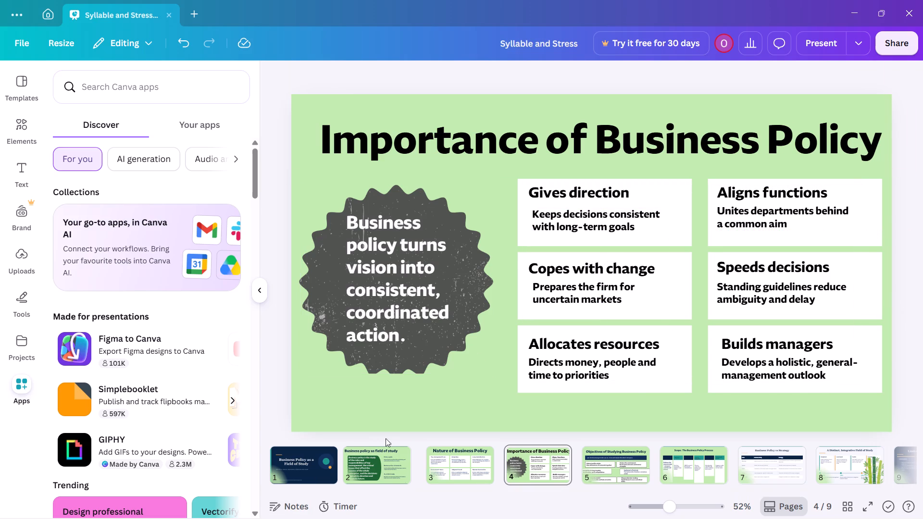
Review the layout and styling of slides 2 to 6, from "Business policy as field of study" to "Scope: The Business Policy Process".
{"action": "left_click", "coordinate": [383, 457]}
{"action": "left_click", "coordinate": [489, 472]}
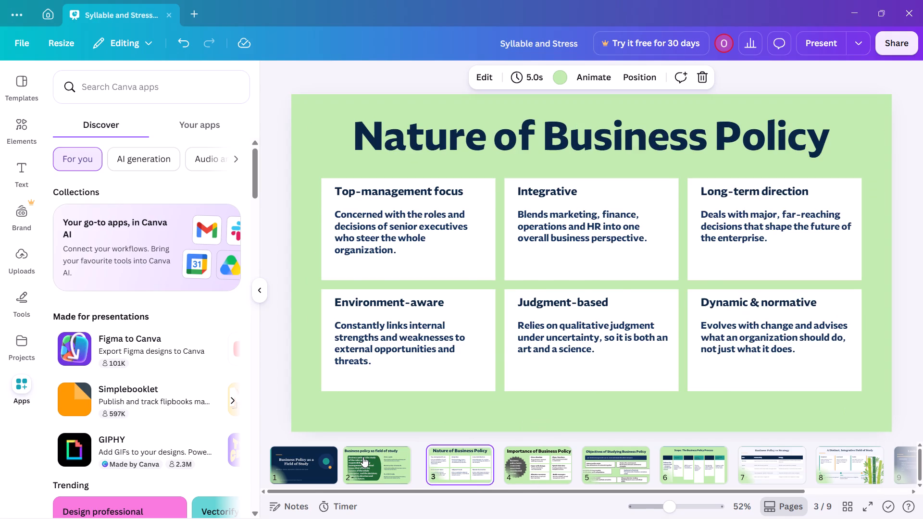
{"action": "left_click", "coordinate": [363, 457]}
{"action": "left_click", "coordinate": [607, 335]}
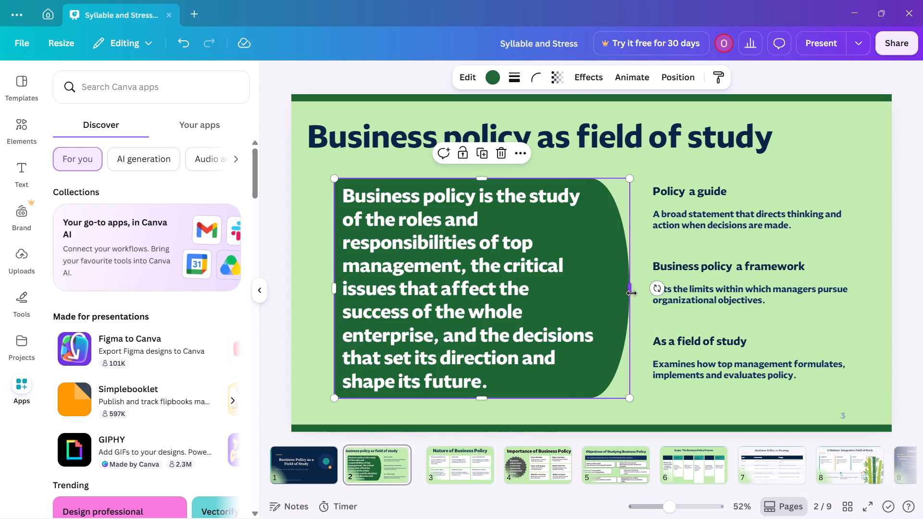
{"action": "left_click", "coordinate": [632, 292]}
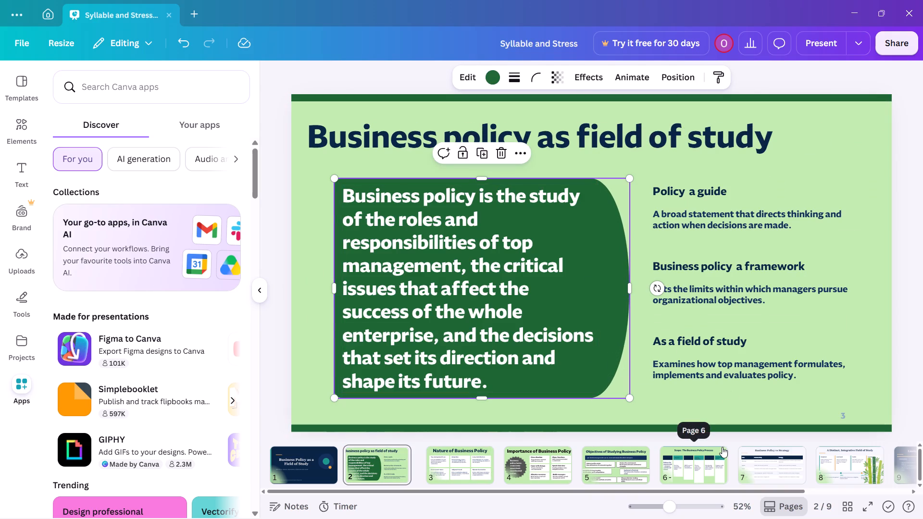
{"action": "left_click", "coordinate": [412, 470]}
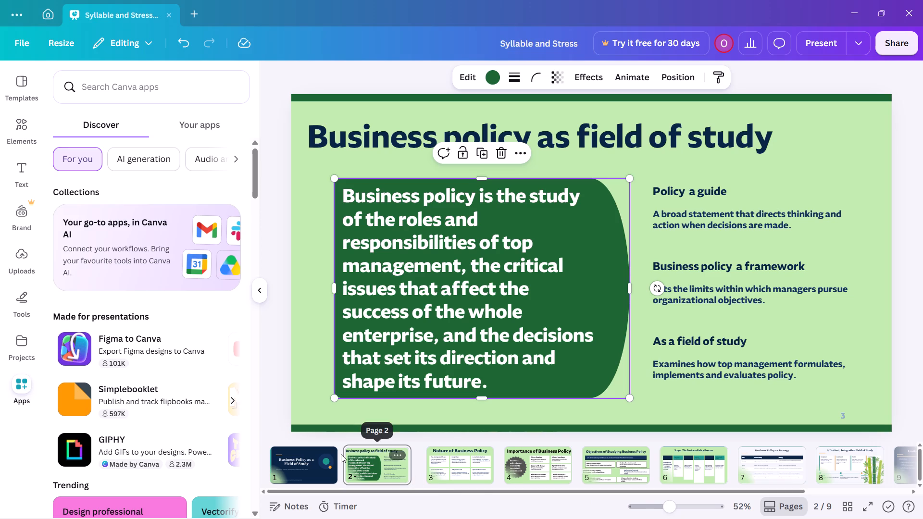
{"action": "left_click", "coordinate": [341, 454]}
{"action": "left_click", "coordinate": [461, 478]}
{"action": "left_click", "coordinate": [536, 473]}
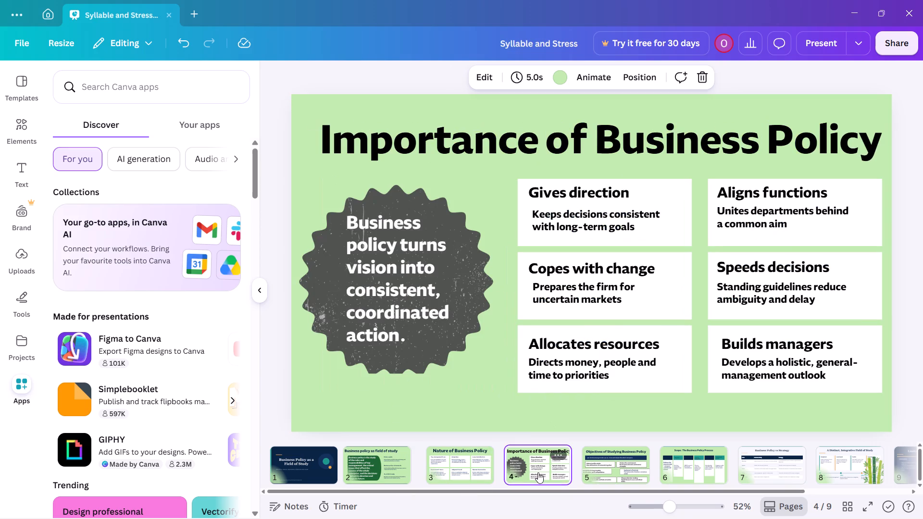
{"action": "left_click", "coordinate": [591, 465]}
{"action": "left_click", "coordinate": [665, 462]}
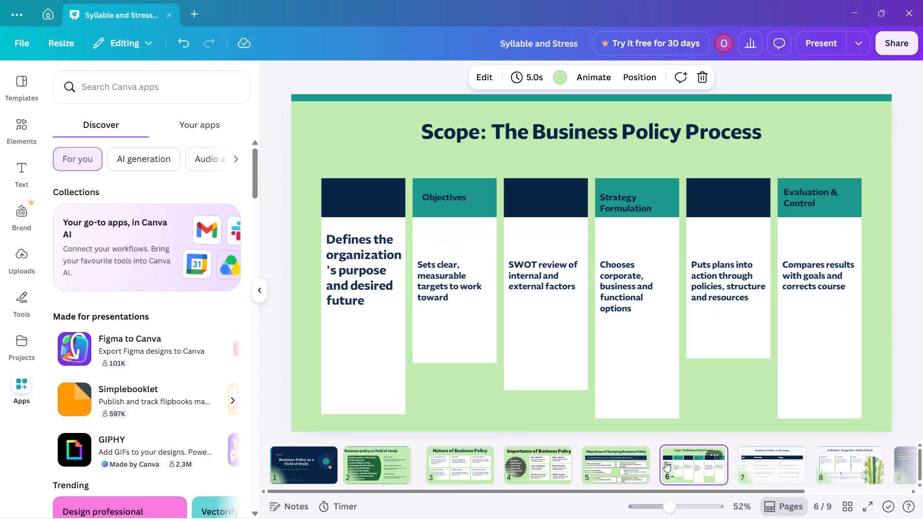
Change the "Implement effectively" text on the "Objectives of Studying Business Policy" slide to black.
{"action": "left_click", "coordinate": [589, 468]}
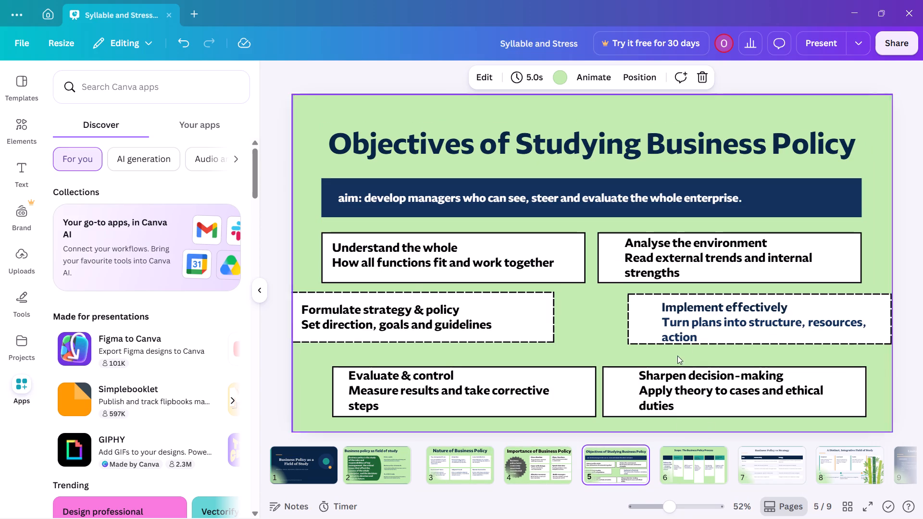
{"action": "left_click", "coordinate": [695, 330]}
{"action": "left_click", "coordinate": [484, 78]}
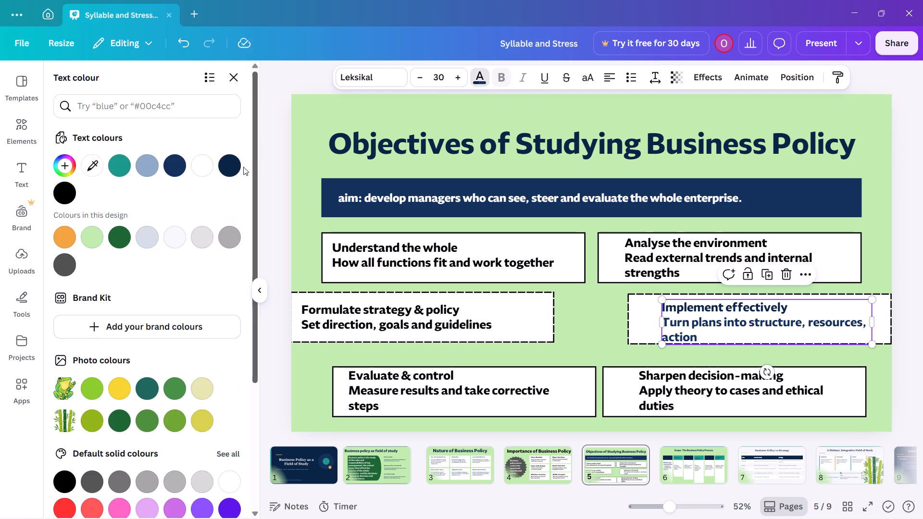
{"action": "left_click", "coordinate": [73, 195]}
{"action": "left_click", "coordinate": [315, 80]}
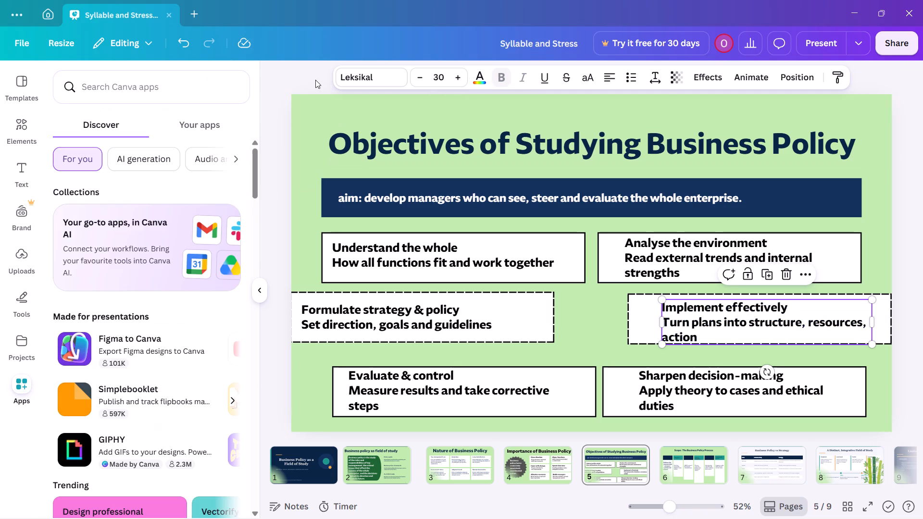
{"action": "left_click", "coordinate": [315, 80]}
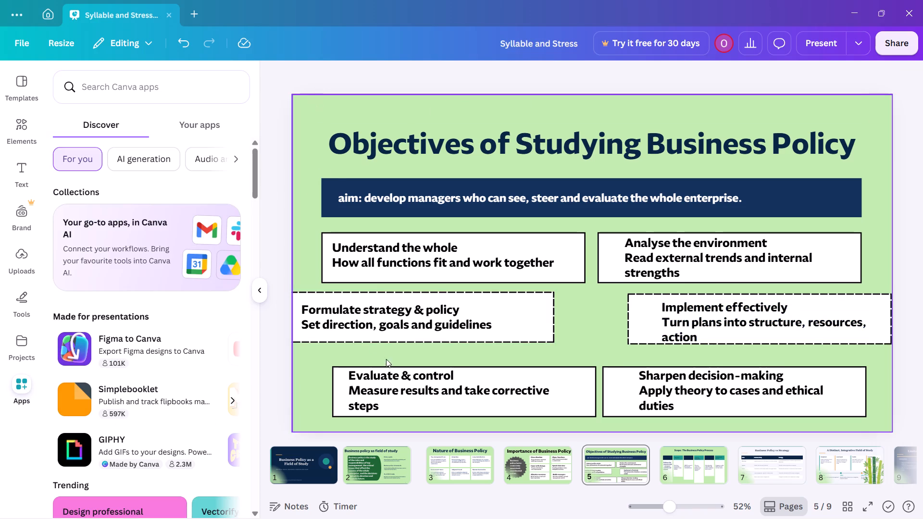
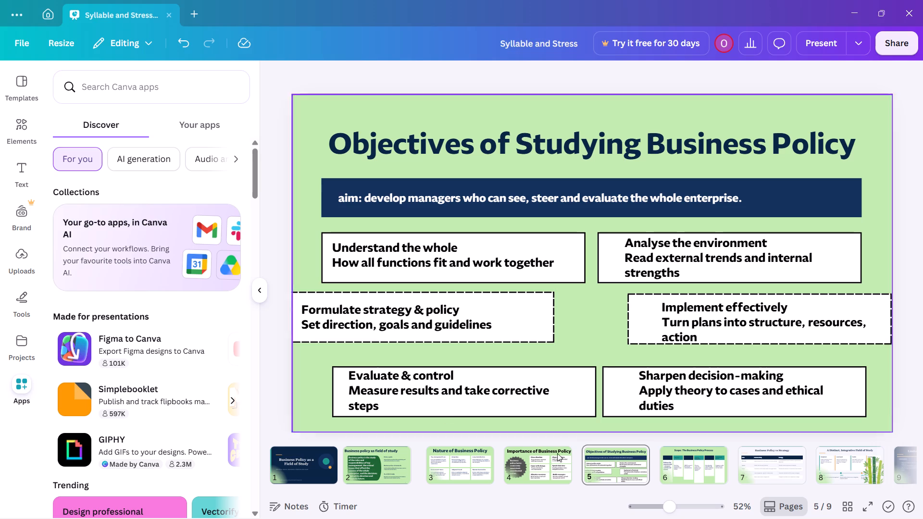
Delete the orange accent line and the teal top bar from the "Business Policy vs Strategy" slide.
{"action": "left_click", "coordinate": [751, 457]}
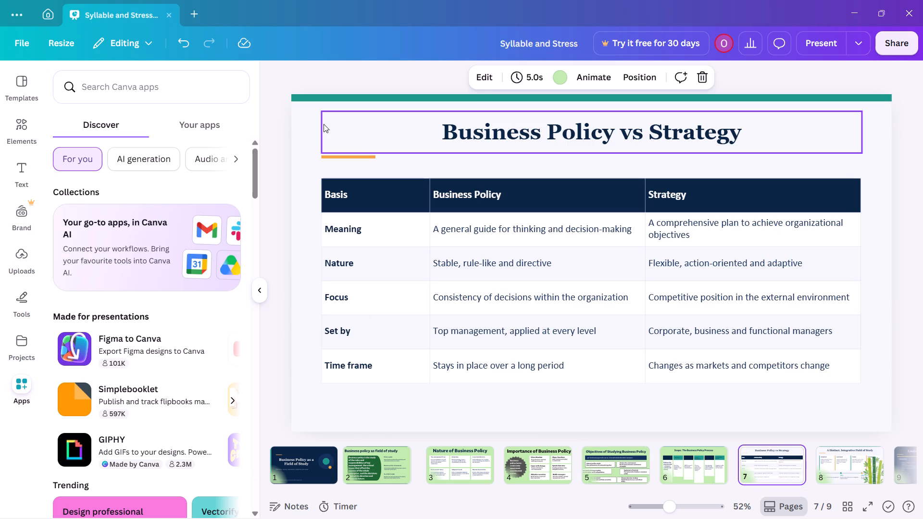
{"action": "left_click", "coordinate": [354, 156]}
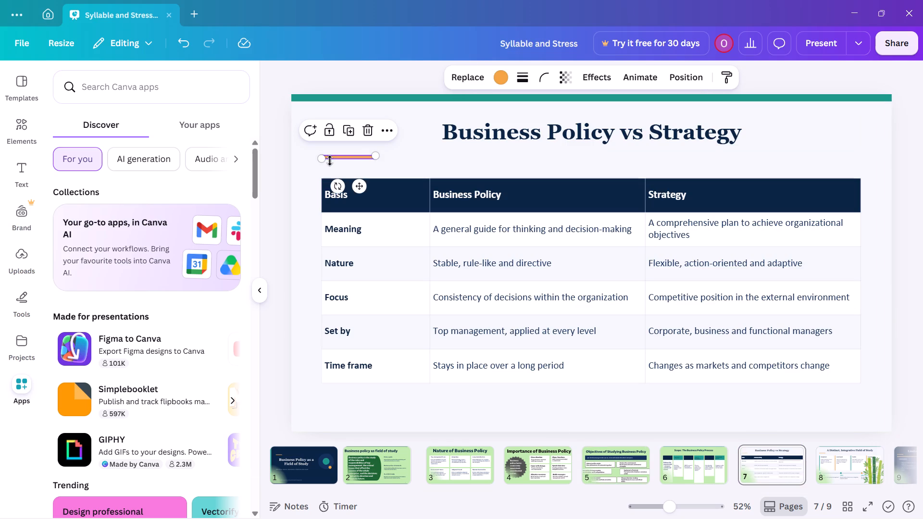
{"action": "key", "text": "Delete"}
{"action": "left_click", "coordinate": [337, 100]}
{"action": "key", "text": "Delete"}
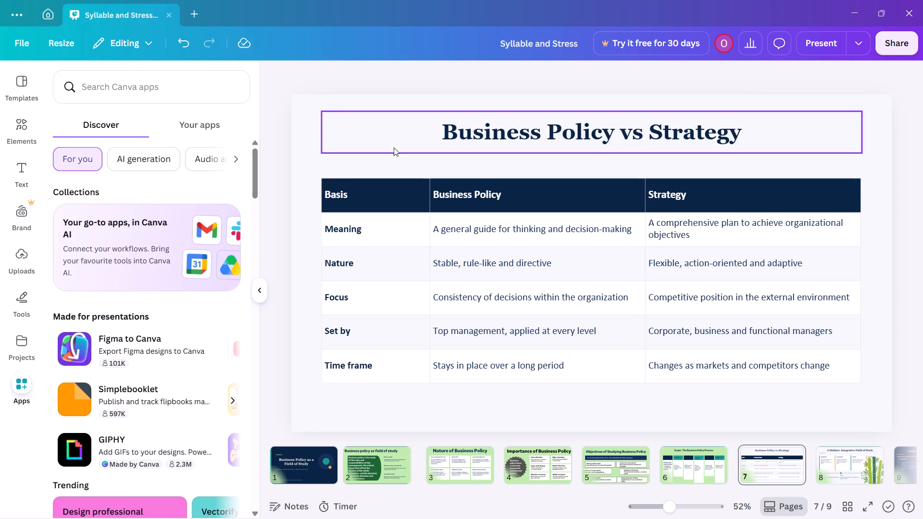
Change the background of the "Business Policy vs Strategy" slide to the light green used on the other slides.
{"action": "left_click", "coordinate": [315, 110]}
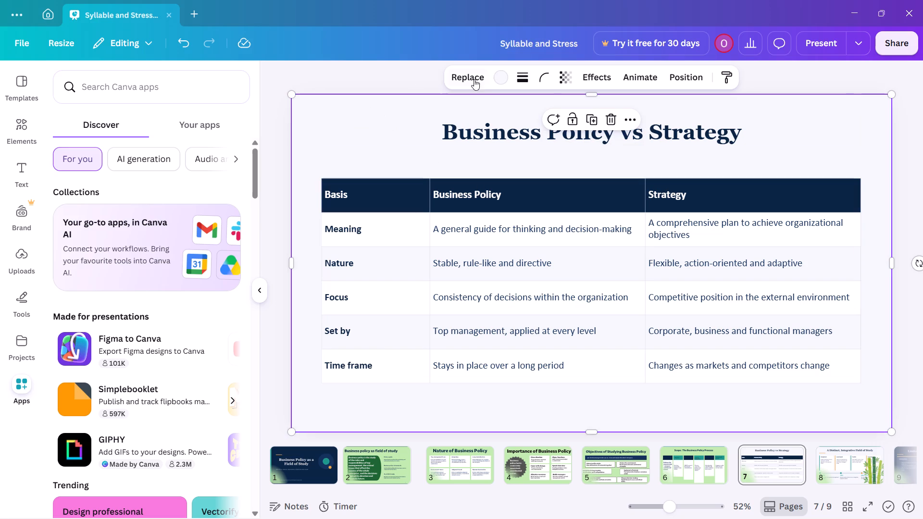
{"action": "left_click", "coordinate": [506, 79]}
{"action": "left_click", "coordinate": [178, 163]}
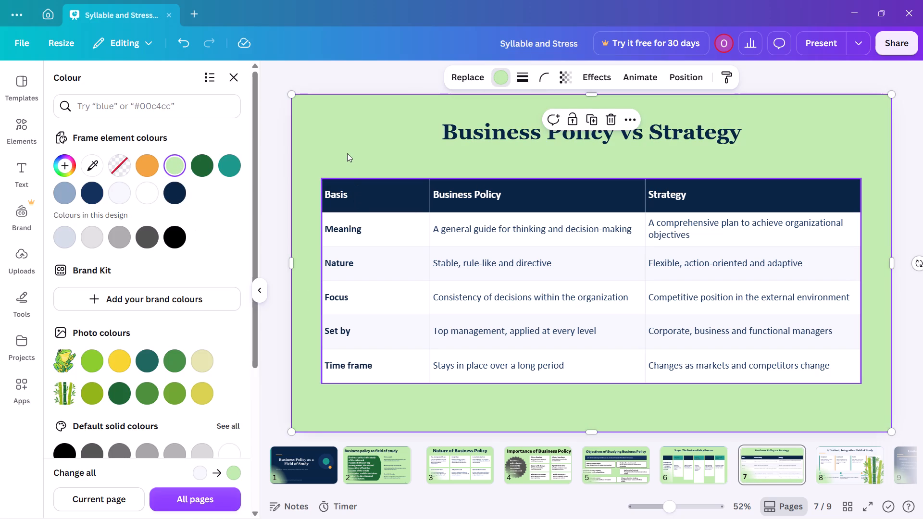
Set the font of the title and the whole table on the "Business Policy vs Strategy" slide to Leksikal.
{"action": "left_click_drag", "start_coordinate": [347, 153], "coordinate": [347, 148]}
{"action": "left_click", "coordinate": [402, 240]}
{"action": "key", "text": "ctrl+a"}
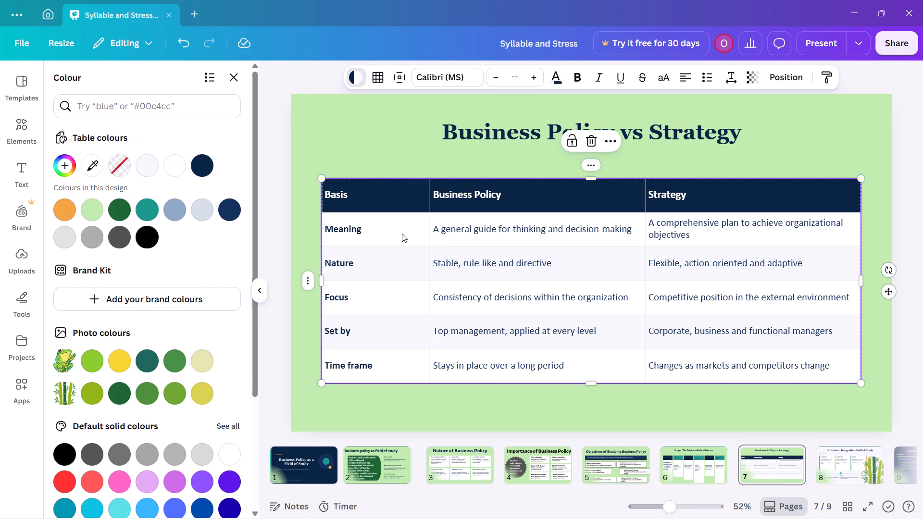
{"action": "left_click", "coordinate": [479, 135]}
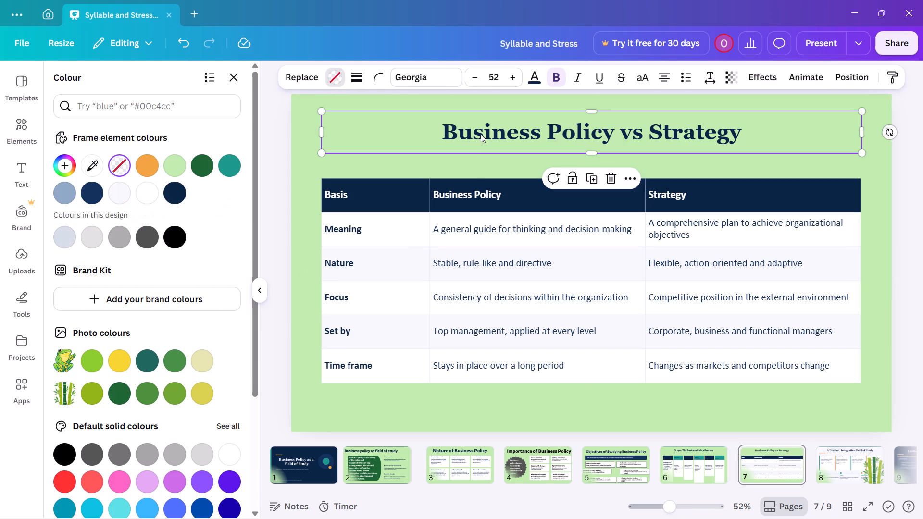
{"action": "key", "text": "ctrl+a"}
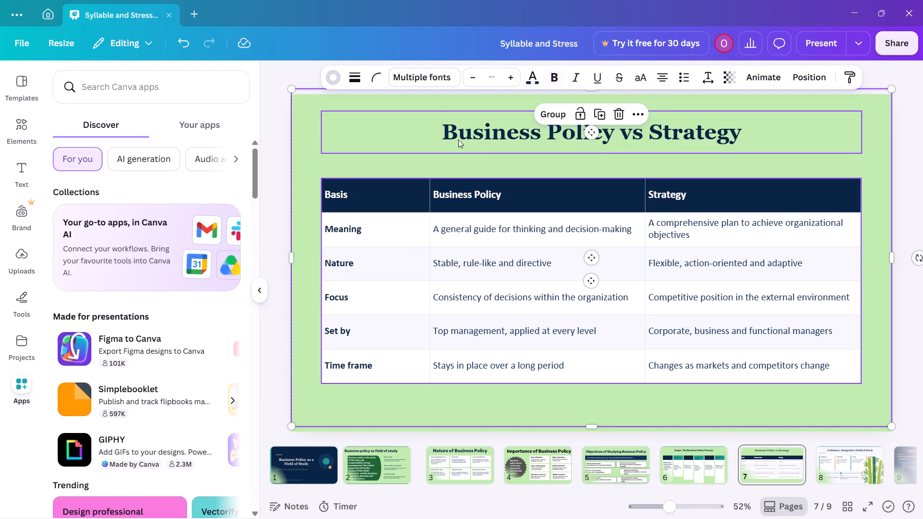
{"action": "left_click", "coordinate": [418, 64]}
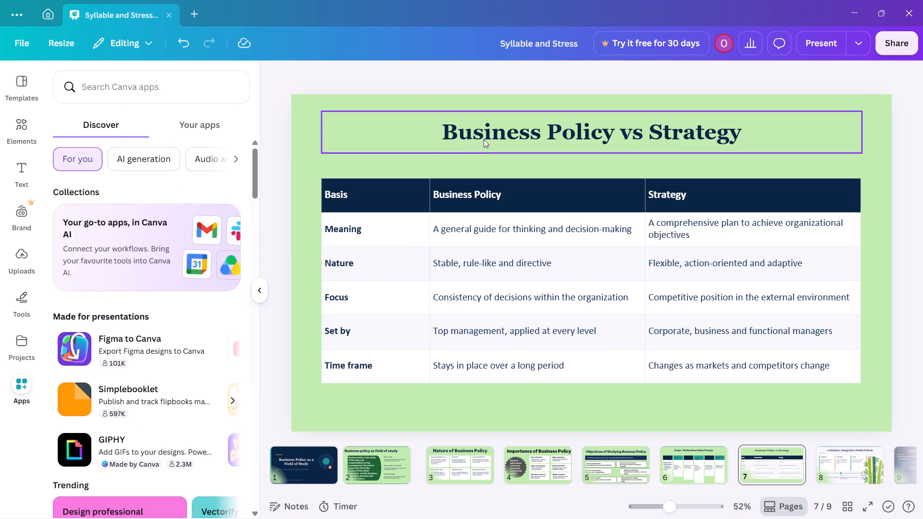
{"action": "left_click", "coordinate": [484, 138]}
{"action": "key", "text": "ctrl+a"}
{"action": "left_click", "coordinate": [437, 77]}
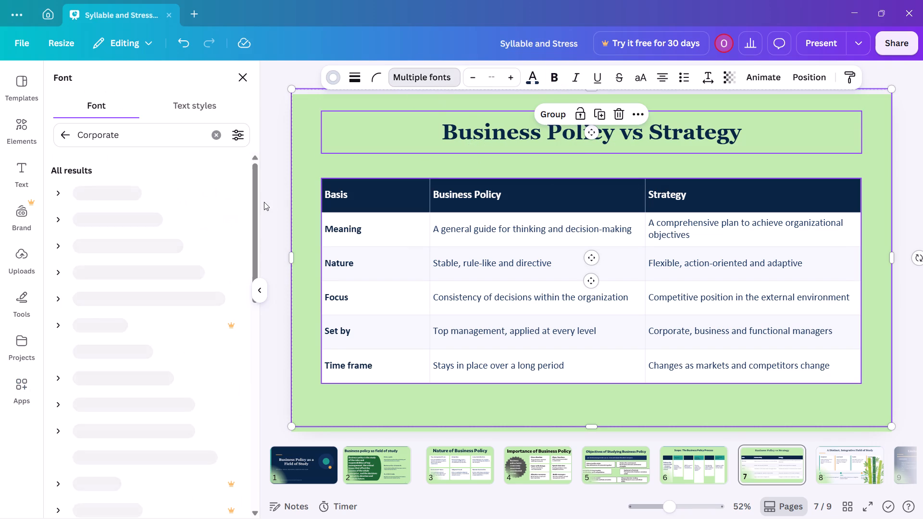
{"action": "left_click", "coordinate": [62, 137]}
{"action": "left_click", "coordinate": [106, 278]}
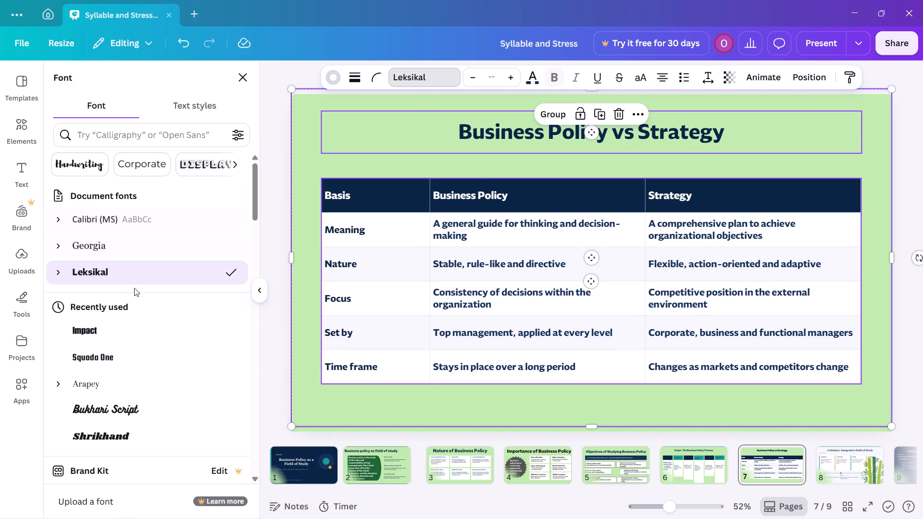
{"action": "left_click", "coordinate": [916, 377]}
{"action": "left_click", "coordinate": [799, 199]}
{"action": "left_click", "coordinate": [799, 206]}
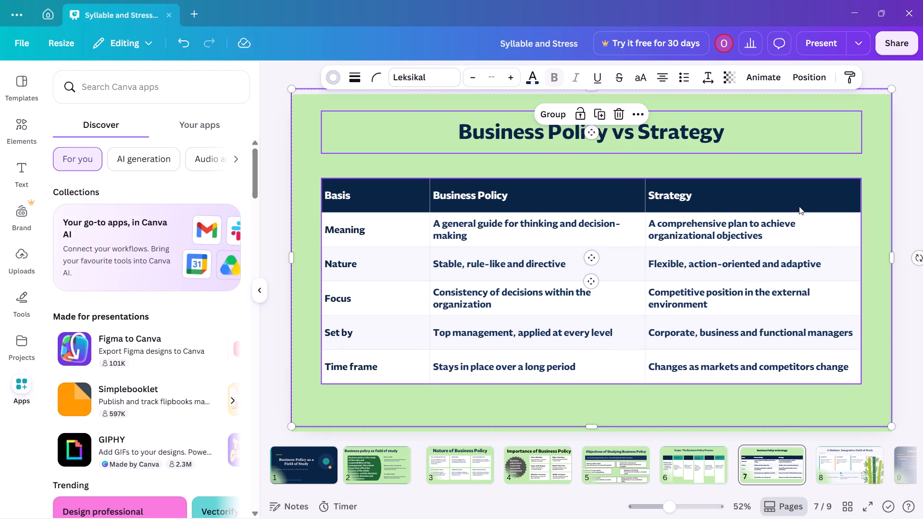
{"action": "left_click", "coordinate": [908, 305]}
Fill the "Strategy" header cell of the table with the dark green taken from the bamboo photo colours.
{"action": "left_click", "coordinate": [754, 203]}
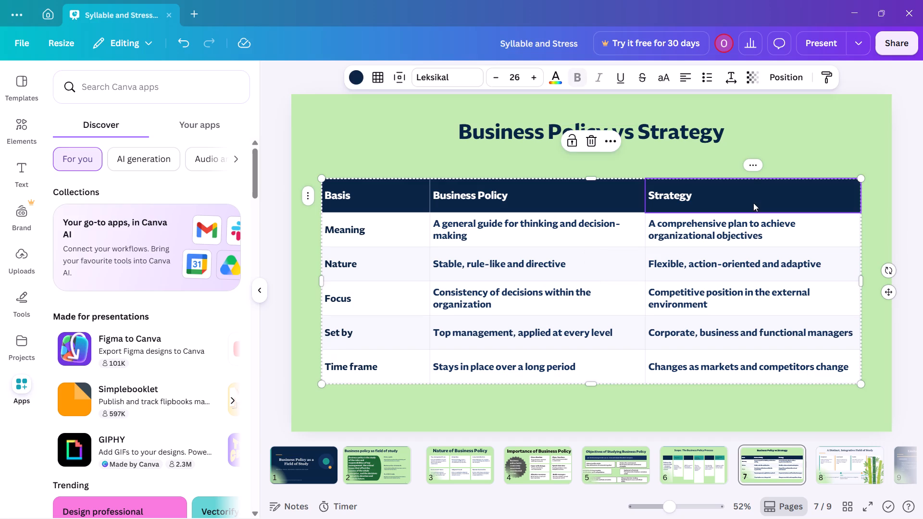
{"action": "left_click", "coordinate": [357, 78]}
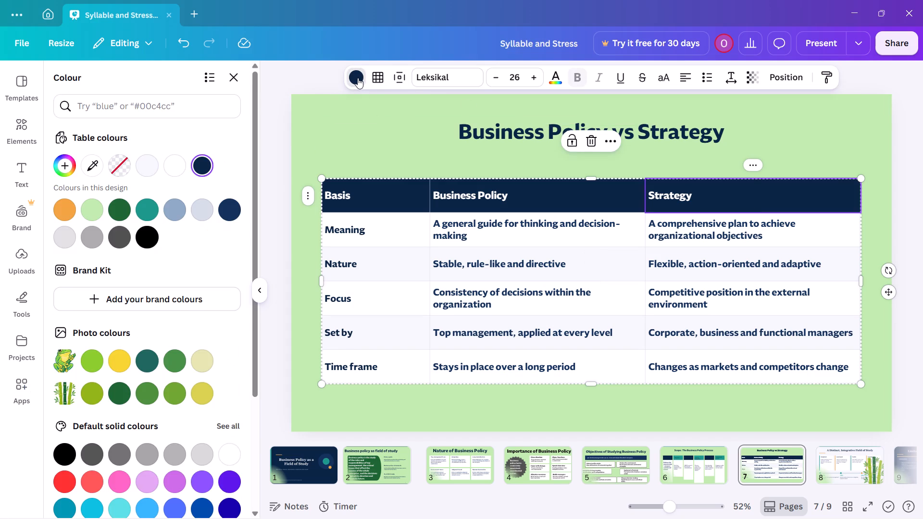
{"action": "left_click", "coordinate": [140, 206]}
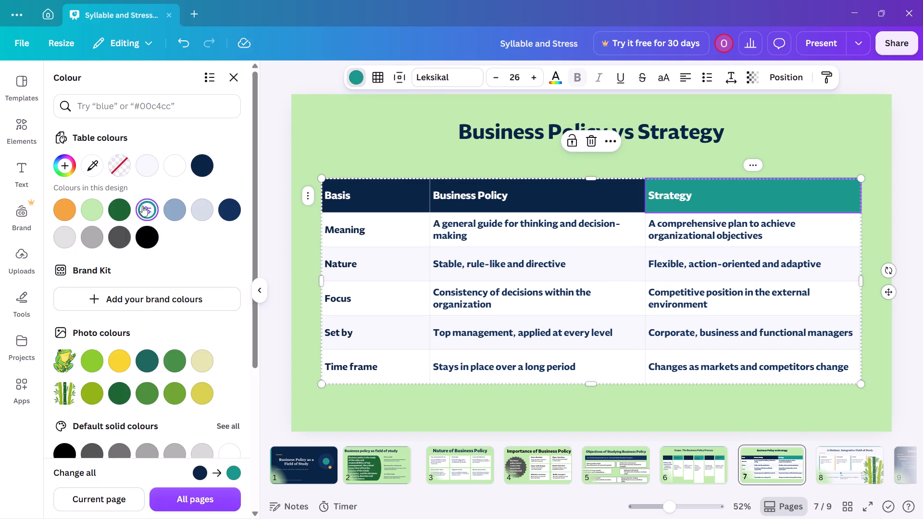
{"action": "scroll", "coordinate": [101, 237], "scroll_direction": "down", "scroll_amount": 1}
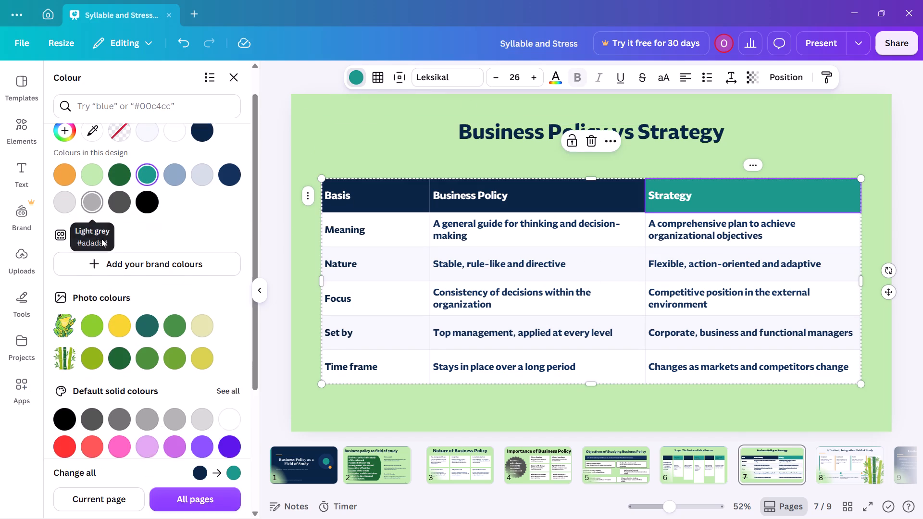
{"action": "left_click", "coordinate": [97, 301]}
{"action": "scroll", "coordinate": [119, 304], "scroll_direction": "down", "scroll_amount": 2}
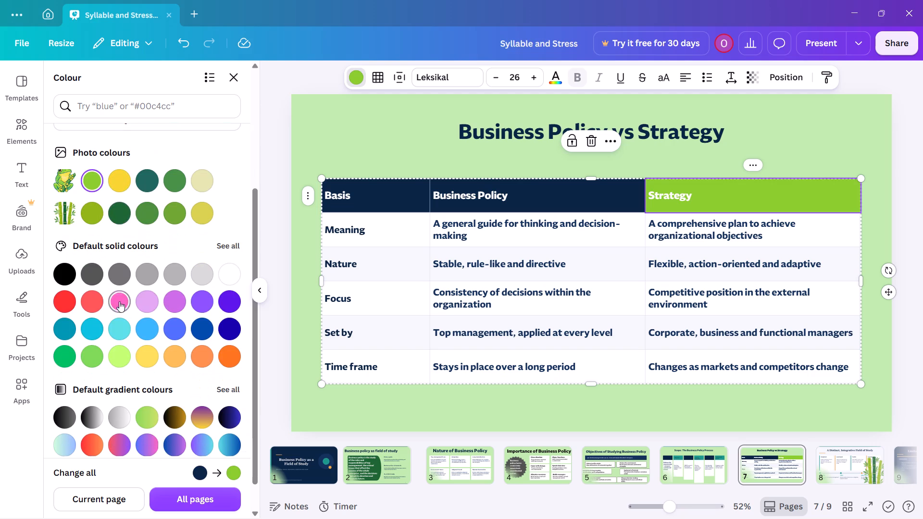
{"action": "left_click", "coordinate": [118, 211]}
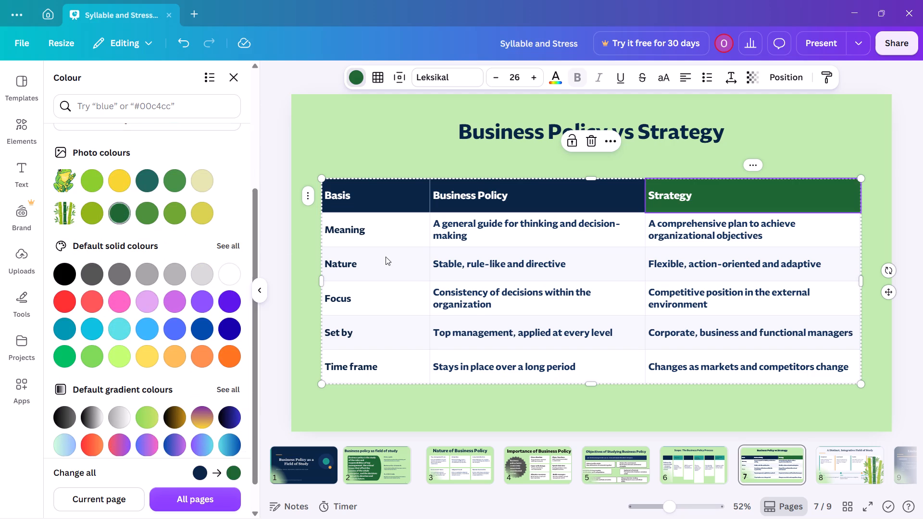
Fill the "Business Policy" and "Basis" header cells with the same dark green as the "Strategy" header.
{"action": "left_click", "coordinate": [538, 208]}
{"action": "left_click", "coordinate": [552, 197]}
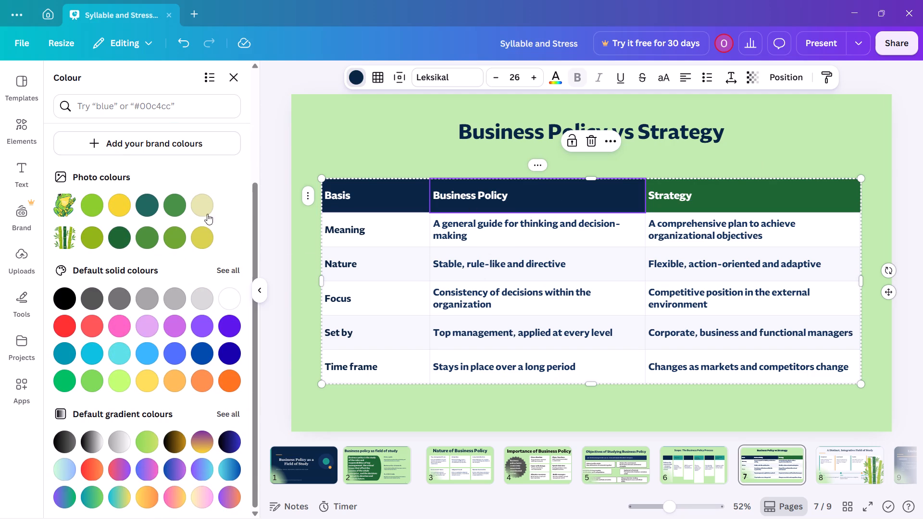
{"action": "left_click", "coordinate": [121, 235]}
{"action": "left_click", "coordinate": [398, 208]}
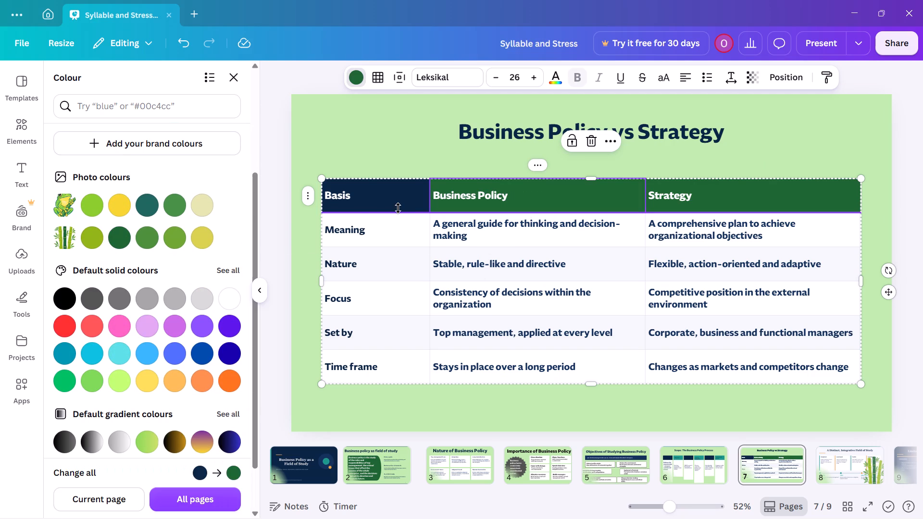
{"action": "left_click", "coordinate": [114, 241]}
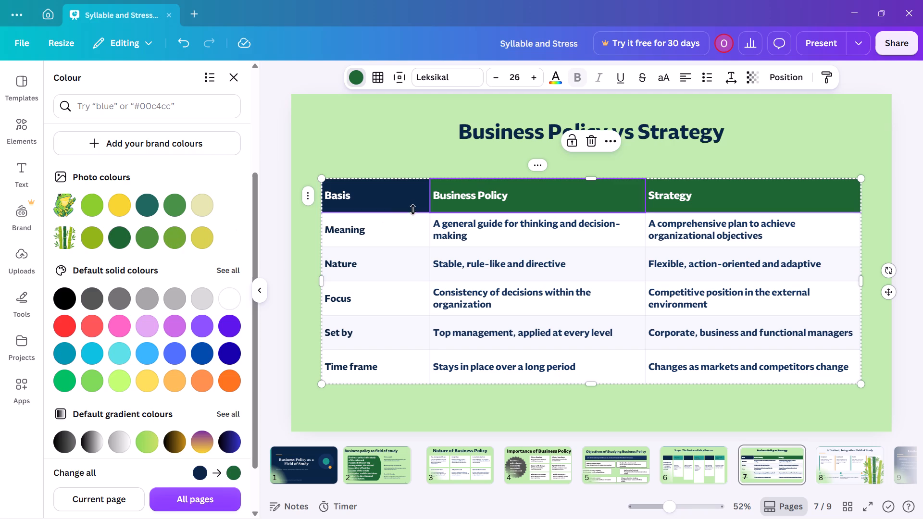
{"action": "left_click", "coordinate": [414, 205]}
{"action": "left_click", "coordinate": [116, 230]}
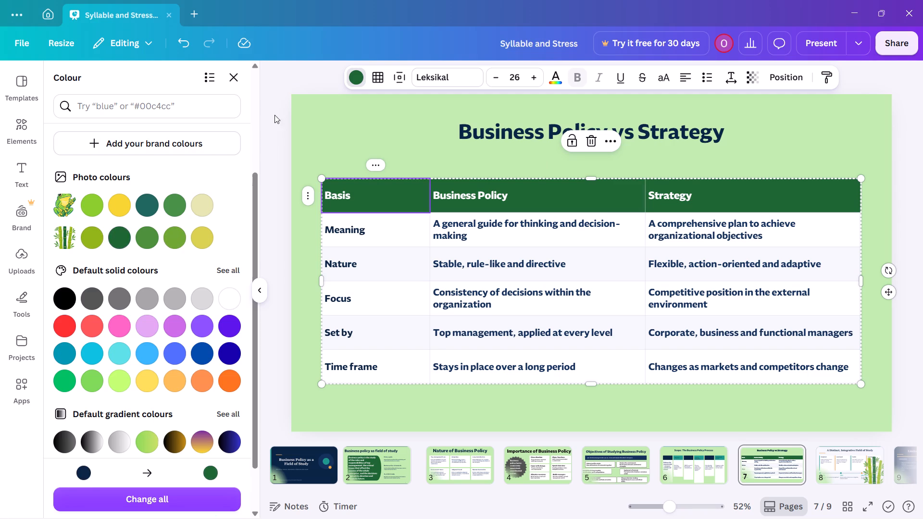
{"action": "left_click", "coordinate": [296, 89]}
{"action": "left_click", "coordinate": [303, 83]}
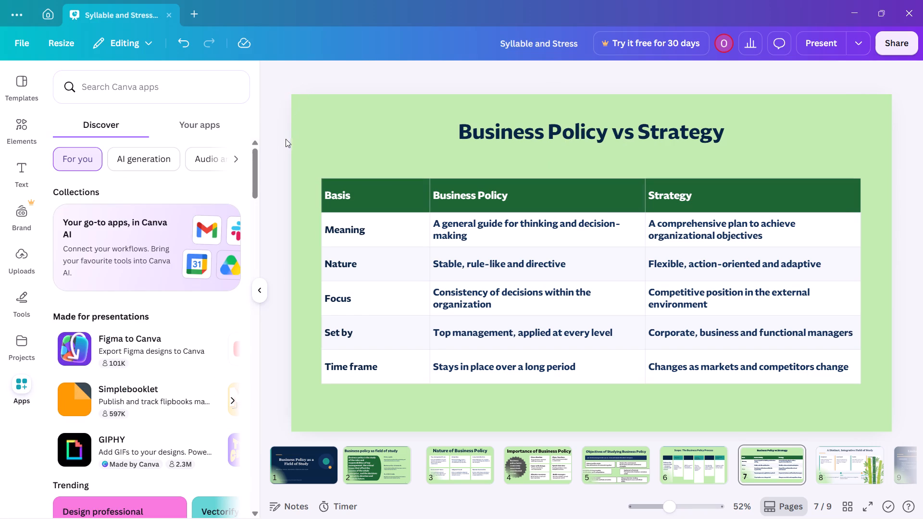
Fill all three cells of the "Nature" row with the palest leaf green from the full set of default solid colours.
{"action": "left_click", "coordinate": [379, 269]}
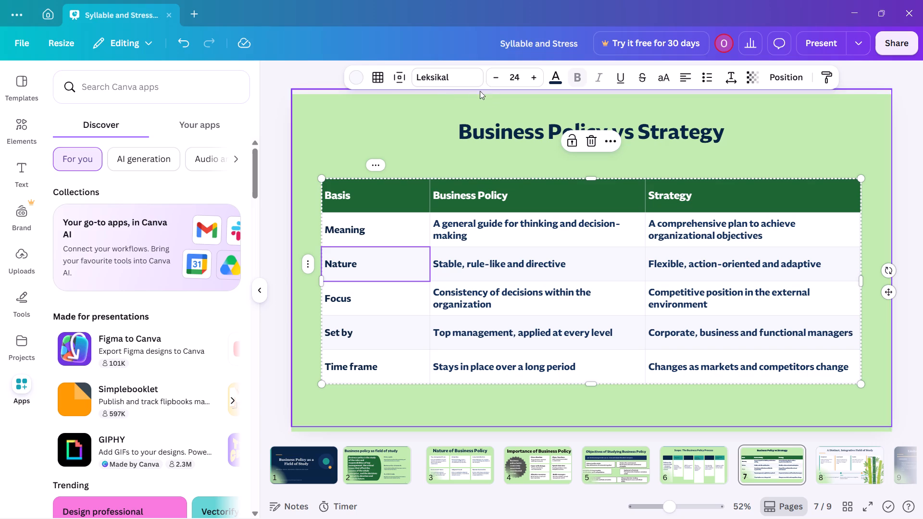
{"action": "left_click", "coordinate": [355, 69]}
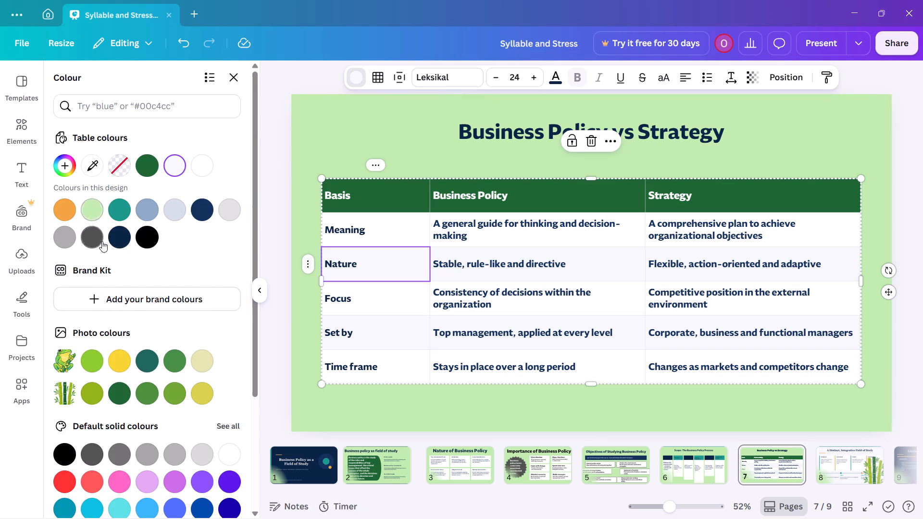
{"action": "scroll", "coordinate": [102, 242], "scroll_direction": "down", "scroll_amount": 2}
{"action": "scroll", "coordinate": [137, 326], "scroll_direction": "down", "scroll_amount": 4}
{"action": "left_click", "coordinate": [231, 273]}
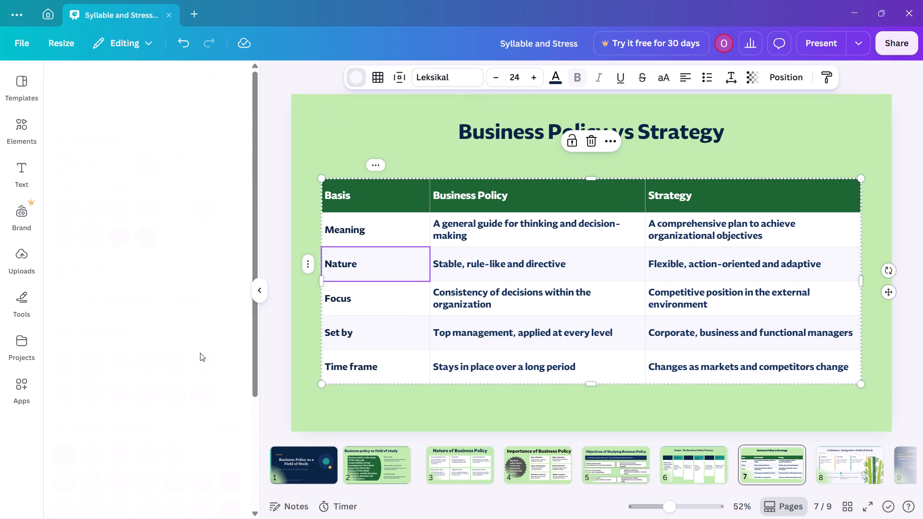
{"action": "scroll", "coordinate": [162, 364], "scroll_direction": "down", "scroll_amount": 7}
{"action": "left_click", "coordinate": [227, 330]}
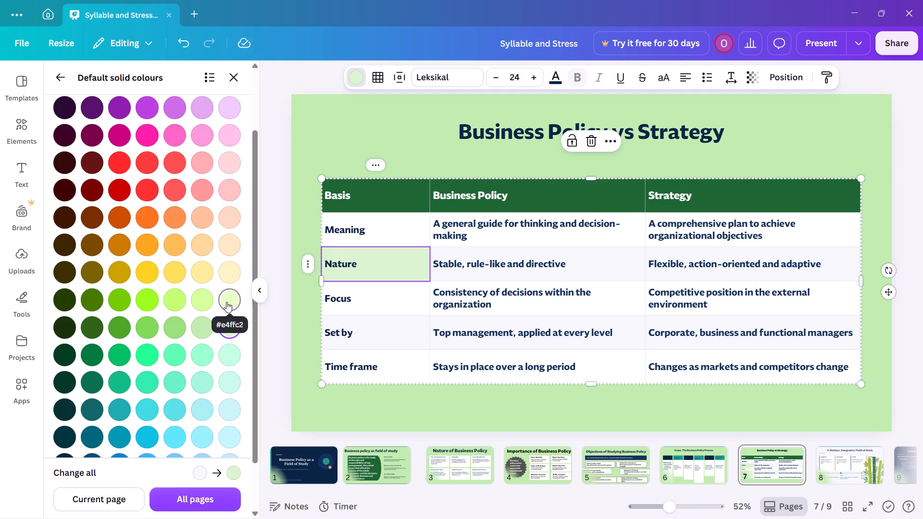
{"action": "left_click", "coordinate": [408, 268]}
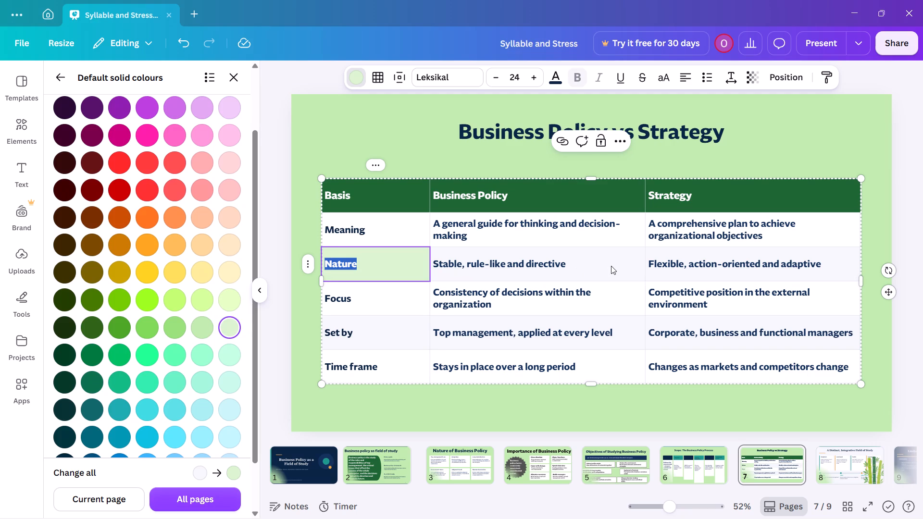
{"action": "left_click", "coordinate": [611, 266]}
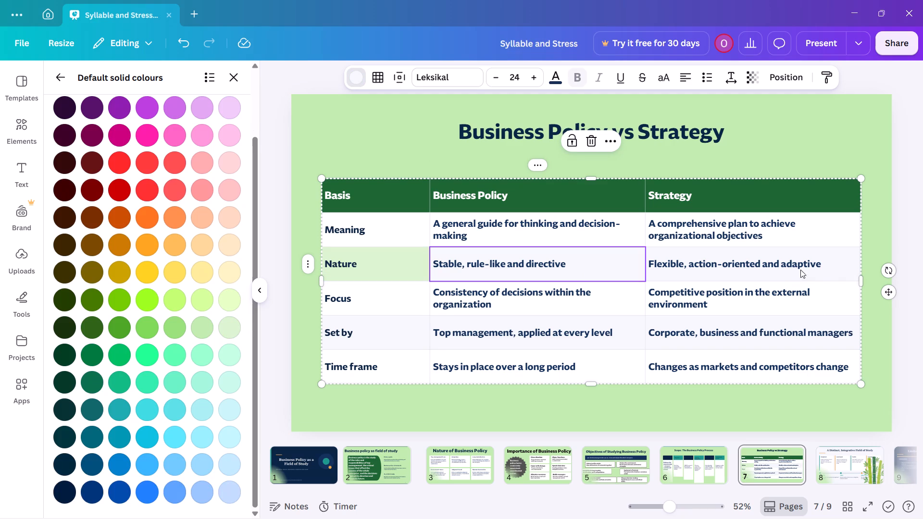
{"action": "left_click", "coordinate": [815, 269], "text": "shift"}
{"action": "left_click", "coordinate": [230, 299]}
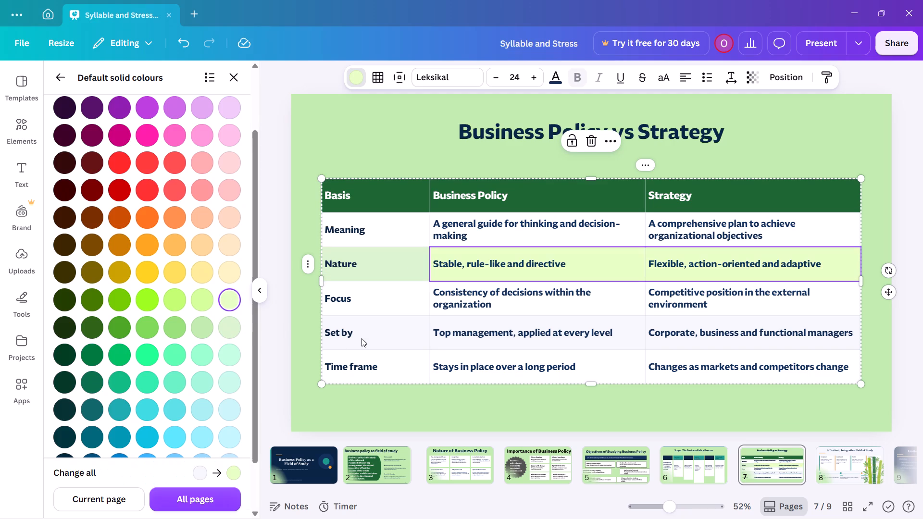
{"action": "left_click", "coordinate": [208, 300]}
{"action": "left_click", "coordinate": [209, 324]}
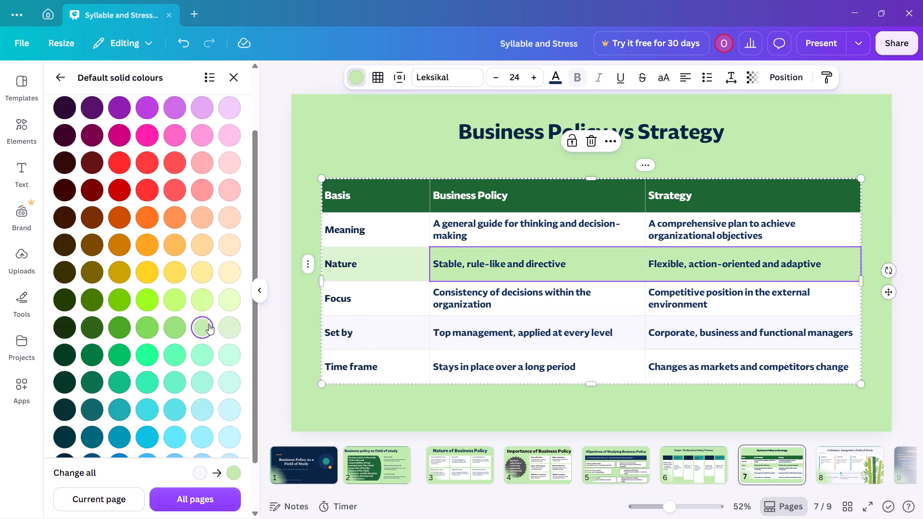
{"action": "left_click", "coordinate": [236, 327]}
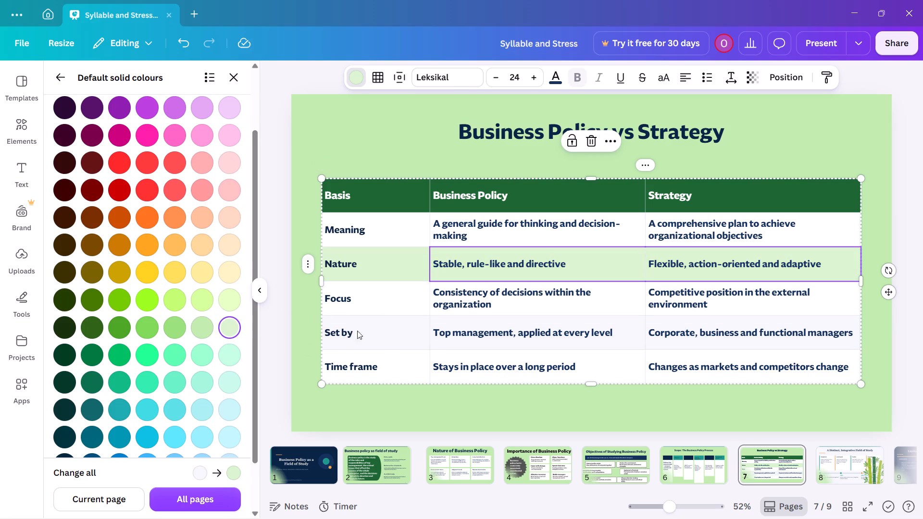
Fill all three cells of the "Set by" row with the same palest leaf green as the "Nature" row.
{"action": "left_click", "coordinate": [387, 333]}
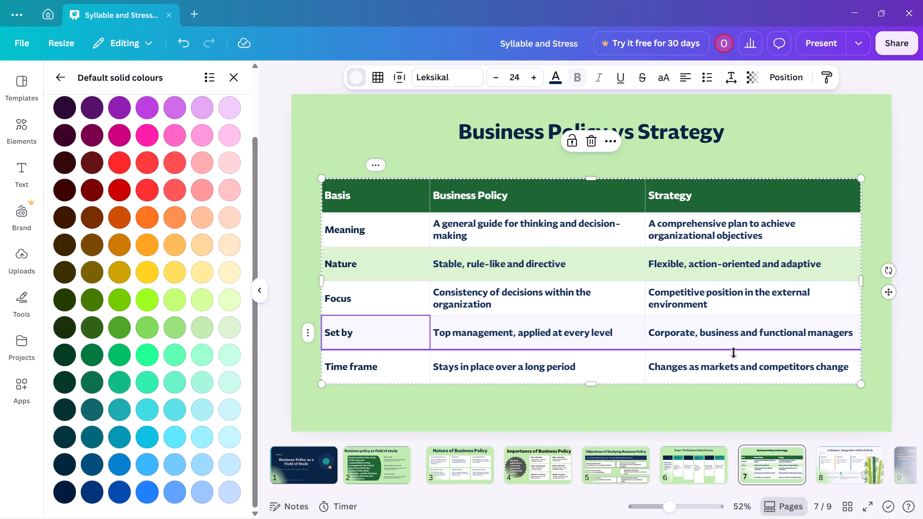
{"action": "left_click", "coordinate": [755, 342], "text": "ctrl"}
{"action": "left_click", "coordinate": [629, 345], "text": "ctrl"}
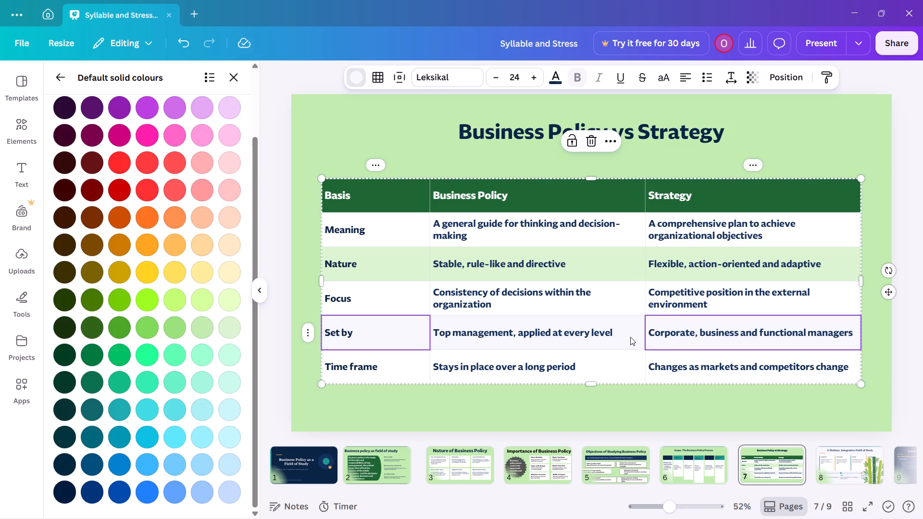
{"action": "left_click", "coordinate": [630, 334], "text": "ctrl"}
{"action": "left_click", "coordinate": [234, 324]}
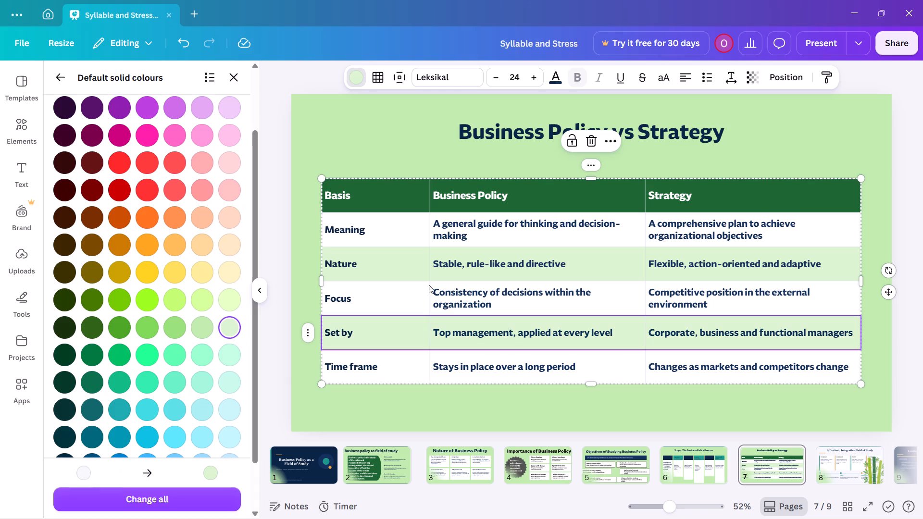
{"action": "left_click", "coordinate": [309, 85]}
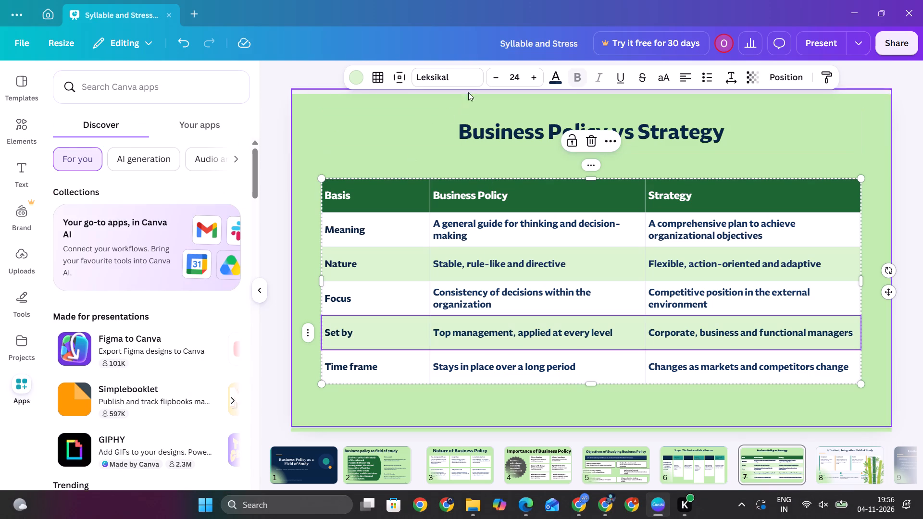
{"action": "left_click", "coordinate": [300, 79]}
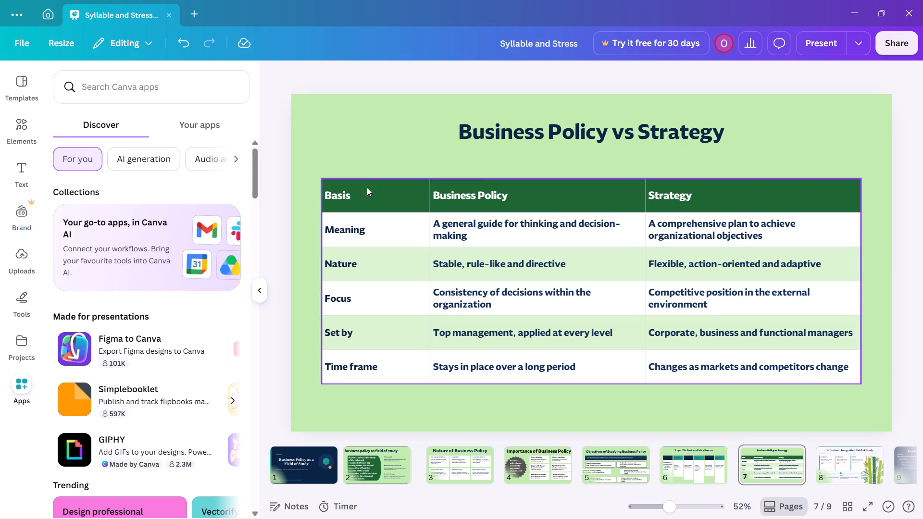
Try outer border weights of 4 and 2 on the "Basis" header cell, and settle on weight 0.
{"action": "left_click", "coordinate": [412, 186]}
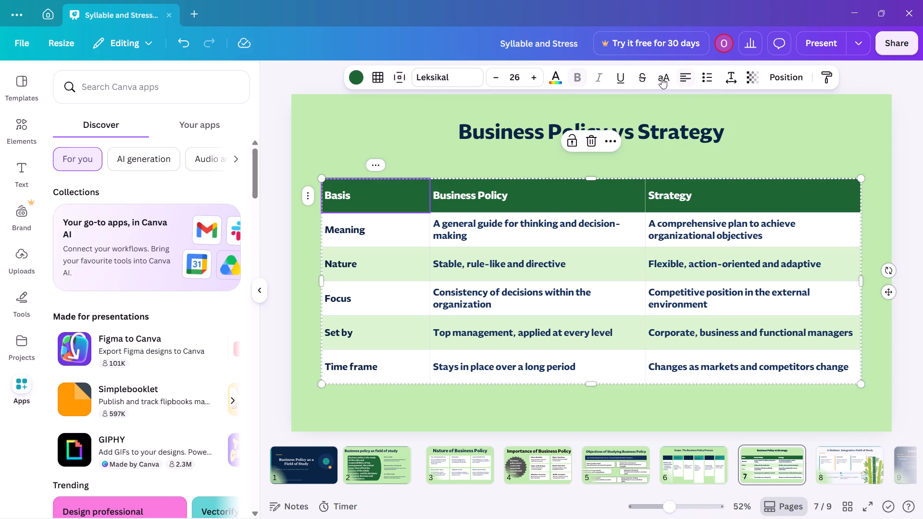
{"action": "left_click", "coordinate": [372, 74]}
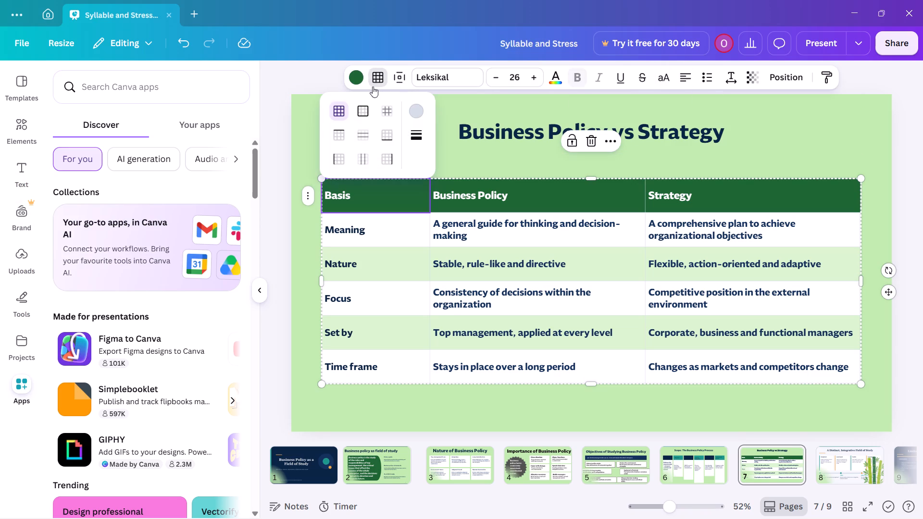
{"action": "left_click", "coordinate": [362, 113]}
{"action": "left_click", "coordinate": [338, 116]}
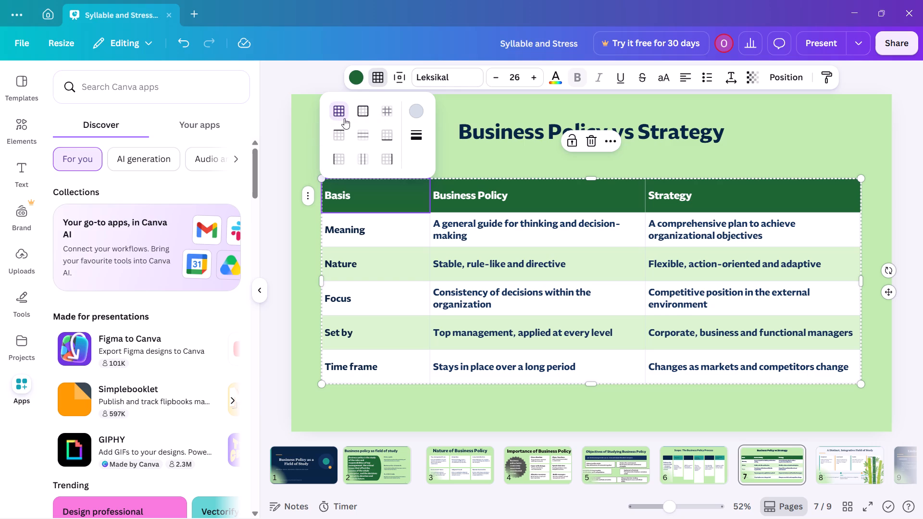
{"action": "left_click", "coordinate": [365, 109]}
{"action": "left_click", "coordinate": [415, 133]}
{"action": "left_click_drag", "start_coordinate": [461, 190], "coordinate": [463, 191]}
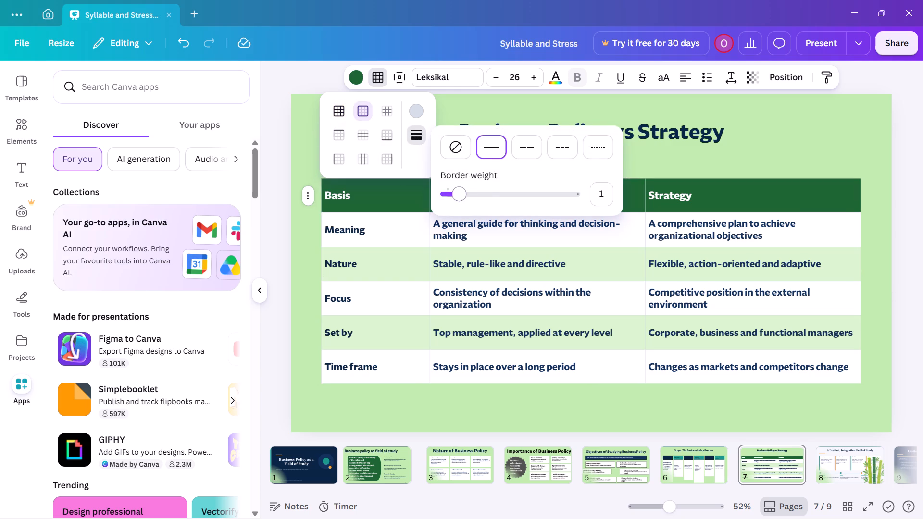
{"action": "left_click_drag", "start_coordinate": [463, 191], "coordinate": [464, 198]}
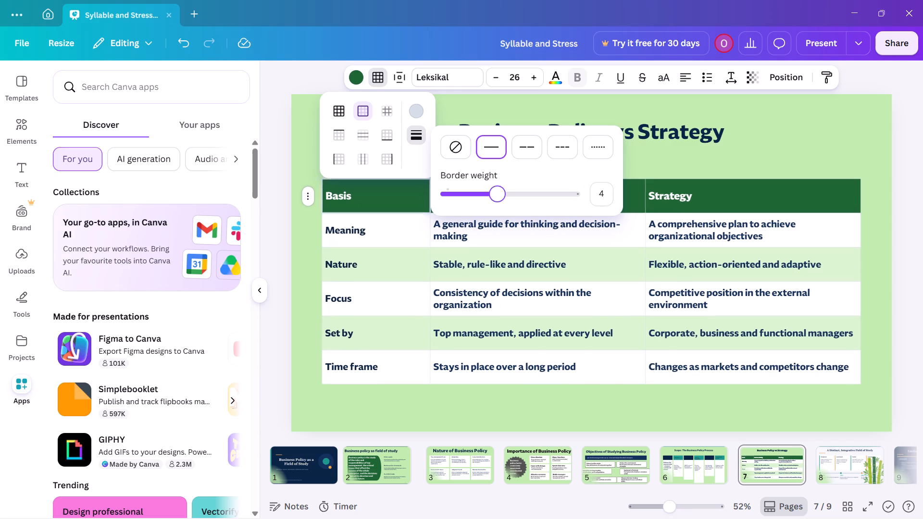
{"action": "left_click_drag", "start_coordinate": [464, 198], "coordinate": [400, 198]}
{"action": "left_click", "coordinate": [491, 146]}
{"action": "left_click_drag", "start_coordinate": [464, 195], "coordinate": [492, 195]}
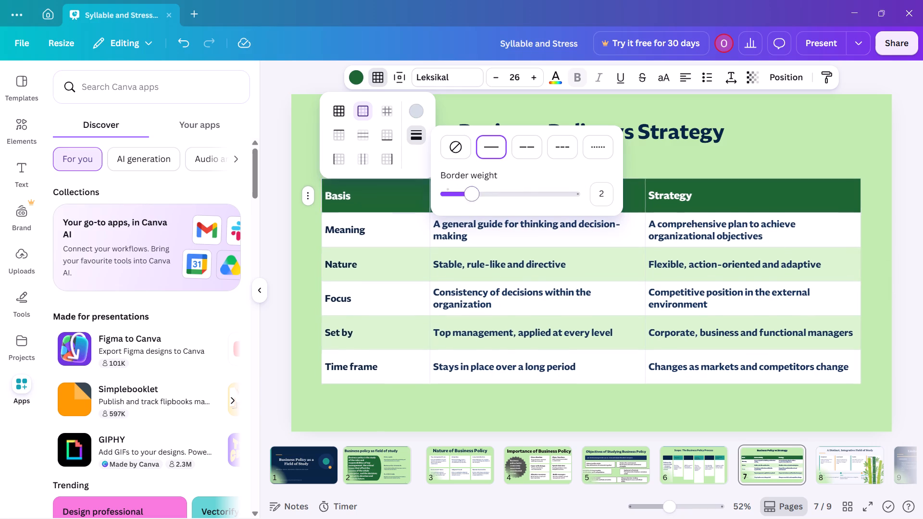
{"action": "left_click_drag", "start_coordinate": [492, 195], "coordinate": [319, 187]}
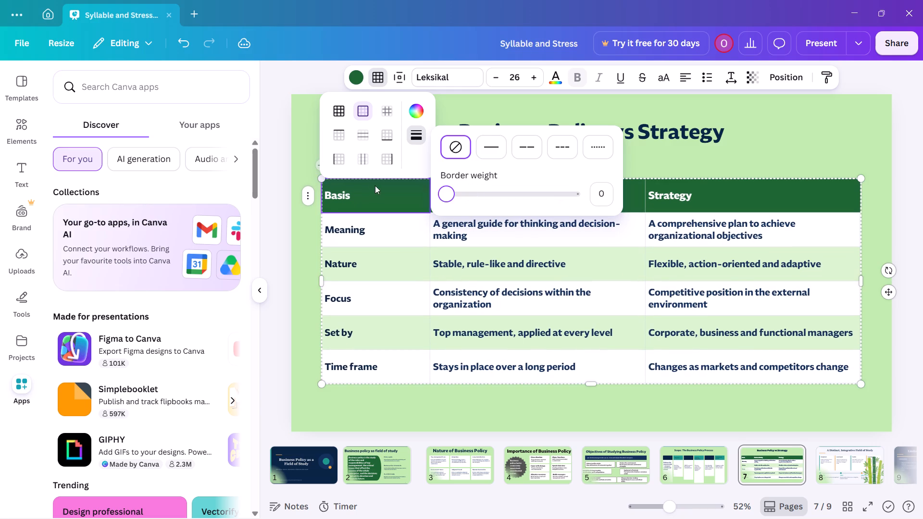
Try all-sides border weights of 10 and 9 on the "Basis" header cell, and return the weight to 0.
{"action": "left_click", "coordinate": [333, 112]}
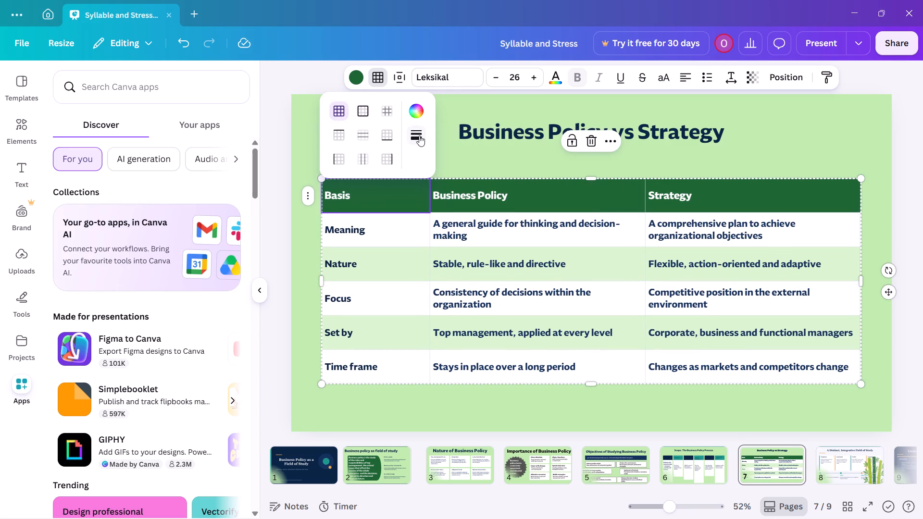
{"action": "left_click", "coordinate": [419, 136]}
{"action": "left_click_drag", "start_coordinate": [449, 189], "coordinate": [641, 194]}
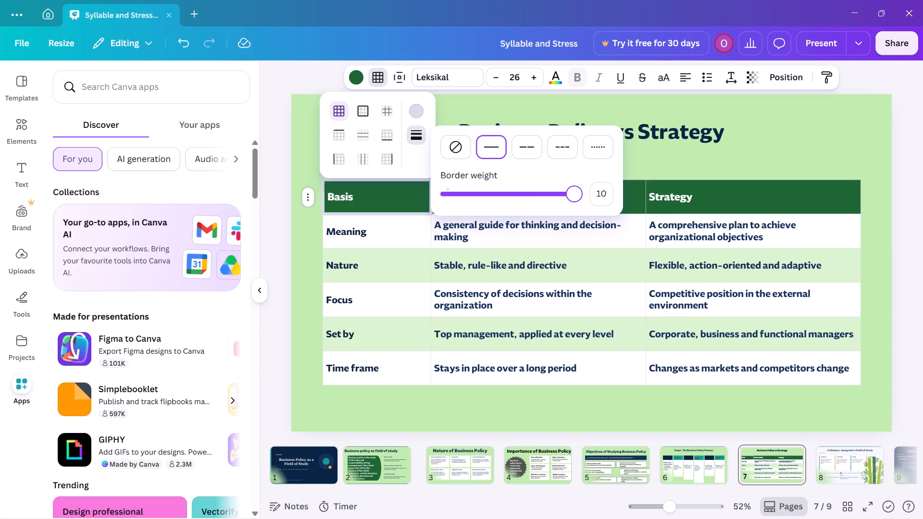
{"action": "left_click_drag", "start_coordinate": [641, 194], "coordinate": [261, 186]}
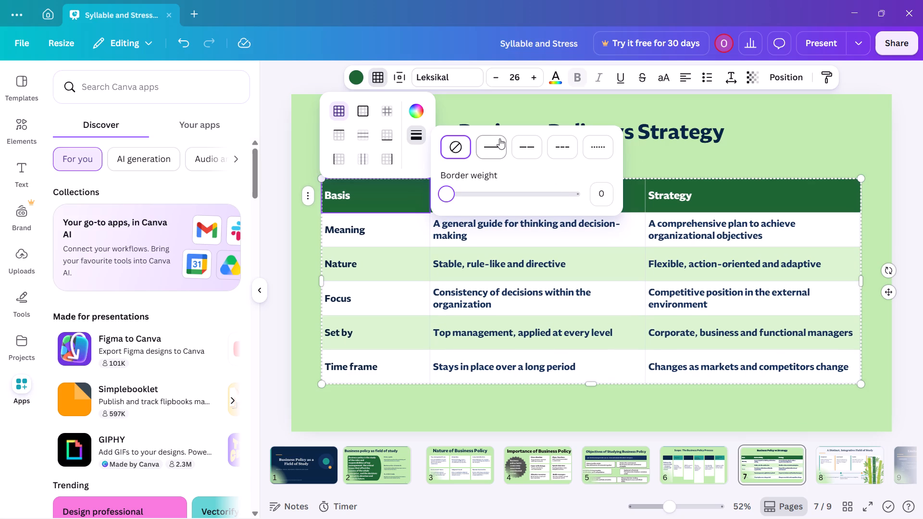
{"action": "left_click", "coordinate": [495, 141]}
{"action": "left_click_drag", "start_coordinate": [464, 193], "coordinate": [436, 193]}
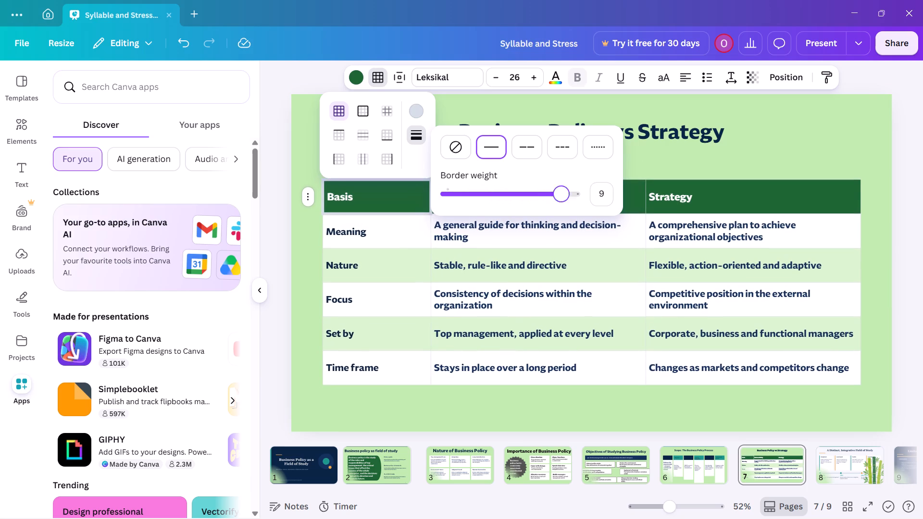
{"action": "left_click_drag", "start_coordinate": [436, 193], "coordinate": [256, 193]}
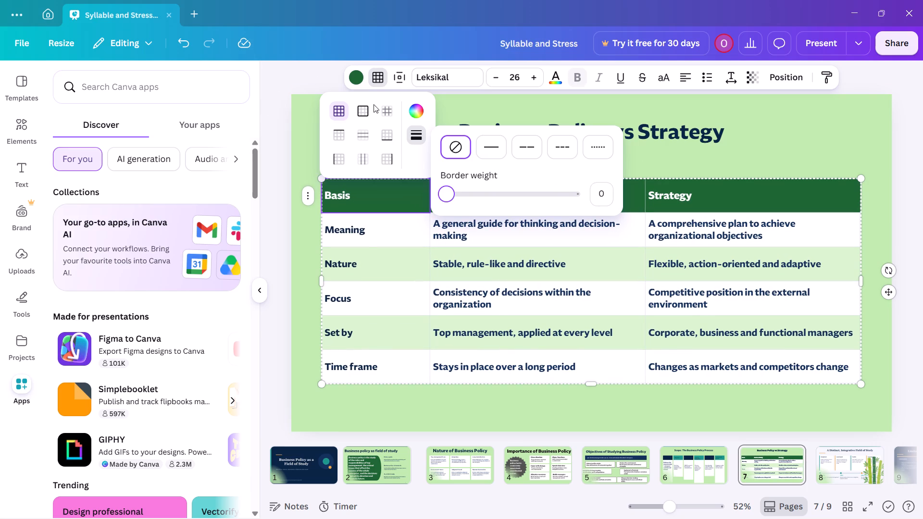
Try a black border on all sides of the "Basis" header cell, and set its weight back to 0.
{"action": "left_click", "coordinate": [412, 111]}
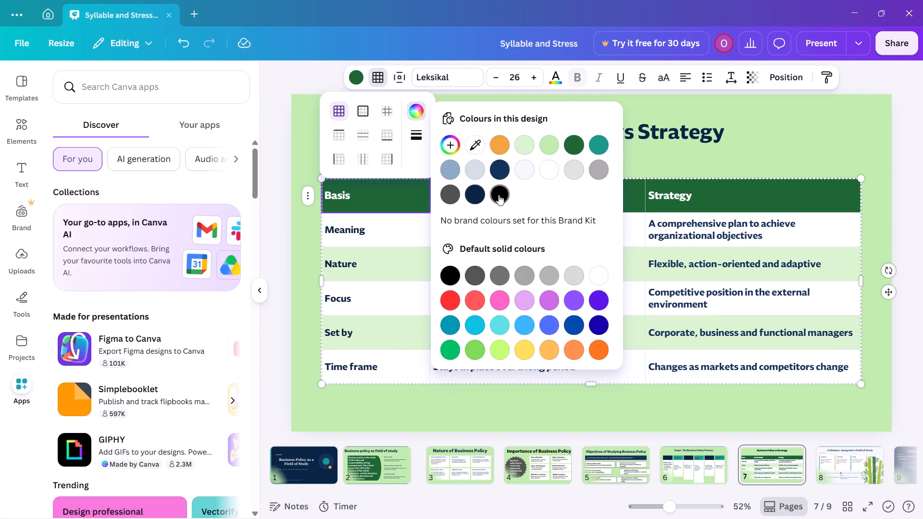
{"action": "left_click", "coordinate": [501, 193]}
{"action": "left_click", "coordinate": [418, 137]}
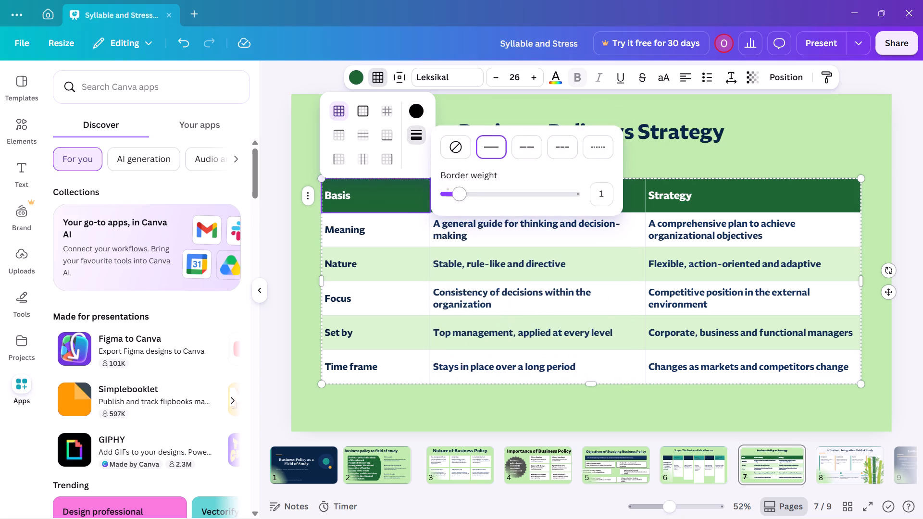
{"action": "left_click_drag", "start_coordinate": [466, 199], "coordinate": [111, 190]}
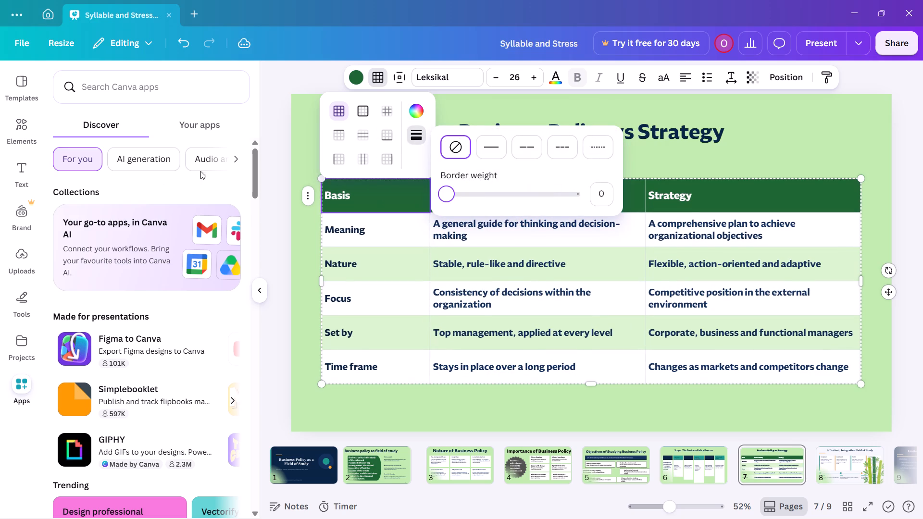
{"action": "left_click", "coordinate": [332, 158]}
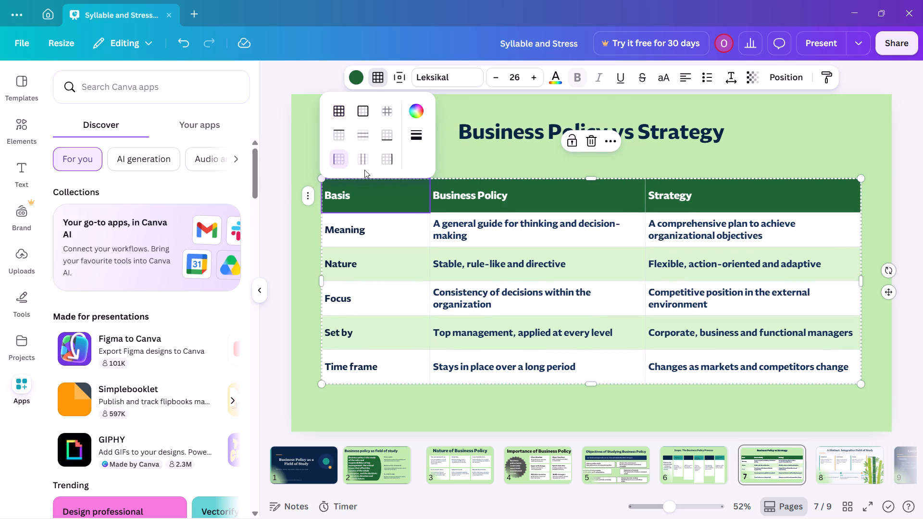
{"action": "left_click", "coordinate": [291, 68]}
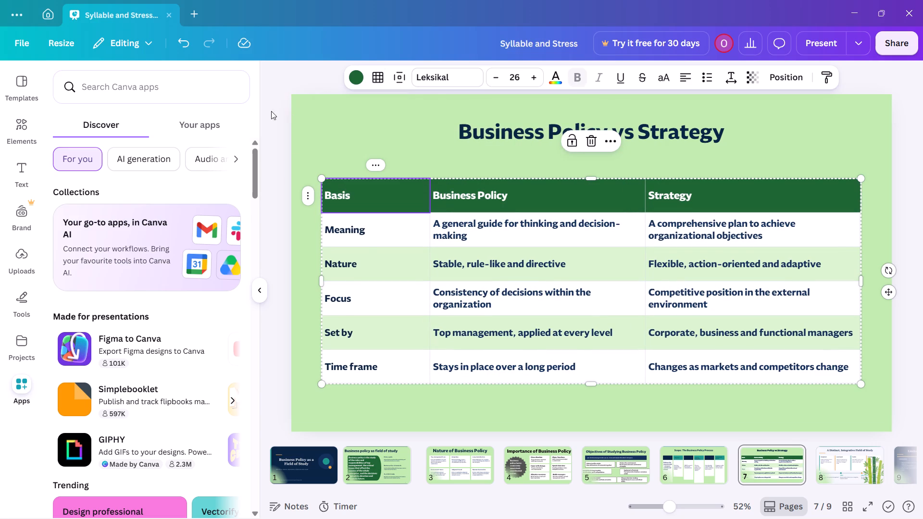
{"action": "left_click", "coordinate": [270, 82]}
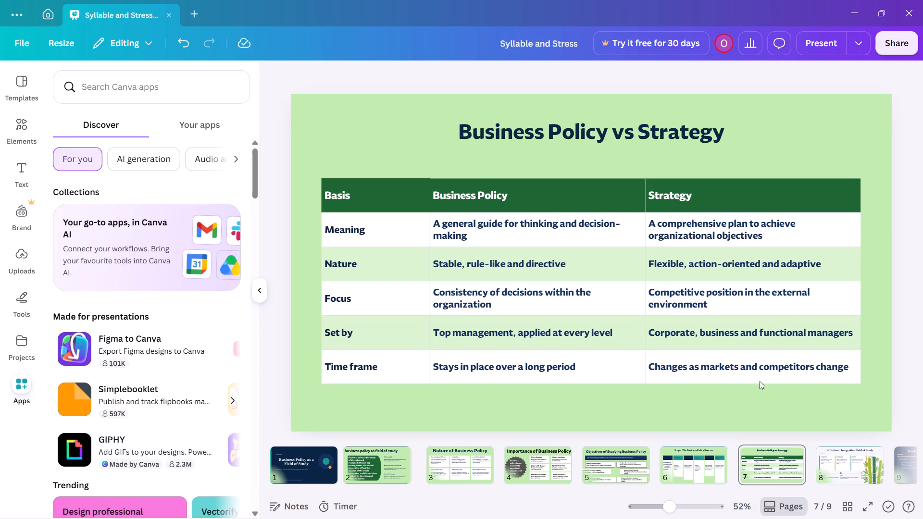
Set the font size of the "Business Policy vs Strategy" slide title to 80.
{"action": "left_click", "coordinate": [626, 136]}
{"action": "triple_click", "coordinate": [517, 73]}
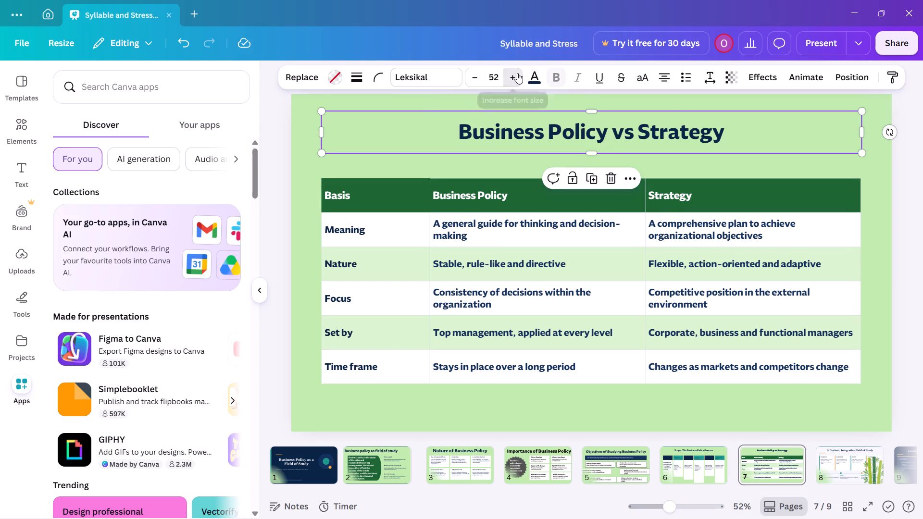
{"action": "left_click", "coordinate": [515, 73]}
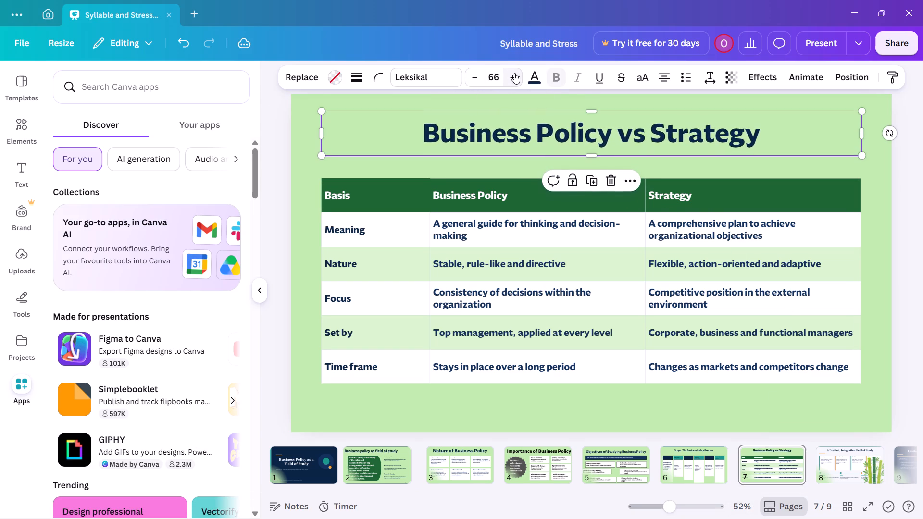
{"action": "left_click", "coordinate": [270, 101]}
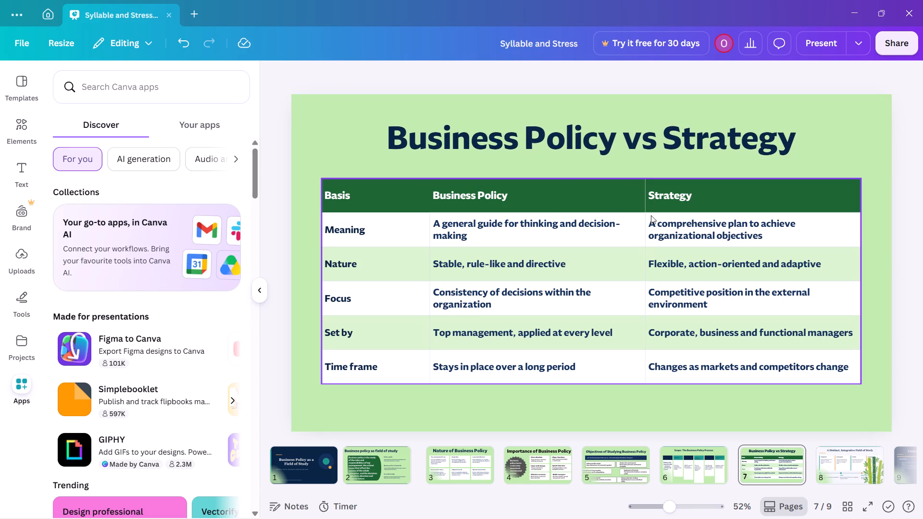
Shift the "Business Policy vs Strategy" title slightly down and to the left, and set its text colour to black.
{"action": "left_click_drag", "start_coordinate": [631, 145], "coordinate": [610, 151]}
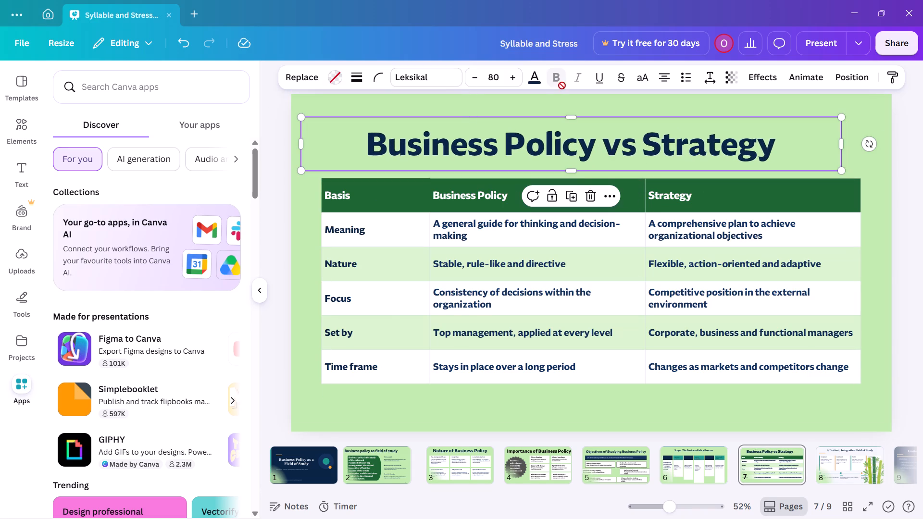
{"action": "left_click", "coordinate": [532, 86]}
{"action": "left_click", "coordinate": [59, 188]}
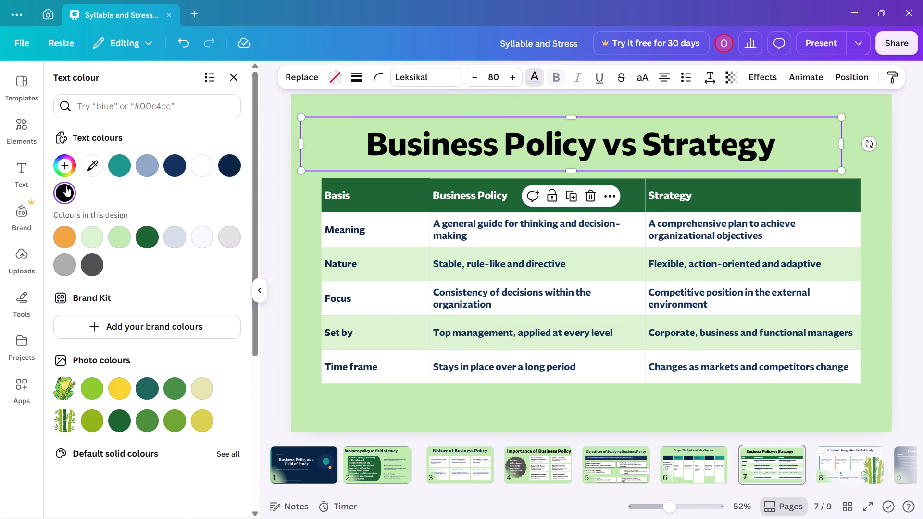
{"action": "left_click", "coordinate": [272, 146]}
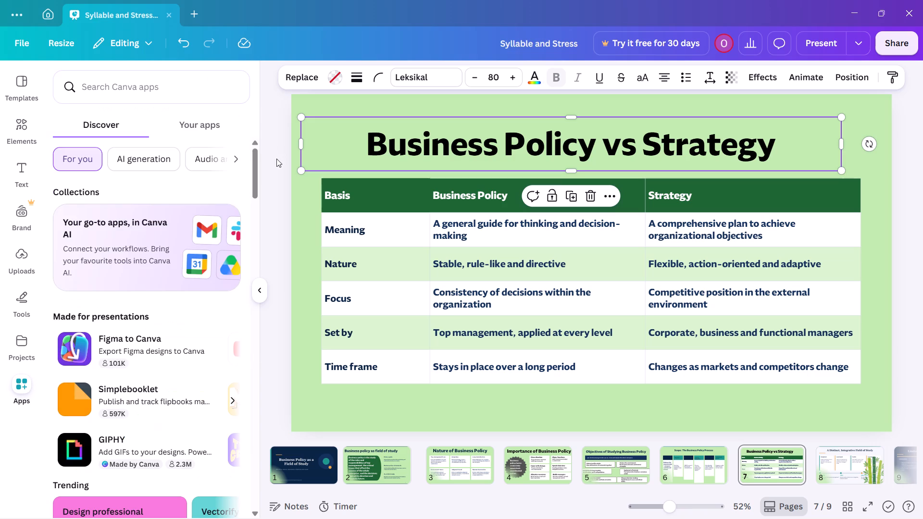
{"action": "left_click", "coordinate": [277, 160]}
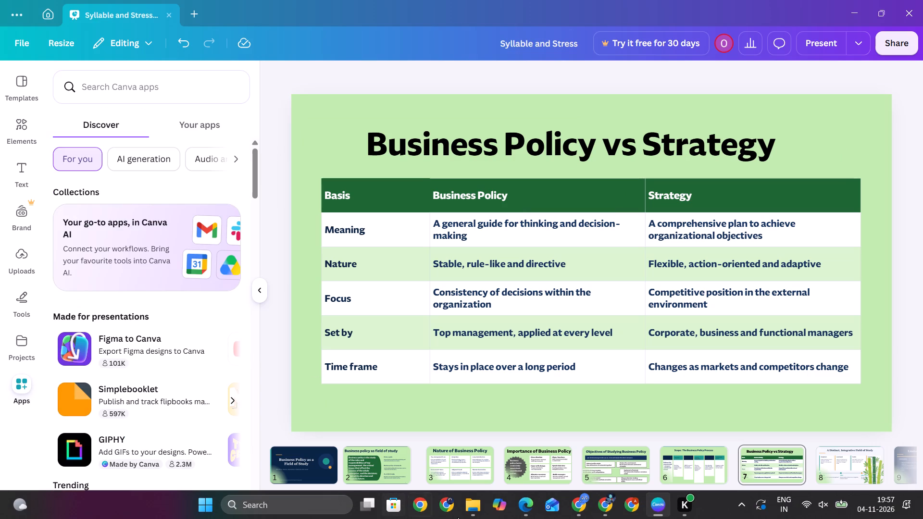
Delete the bamboo picture from slide 8, "A Distinct, Integrative Field of Study".
{"action": "left_click", "coordinate": [824, 457]}
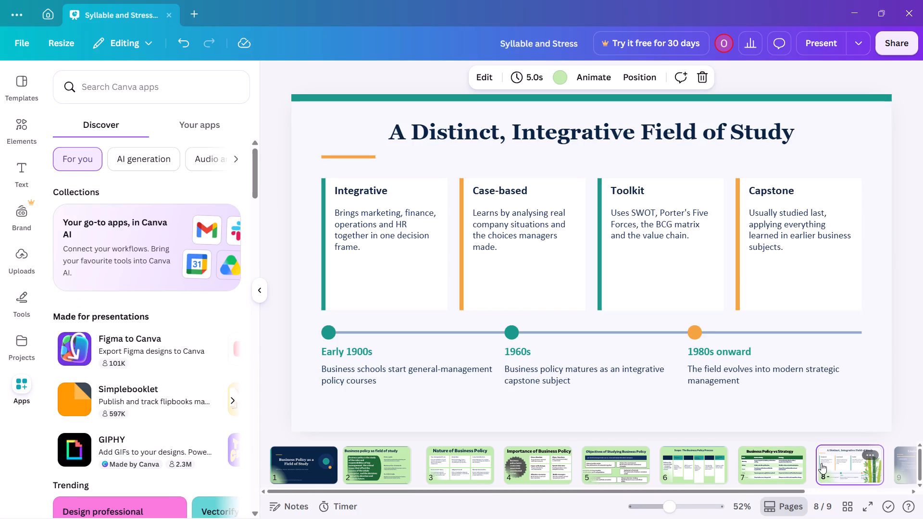
{"action": "left_click", "coordinate": [783, 398]}
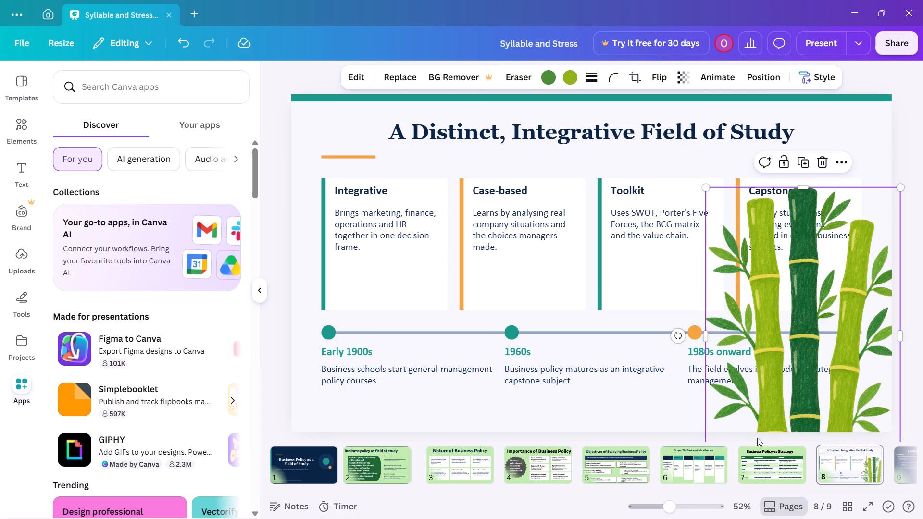
{"action": "key", "text": "Delete"}
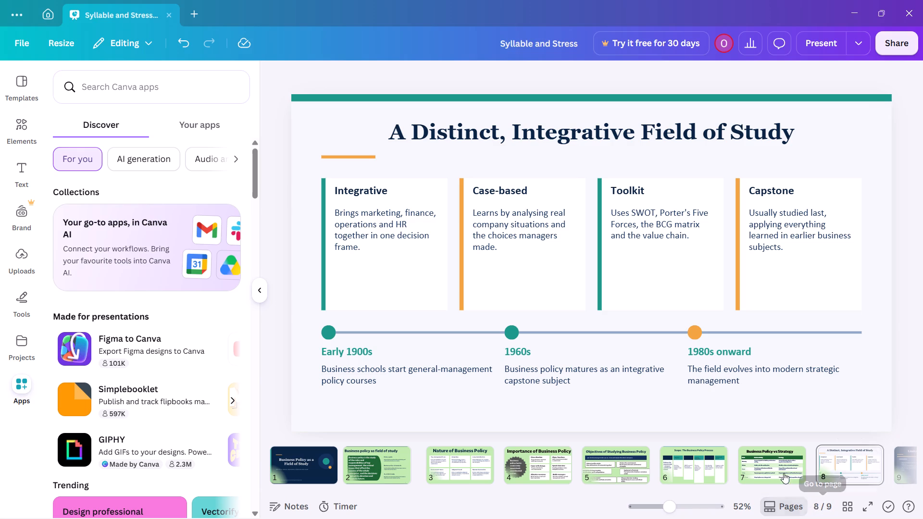
Move the "A Distinct, Integrative Field of Study" slide from position 8 to position 3, directly before "Nature of Business Policy".
{"action": "left_click", "coordinate": [787, 230]}
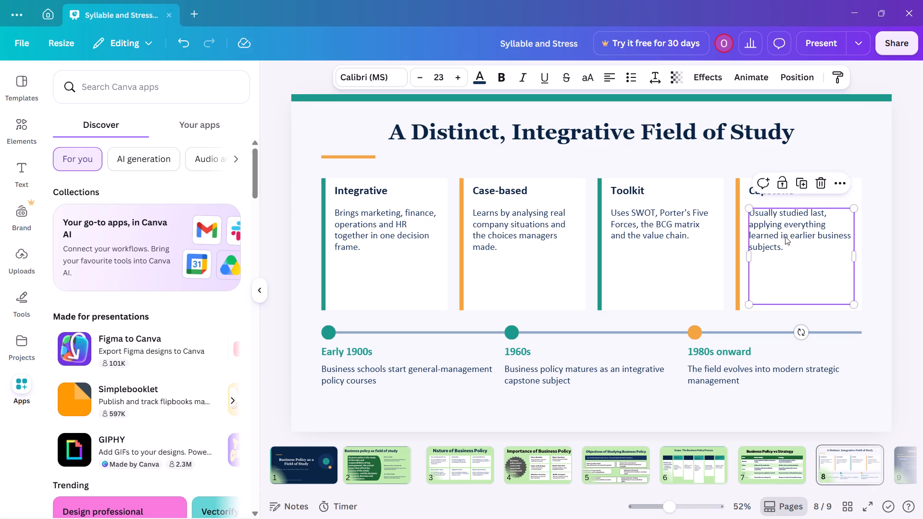
{"action": "left_click_drag", "start_coordinate": [845, 465], "coordinate": [714, 467]}
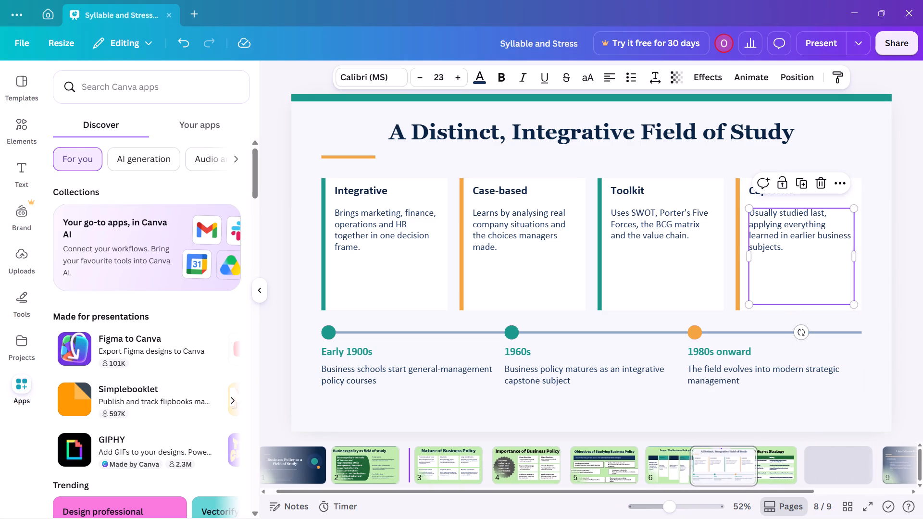
{"action": "left_click_drag", "start_coordinate": [714, 467], "coordinate": [428, 464]}
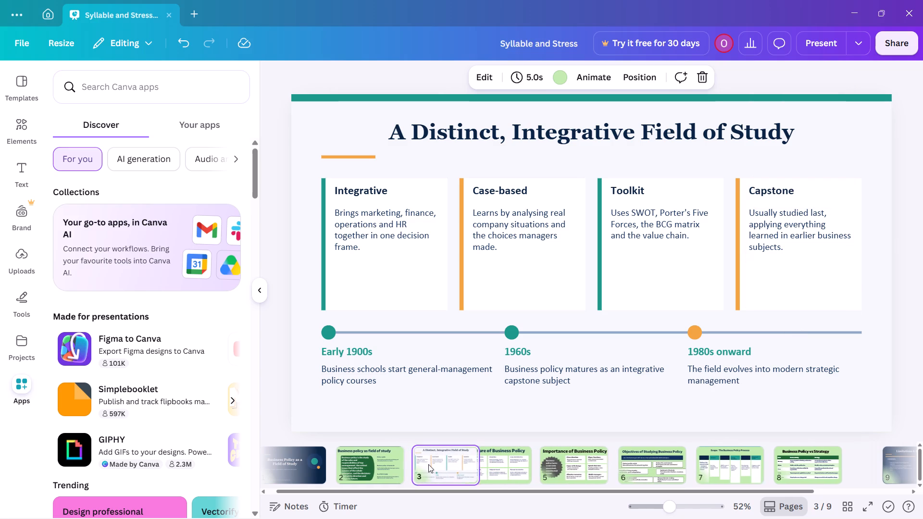
{"action": "left_click", "coordinate": [386, 67]}
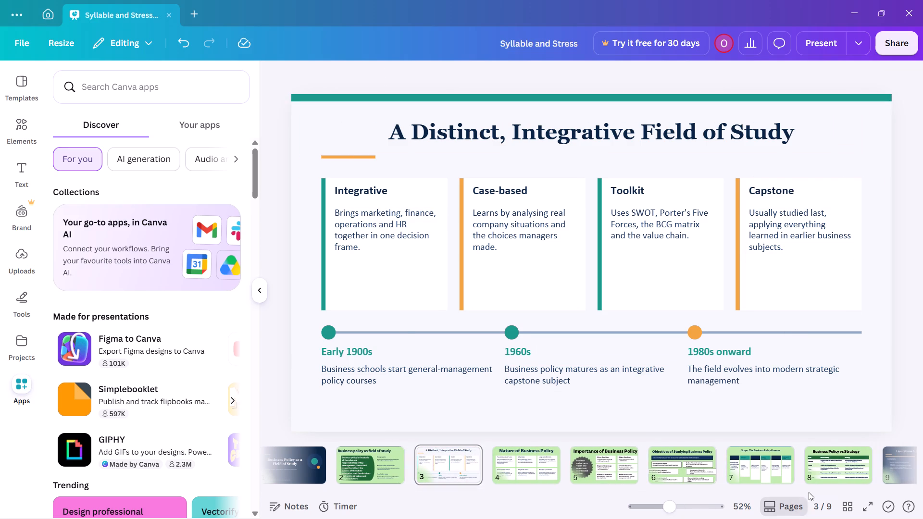
Delete the three description texts under the timeline dates Early 1900s, 1960s and 1980s onward.
{"action": "left_click", "coordinate": [354, 378]}
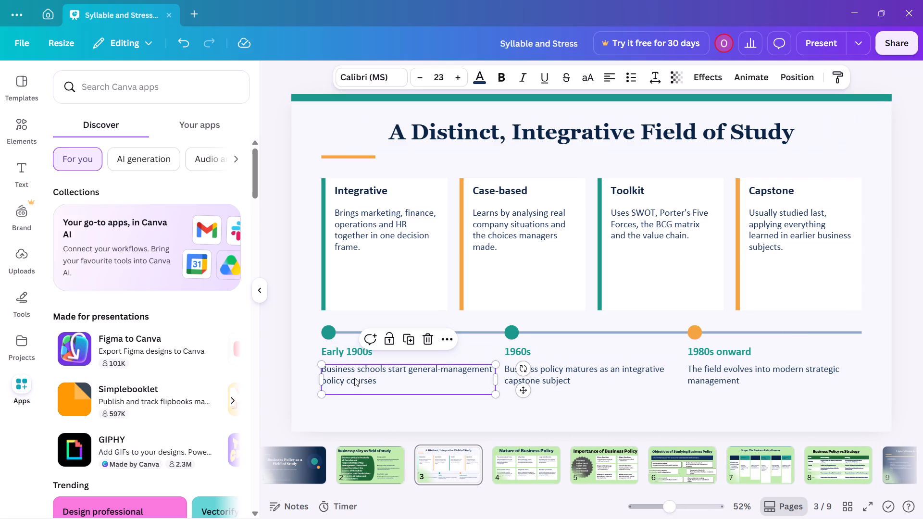
{"action": "key", "text": "Delete"}
{"action": "left_click", "coordinate": [547, 376]}
{"action": "key", "text": "Delete"}
{"action": "left_click", "coordinate": [726, 369]}
{"action": "key", "text": "Delete"}
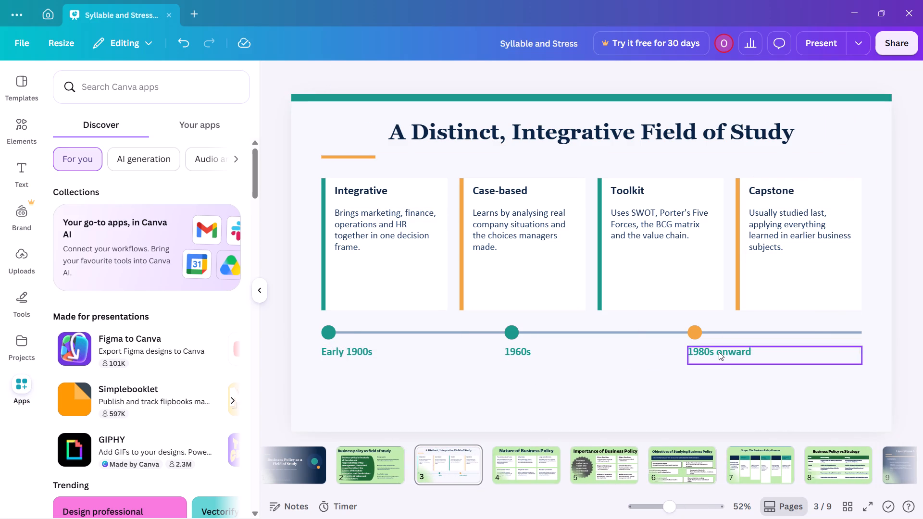
Delete the rest of the timeline: its three date labels, the horizontal line and the three circle markers.
{"action": "left_click", "coordinate": [719, 352]}
{"action": "key", "text": "Delete"}
{"action": "left_click", "coordinate": [715, 333]}
{"action": "key", "text": "Delete"}
{"action": "left_click", "coordinate": [696, 333]}
{"action": "key", "text": "Delete"}
{"action": "left_click", "coordinate": [507, 334]}
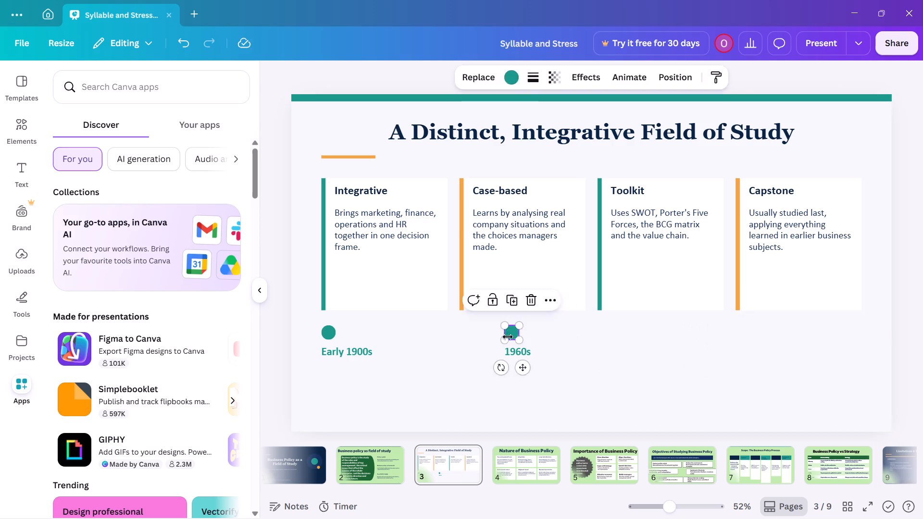
{"action": "key", "text": "Delete"}
{"action": "left_click", "coordinate": [516, 350]}
{"action": "key", "text": "Delete"}
{"action": "left_click", "coordinate": [340, 350]}
{"action": "key", "text": "Delete"}
{"action": "left_click", "coordinate": [328, 331]}
{"action": "key", "text": "Delete"}
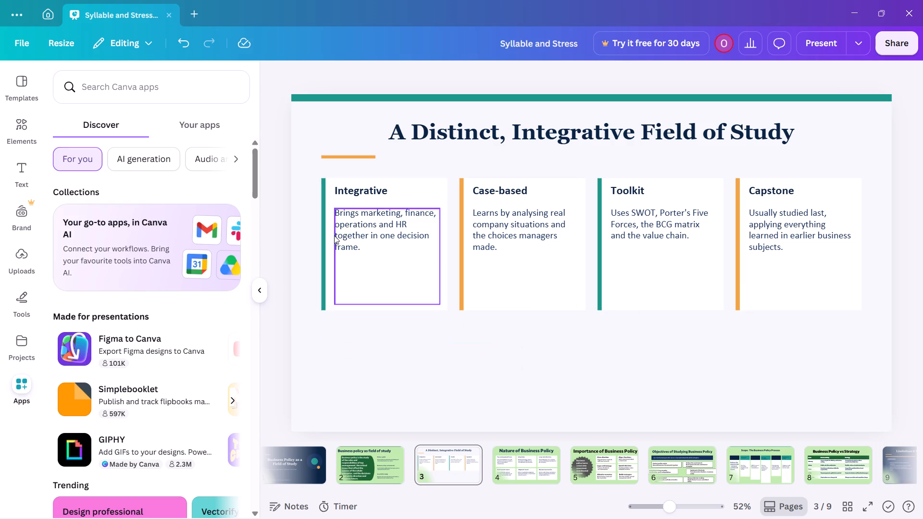
Delete the green and orange vertical accent bars from the Integrative, Case-based, Toolkit and Capstone cards.
{"action": "left_click", "coordinate": [322, 291]}
{"action": "key", "text": "Delete"}
{"action": "left_click", "coordinate": [461, 292]}
{"action": "key", "text": "Delete"}
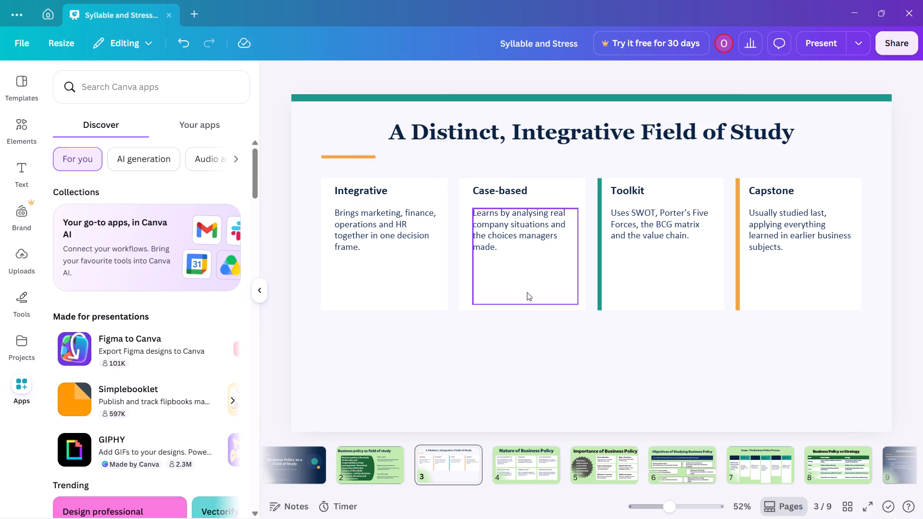
{"action": "left_click", "coordinate": [599, 303]}
{"action": "key", "text": "Delete"}
{"action": "left_click", "coordinate": [742, 301]}
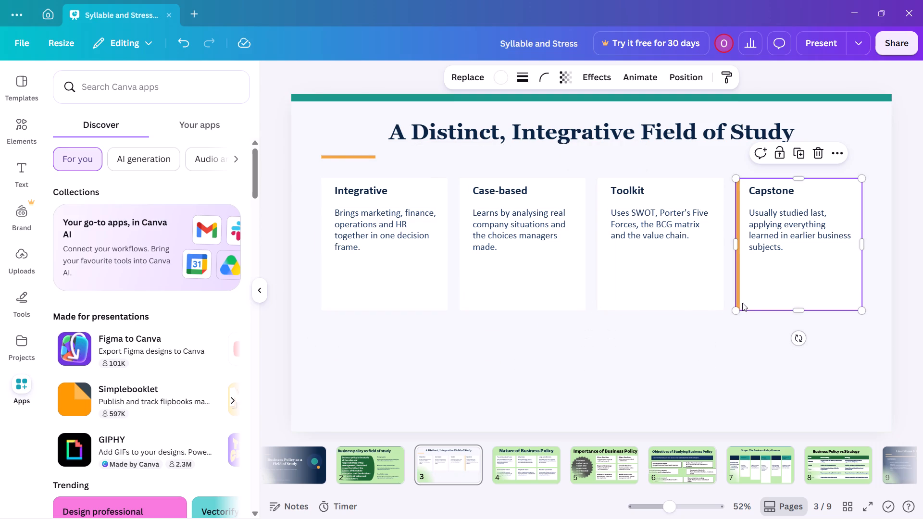
{"action": "left_click", "coordinate": [735, 301]}
{"action": "left_click", "coordinate": [726, 314]}
{"action": "left_click", "coordinate": [736, 298]}
{"action": "key", "text": "Delete"}
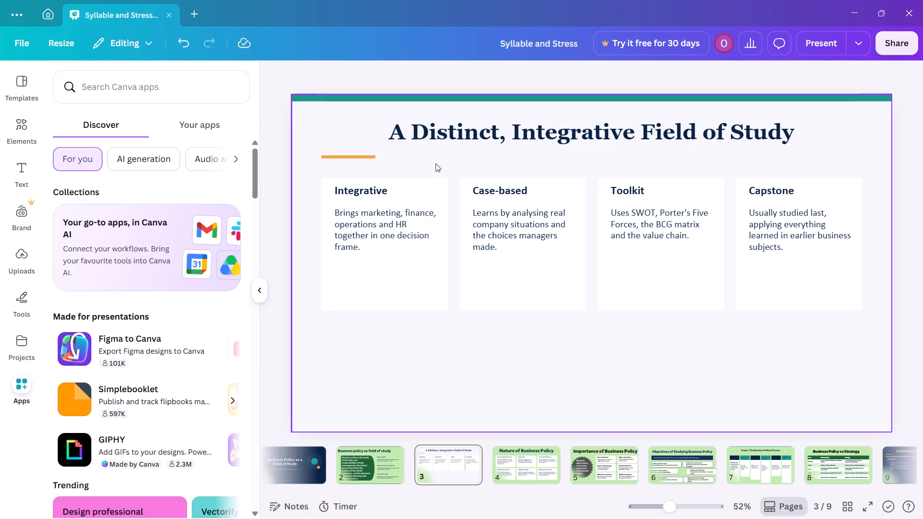
Delete the orange line under the slide title and the off-white rectangle covering the slide's green background.
{"action": "left_click", "coordinate": [368, 158]}
{"action": "key", "text": "Delete"}
{"action": "left_click", "coordinate": [386, 102]}
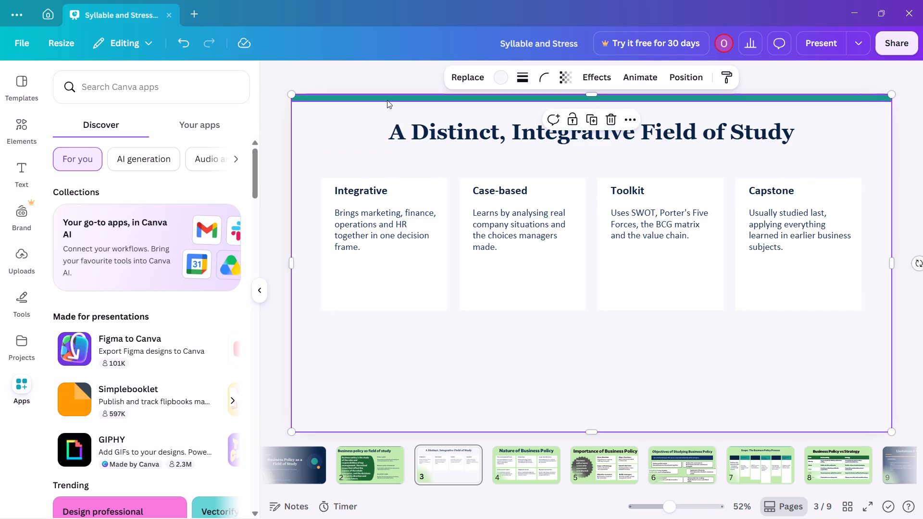
{"action": "key", "text": "Delete"}
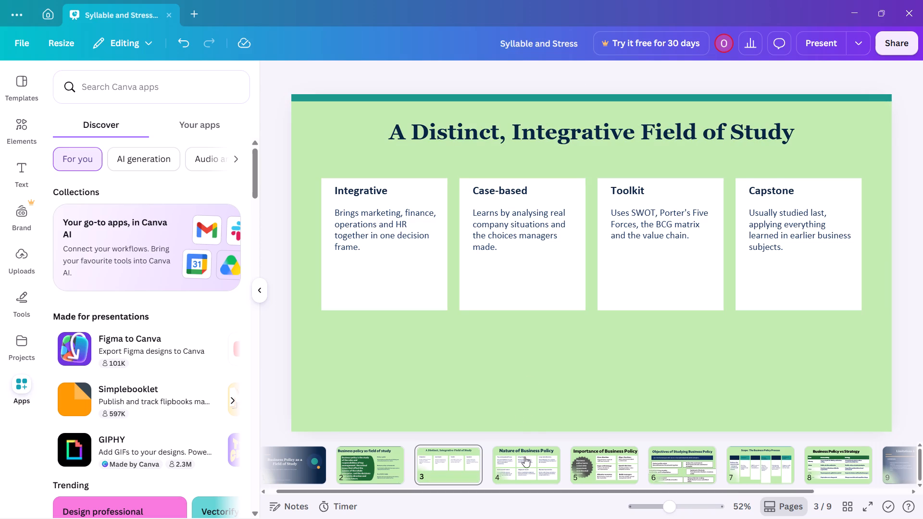
Stretch the white Integrative card downward to a height of about 724, keeping its width.
{"action": "left_click", "coordinate": [518, 407]}
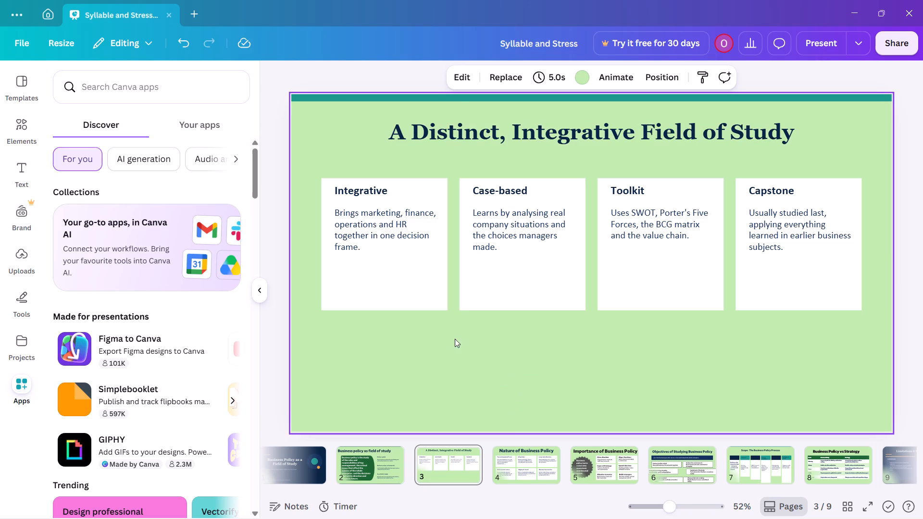
{"action": "left_click", "coordinate": [398, 295]}
{"action": "left_click", "coordinate": [394, 312]}
{"action": "left_click", "coordinate": [326, 293]}
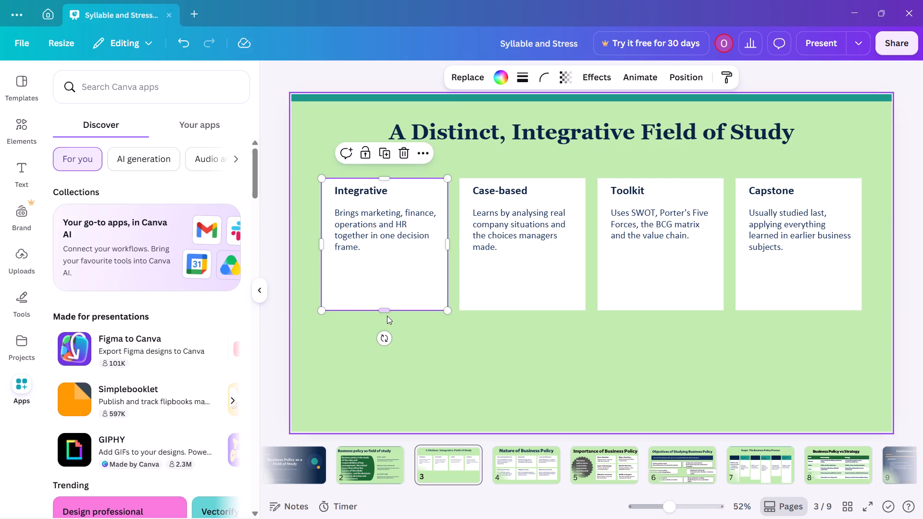
{"action": "left_click_drag", "start_coordinate": [387, 315], "coordinate": [393, 409]}
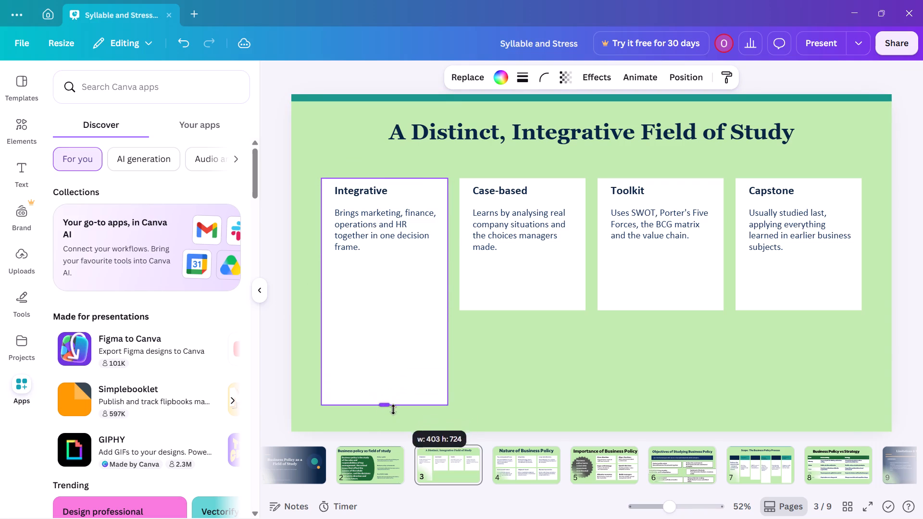
{"action": "left_click_drag", "start_coordinate": [393, 409], "coordinate": [393, 409]}
Move the Integrative card's body text down, leaving a wider gap below its heading.
{"action": "left_click_drag", "start_coordinate": [393, 228], "coordinate": [396, 269]}
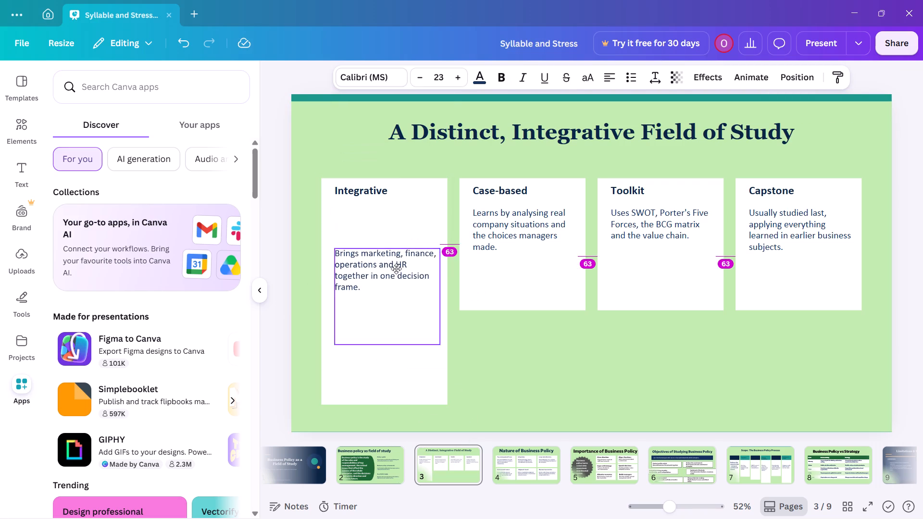
{"action": "left_click_drag", "start_coordinate": [396, 269], "coordinate": [395, 268]}
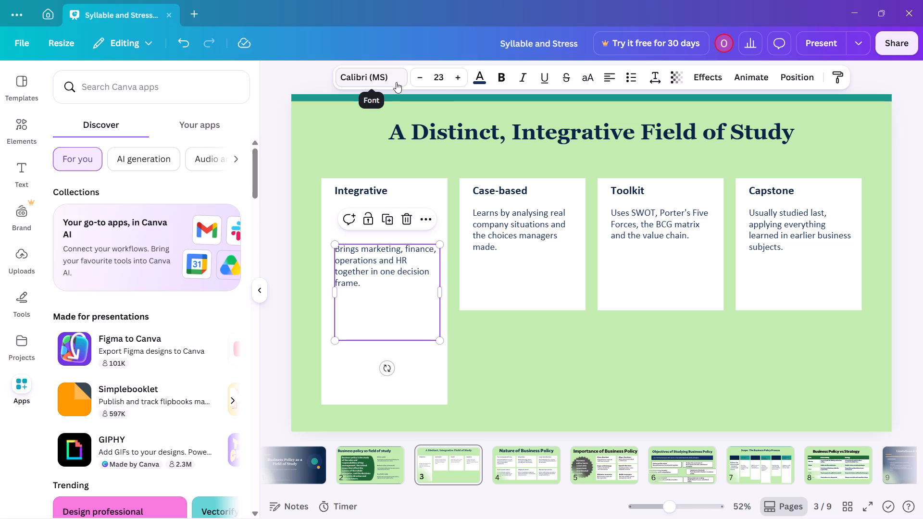
Change the font of all text on the "A Distinct, Integrative Field of Study" slide to Leksikal.
{"action": "key", "text": "ctrl+a"}
{"action": "left_click", "coordinate": [381, 68]}
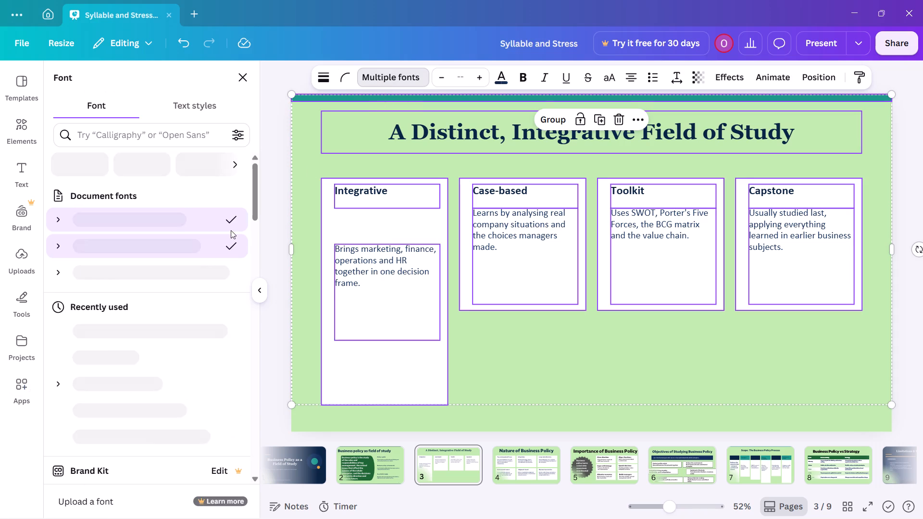
{"action": "left_click", "coordinate": [110, 272]}
{"action": "left_click", "coordinate": [299, 77]}
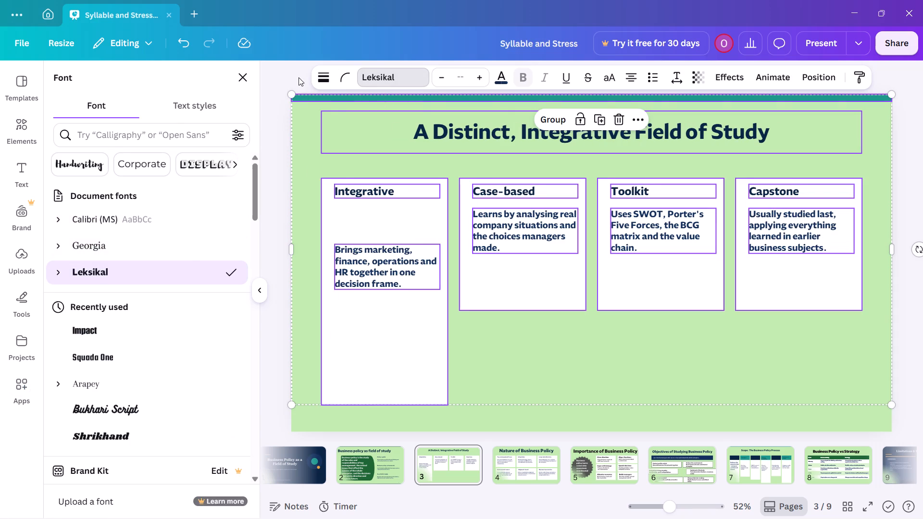
{"action": "left_click", "coordinate": [902, 344]}
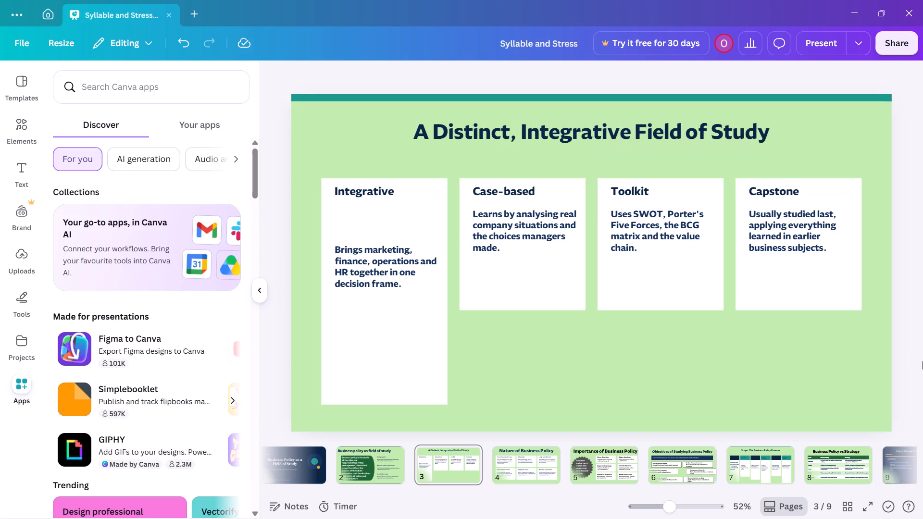